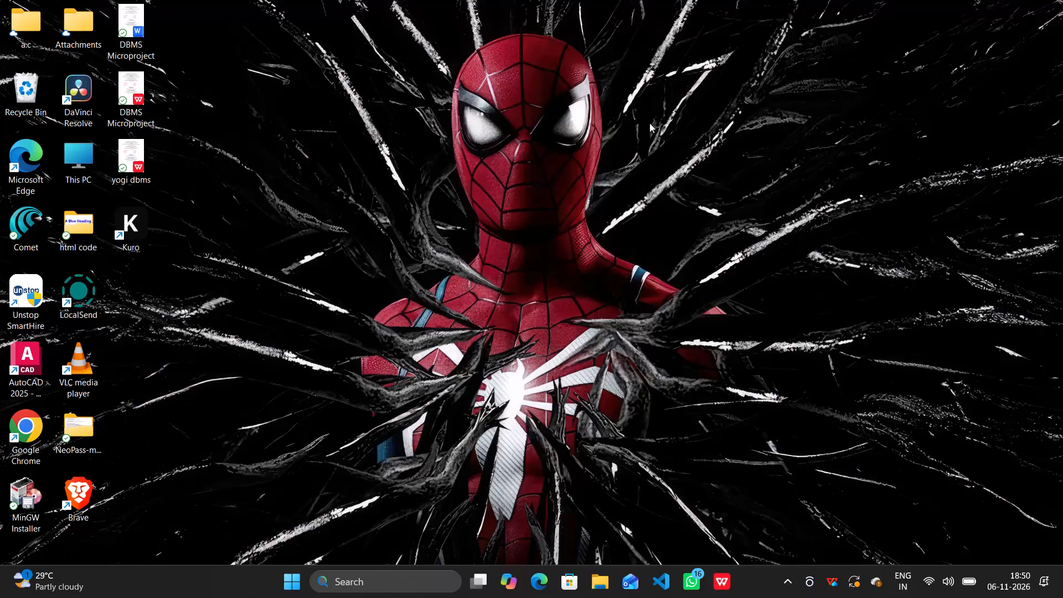
Launch DaVinci Resolve from the desktop.
double_click(89, 98)
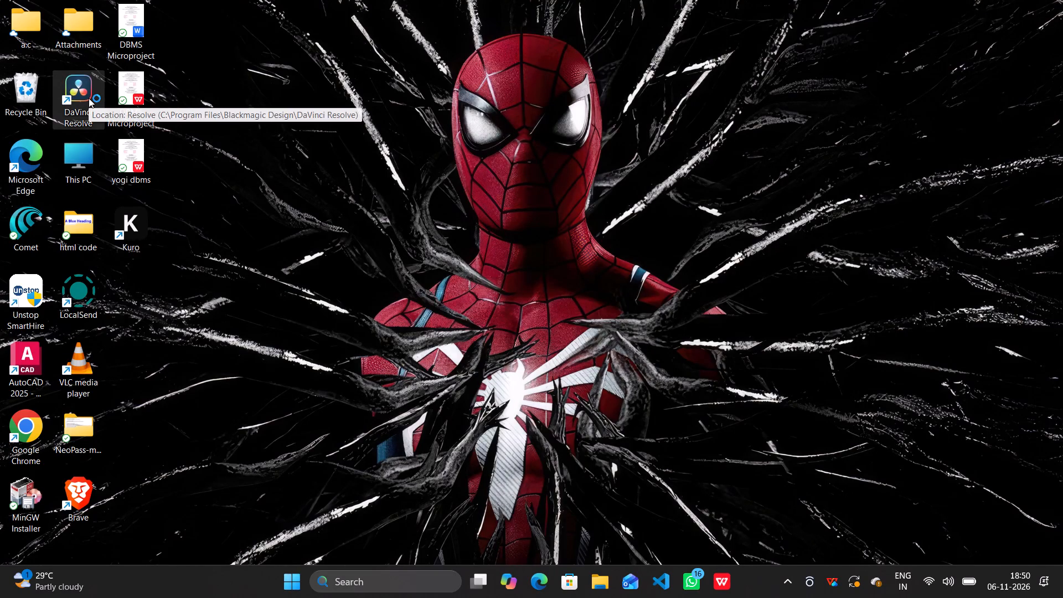
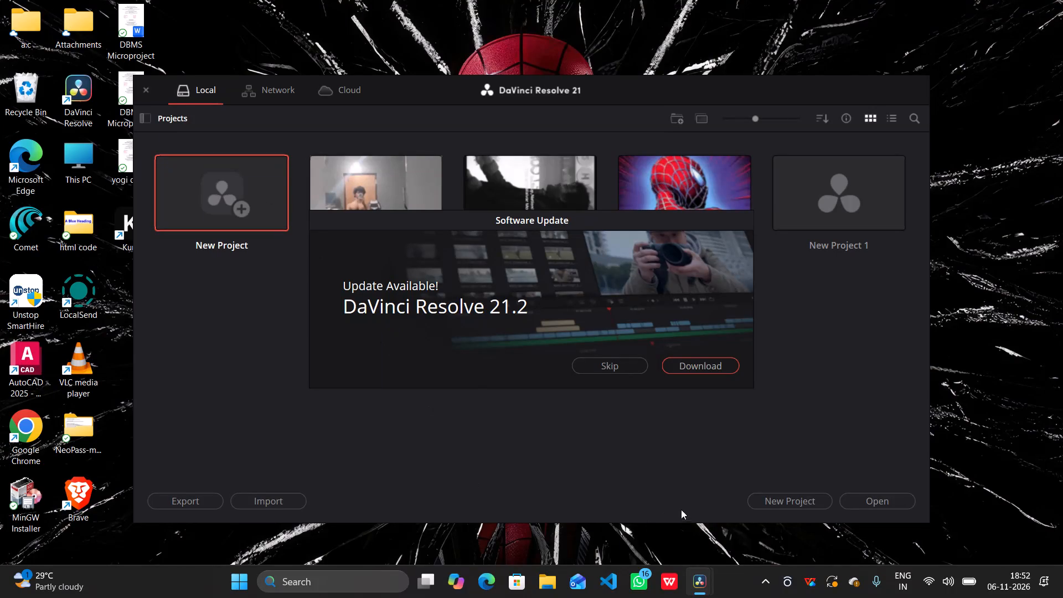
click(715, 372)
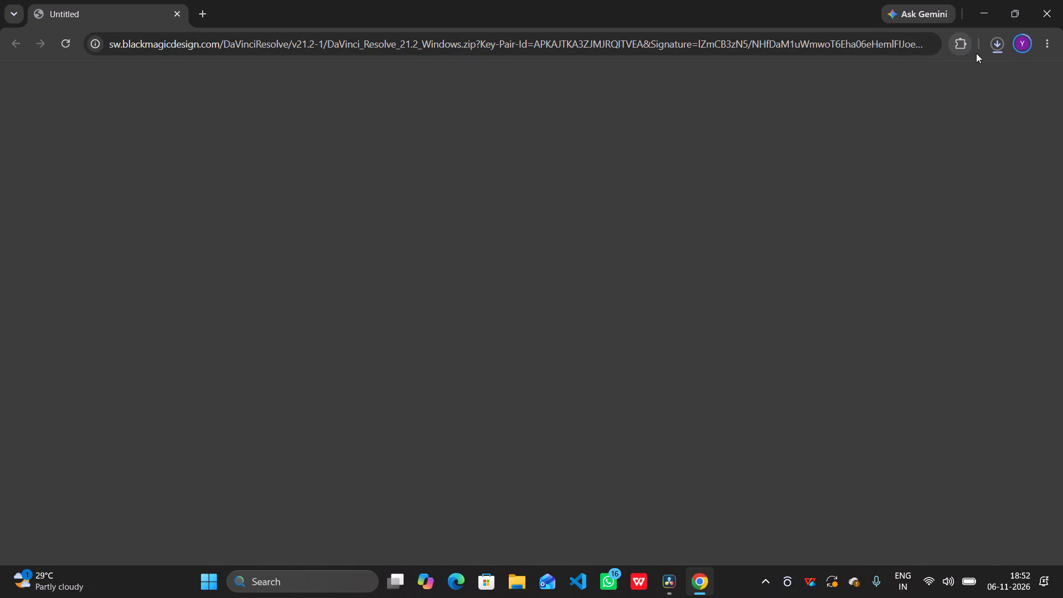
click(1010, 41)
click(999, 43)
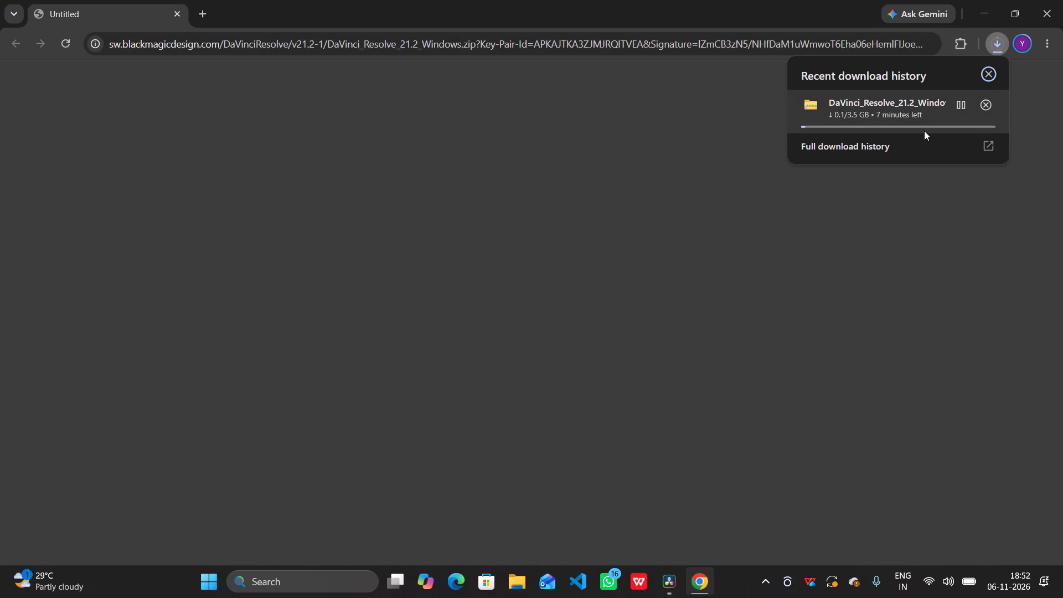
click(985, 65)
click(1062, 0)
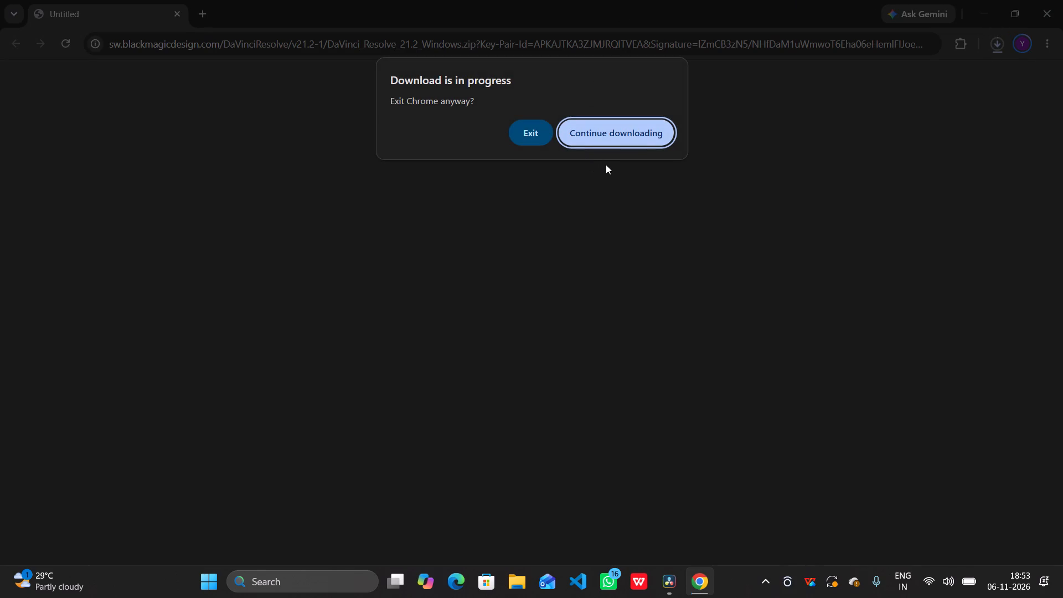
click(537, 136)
Open the existing project New Project 2 from the local projects.
double_click(351, 179)
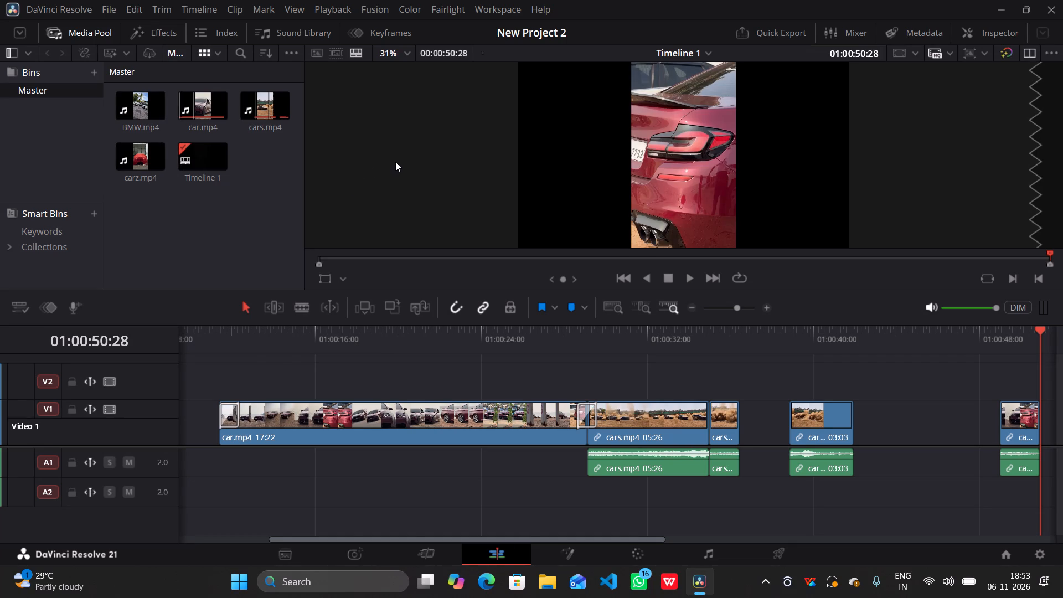
Scrub the playhead back and forth through Timeline 1 to review the car clips and the gaps between them.
scroll(378, 393, left, 1)
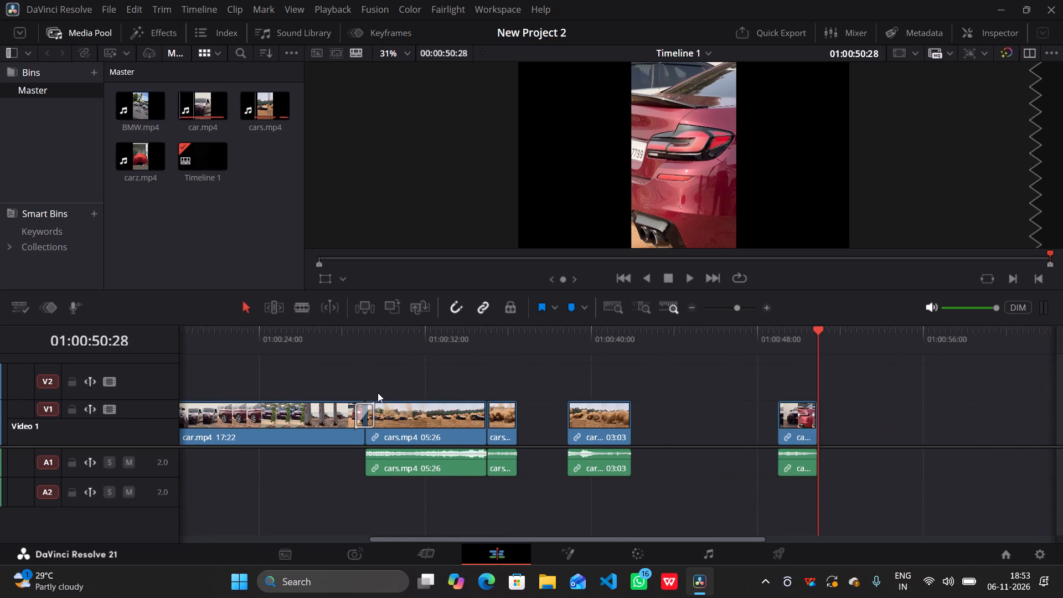
scroll(378, 393, down, 1)
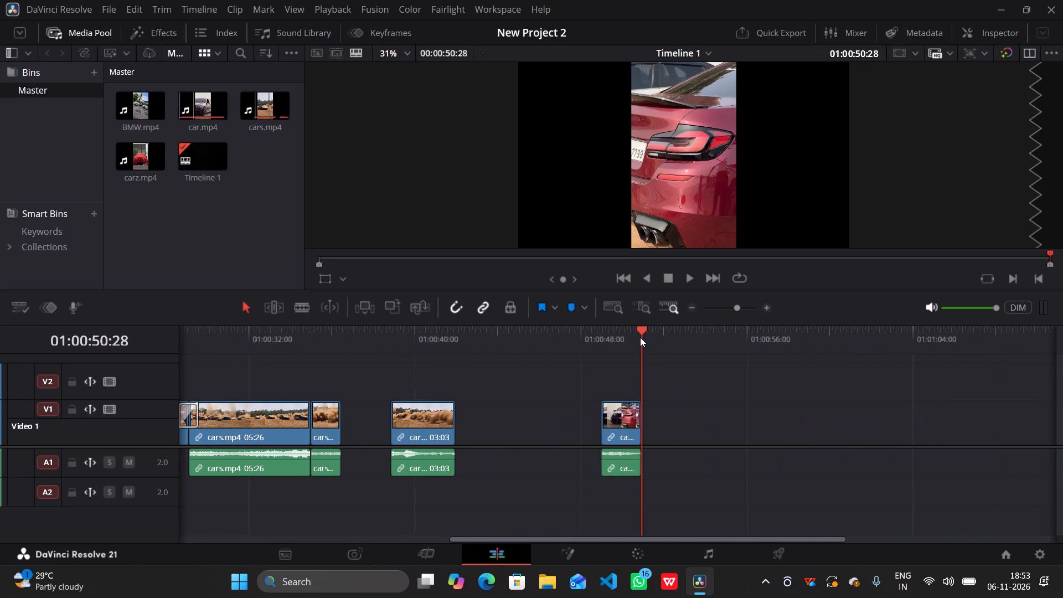
drag(640, 337, 401, 346)
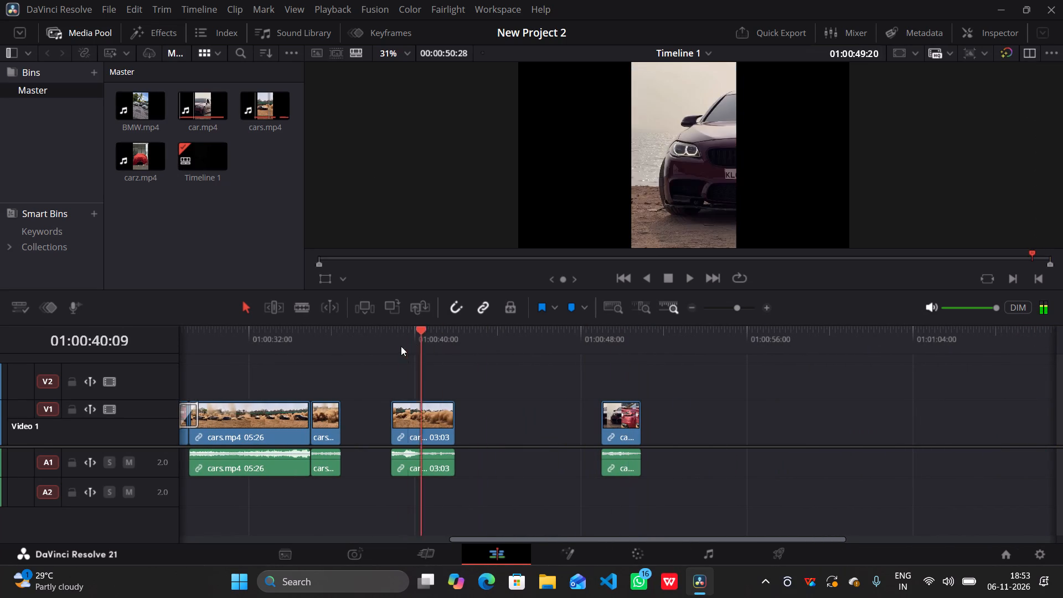
drag(401, 346, 428, 368)
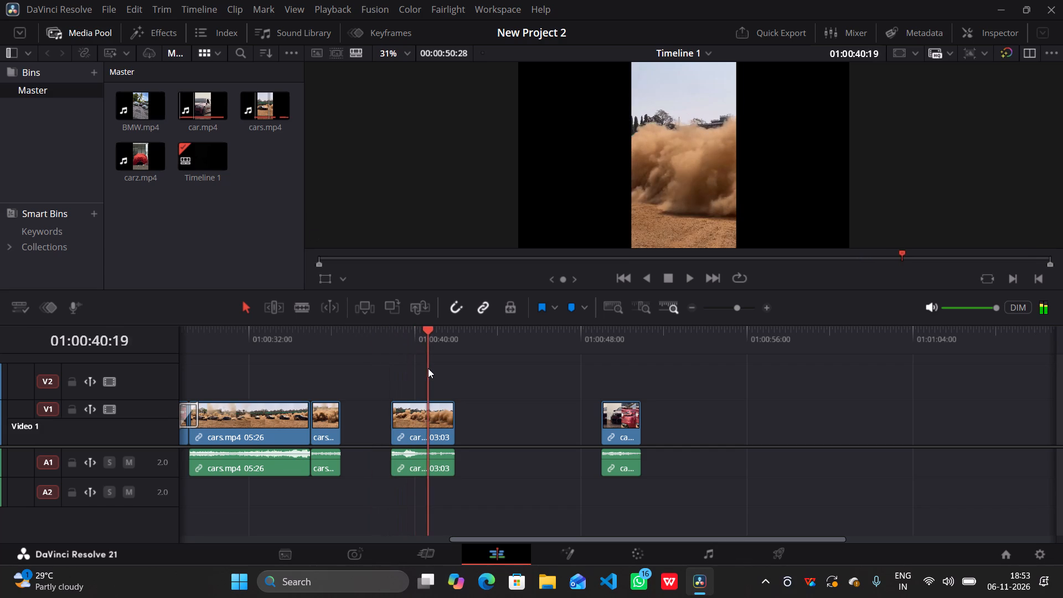
drag(428, 368, 622, 467)
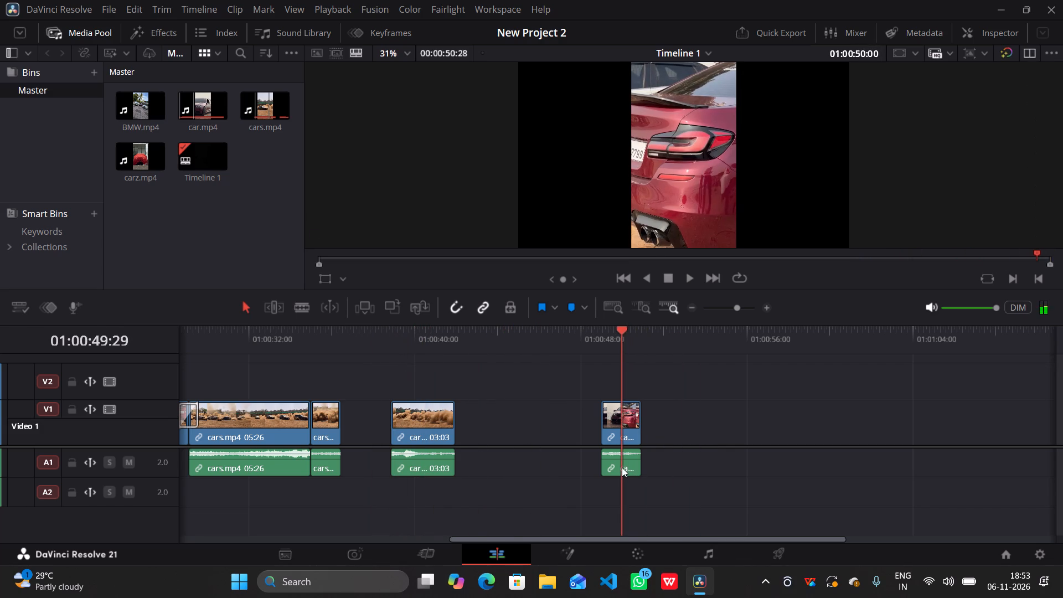
drag(622, 467, 172, 409)
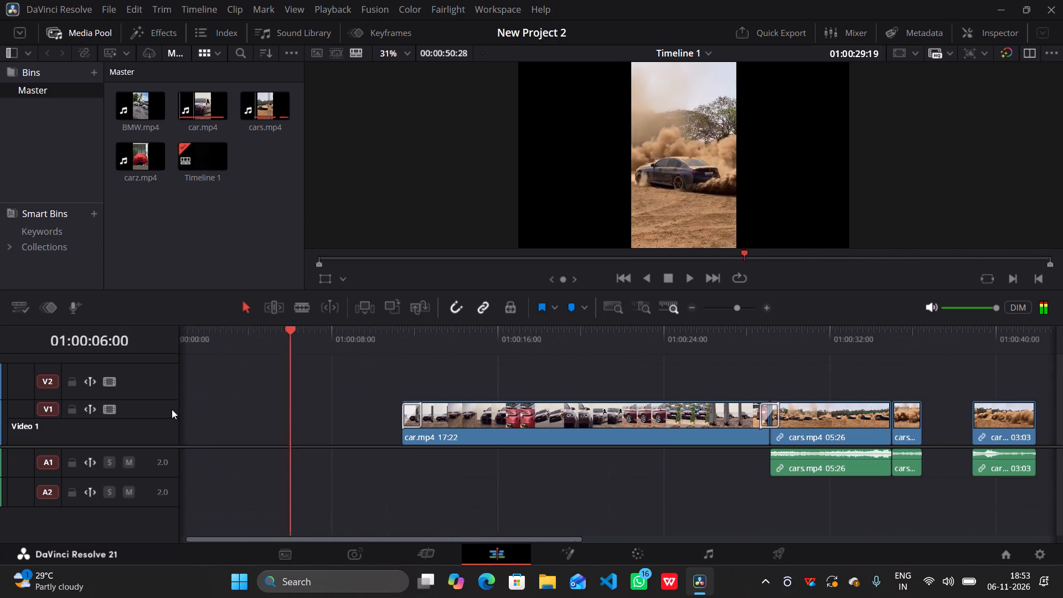
drag(172, 409, 174, 400)
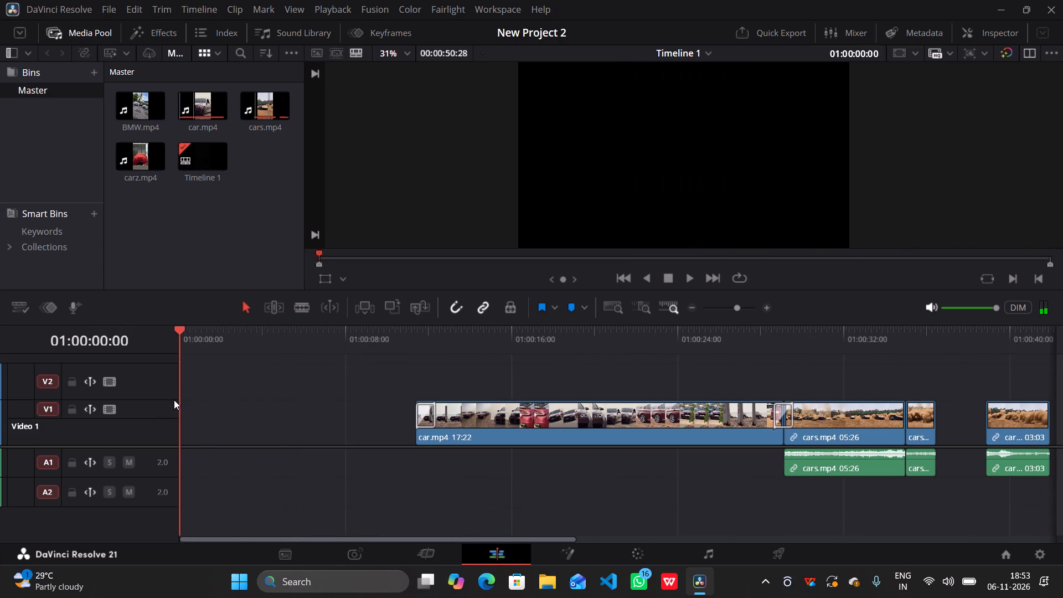
drag(174, 400, 744, 387)
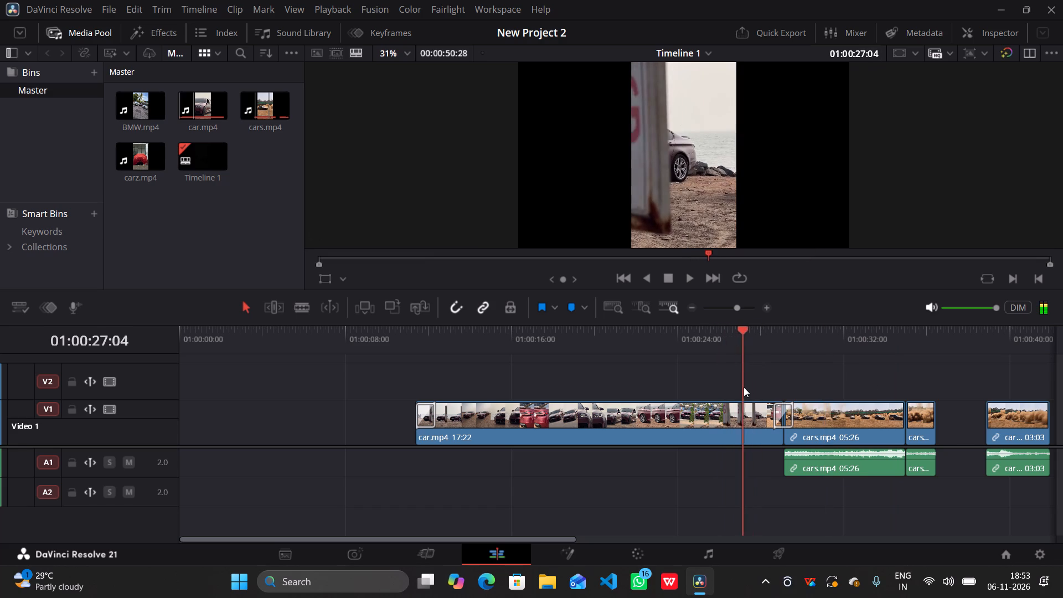
drag(744, 387, 731, 369)
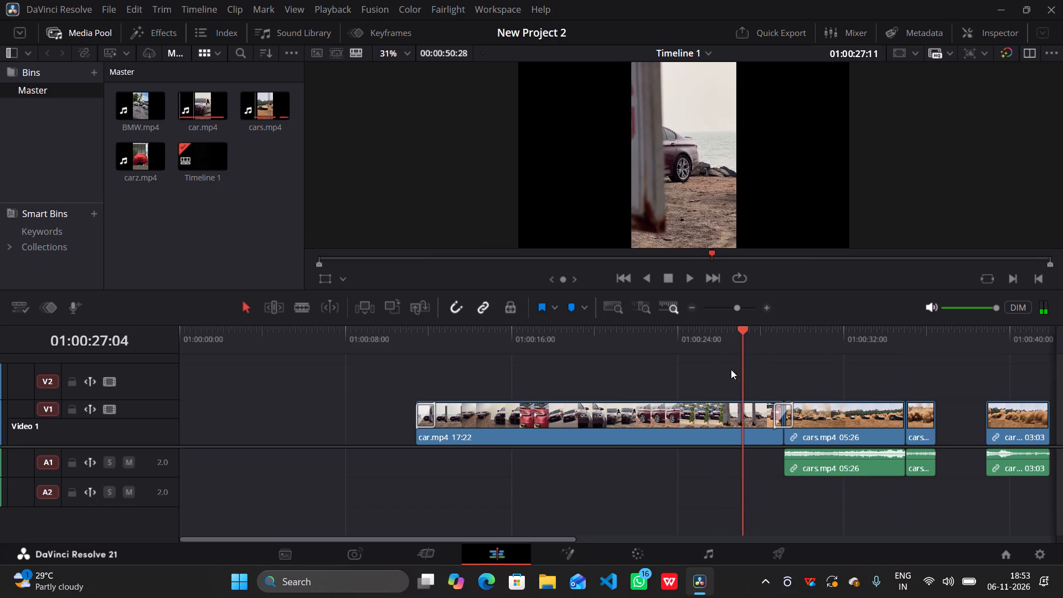
drag(731, 369, 653, 368)
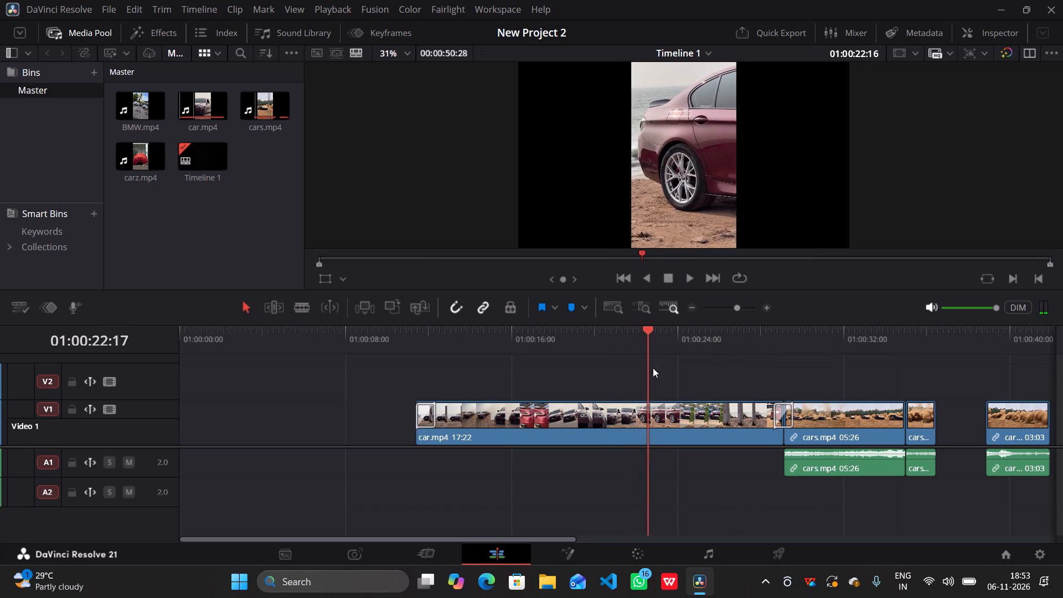
drag(653, 368, 575, 327)
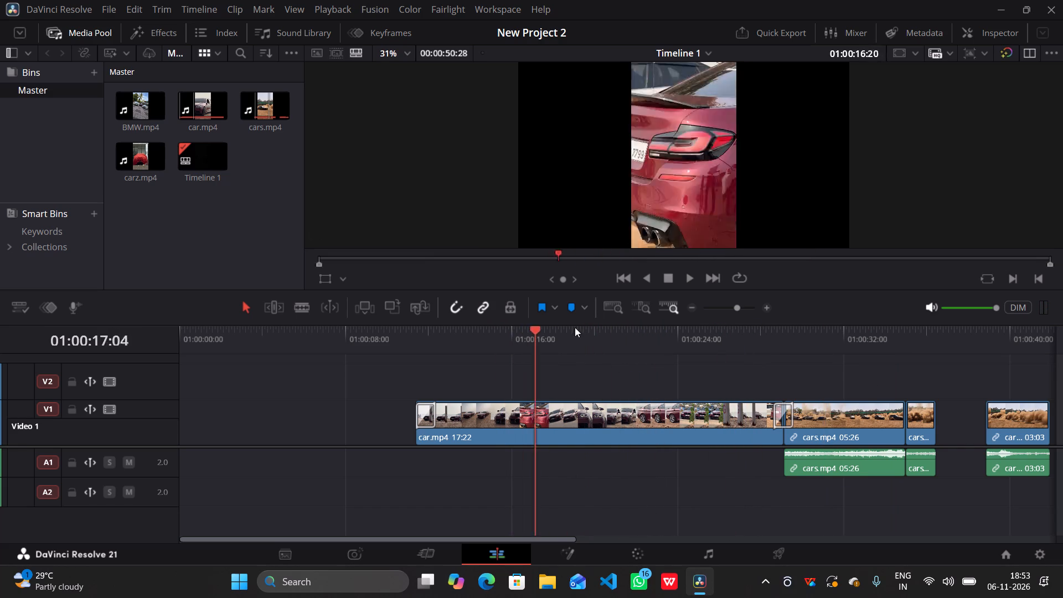
drag(575, 327, 346, 377)
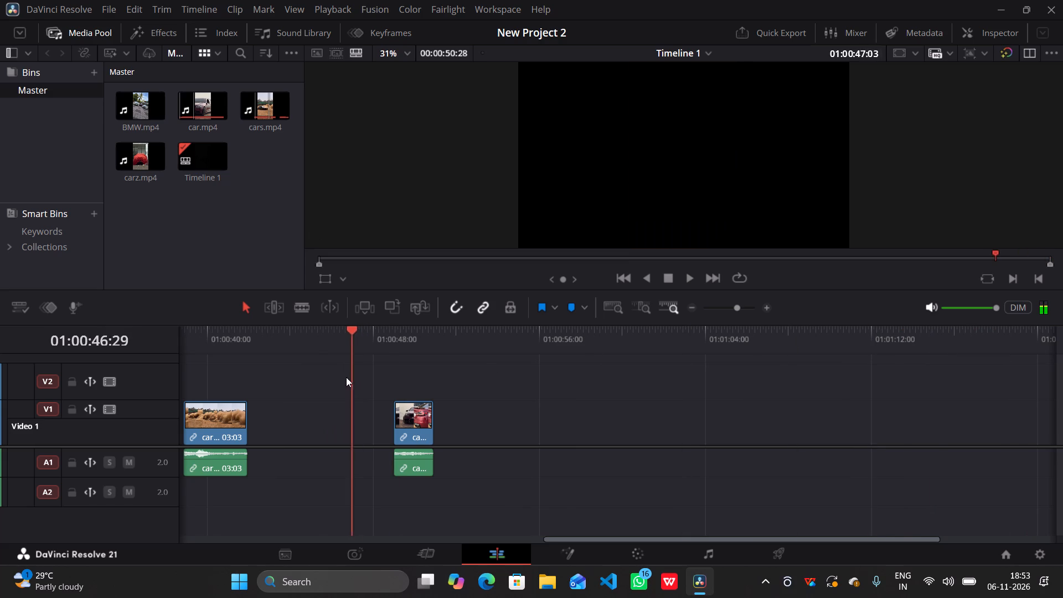
drag(346, 377, 37, 561)
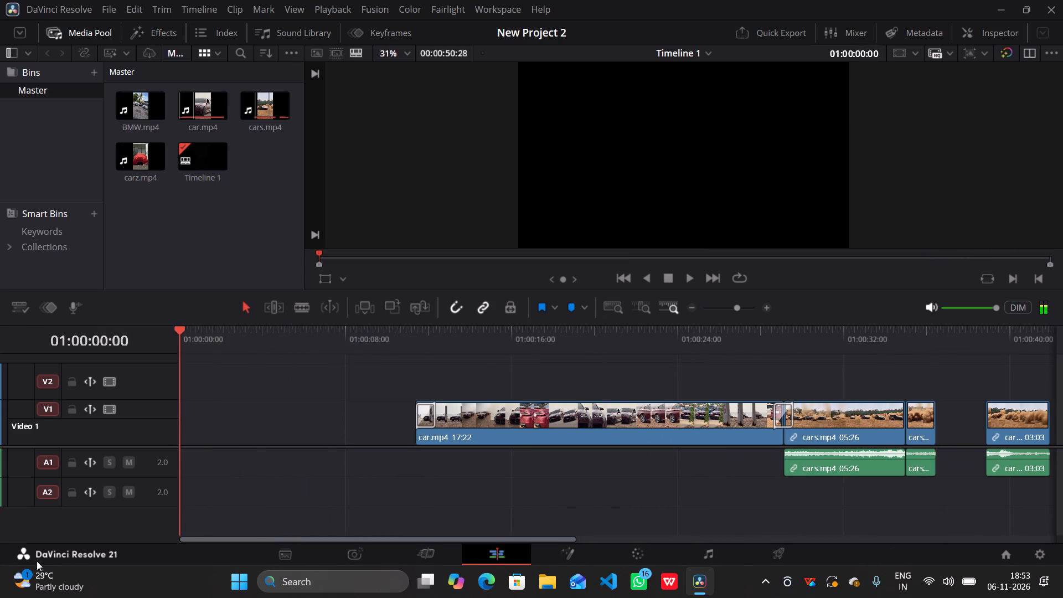
drag(37, 561, 658, 432)
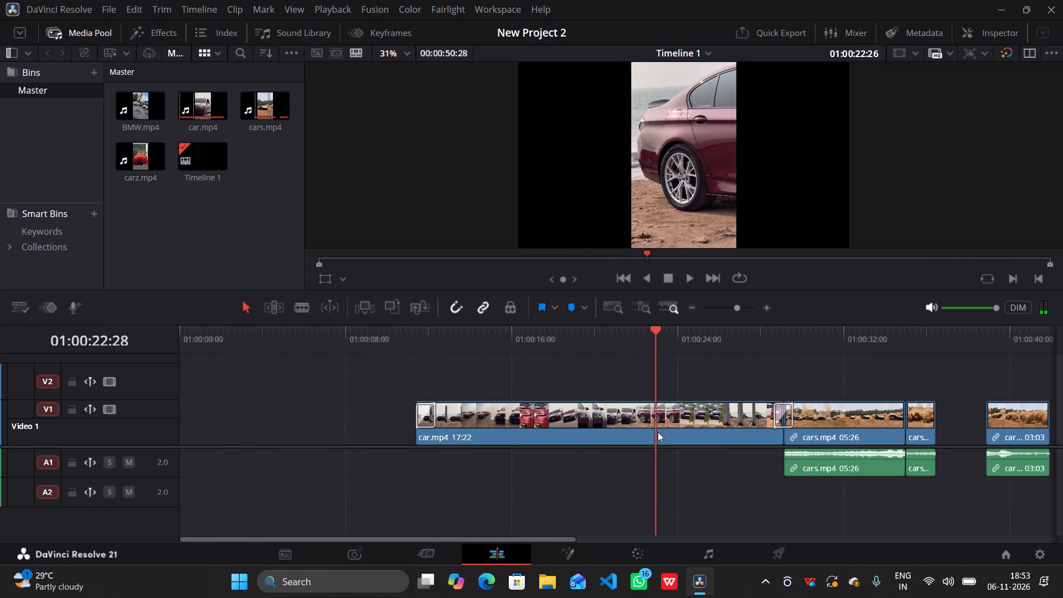
drag(658, 432, 662, 440)
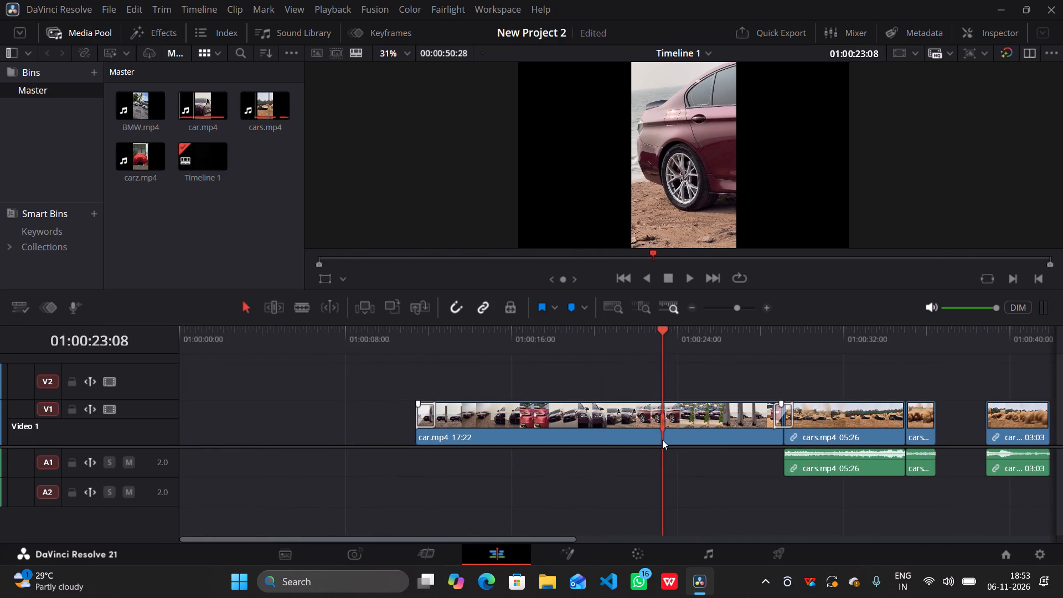
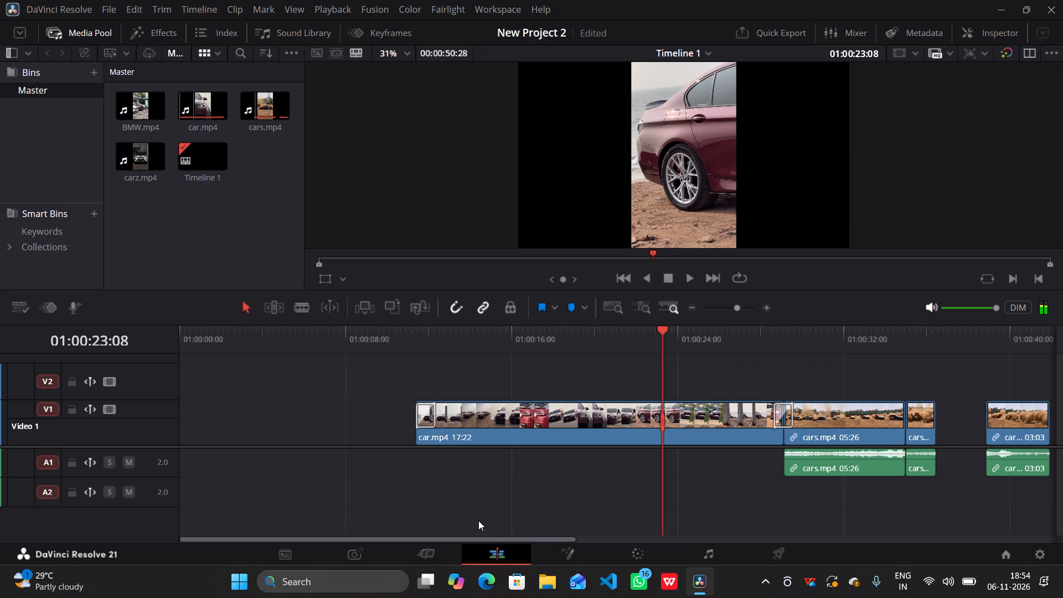
Select the first car.mp4 clip on video track V1 and save the project.
click(548, 416)
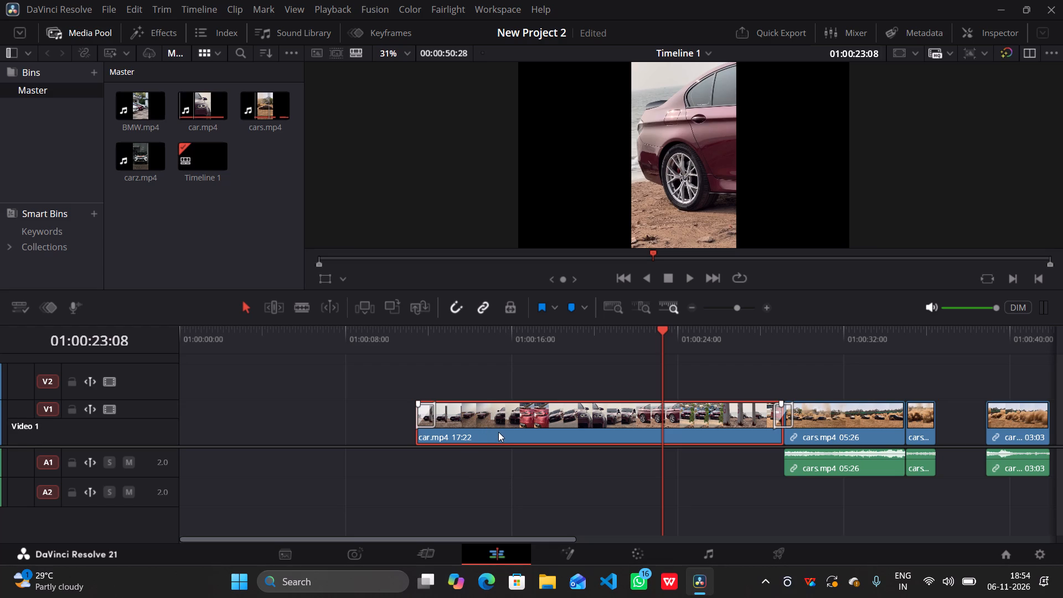
key(ctrl+z)
key(ctrl+s)
key(ctrl+s)
key(ctrl+s)
key(ctrl+s)
key(ctrl+e)
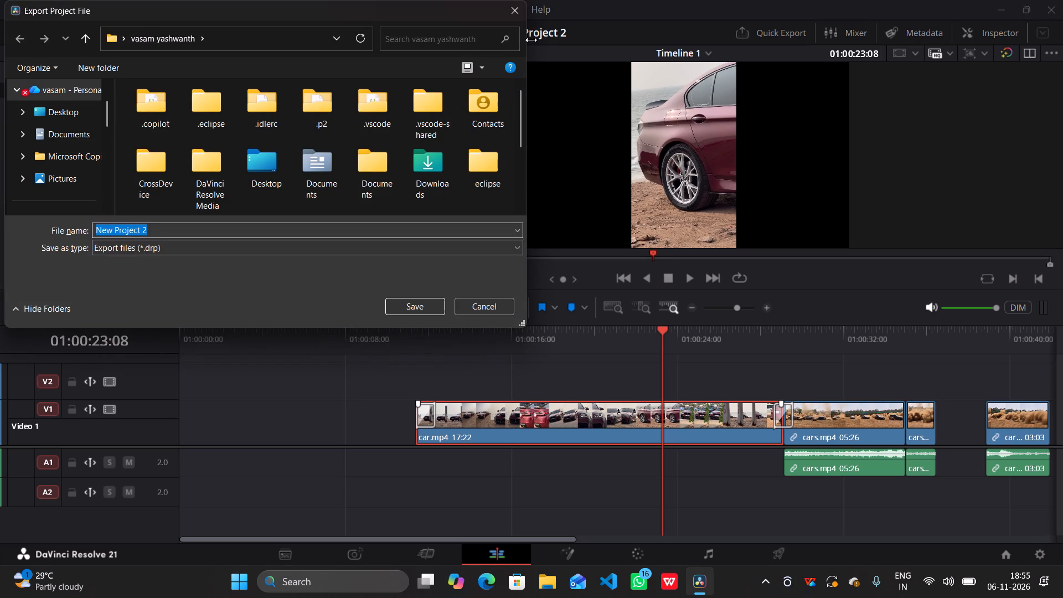
click(511, 8)
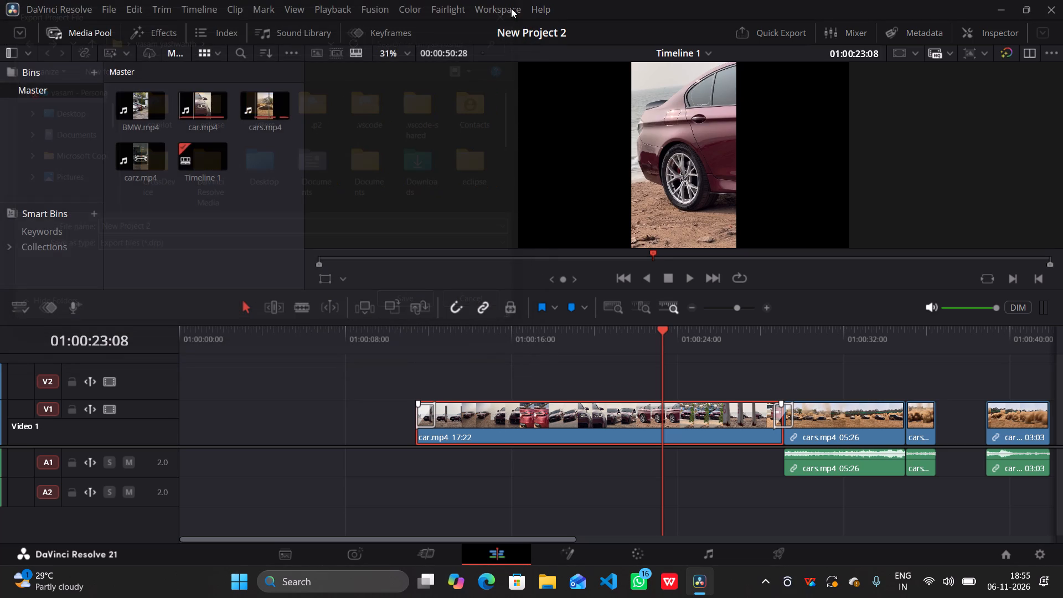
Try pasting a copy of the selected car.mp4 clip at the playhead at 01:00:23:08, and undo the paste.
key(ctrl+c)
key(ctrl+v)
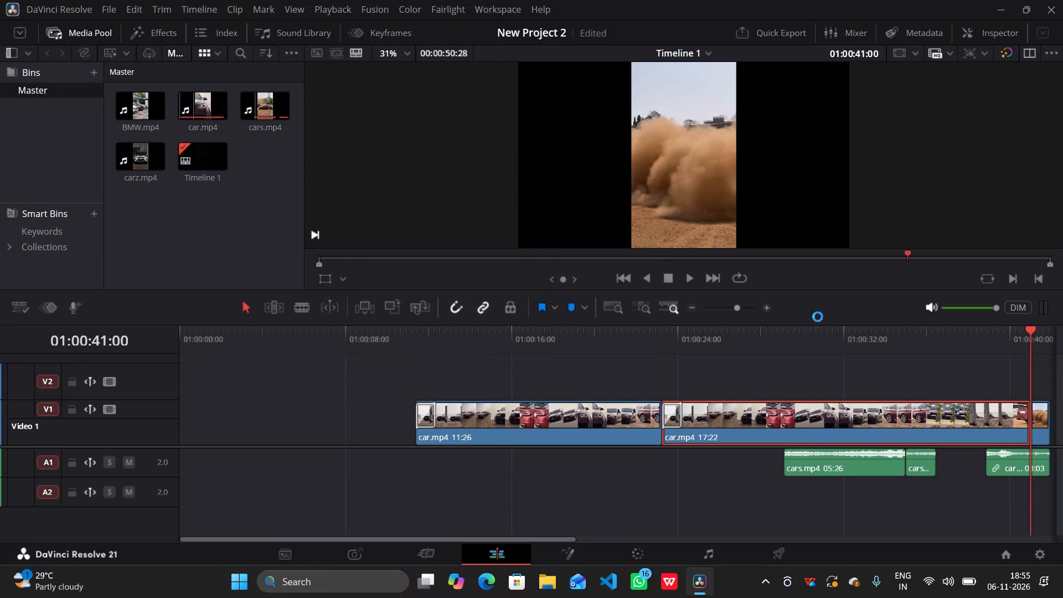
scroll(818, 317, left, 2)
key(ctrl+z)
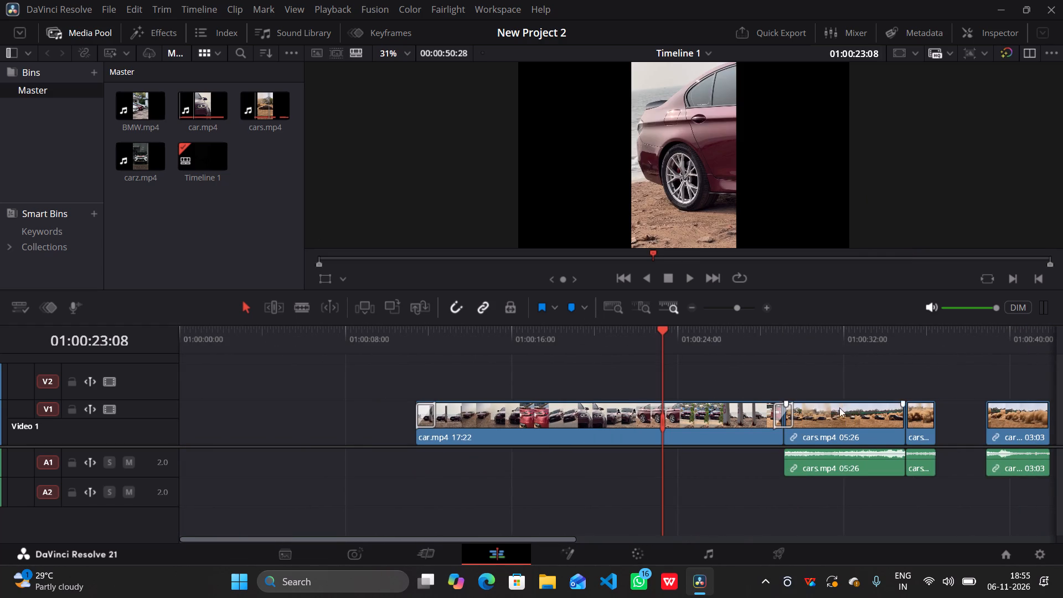
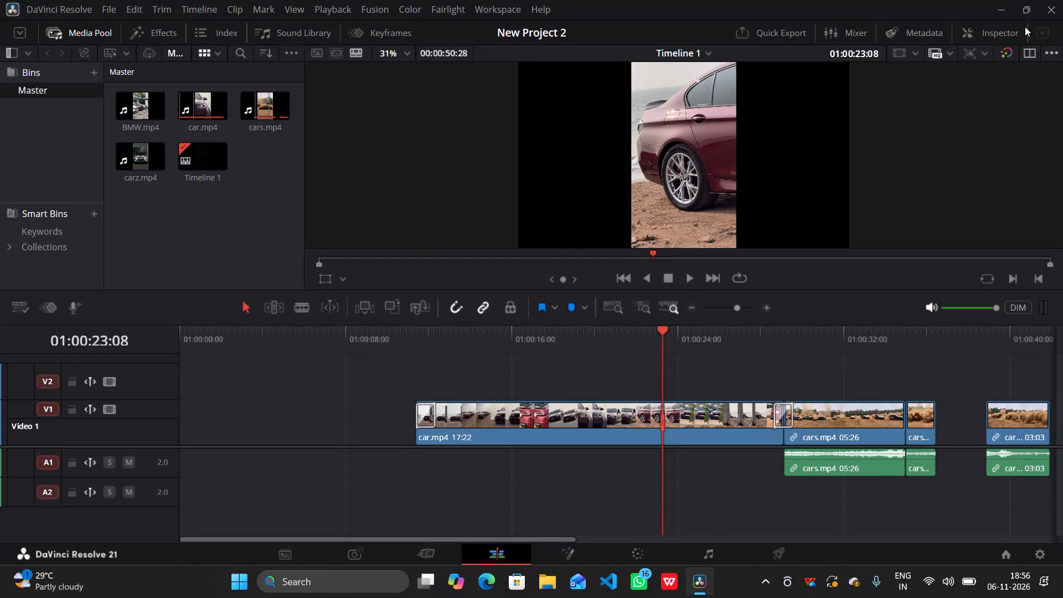
Examine the selected car.mp4 clip's video settings, file information and metadata, and close the metadata view.
click(994, 35)
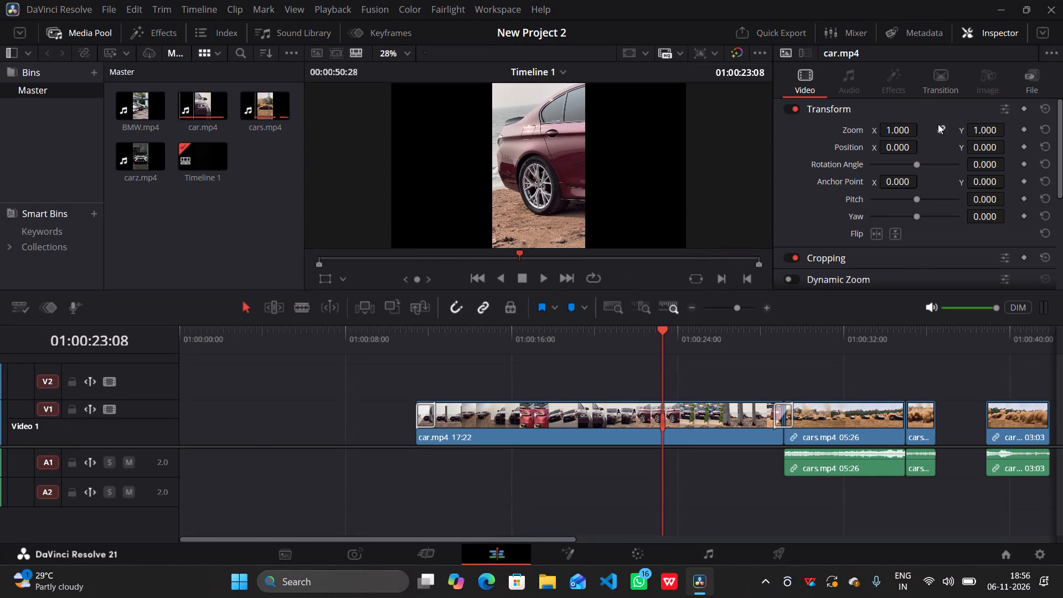
drag(871, 100, 1041, 76)
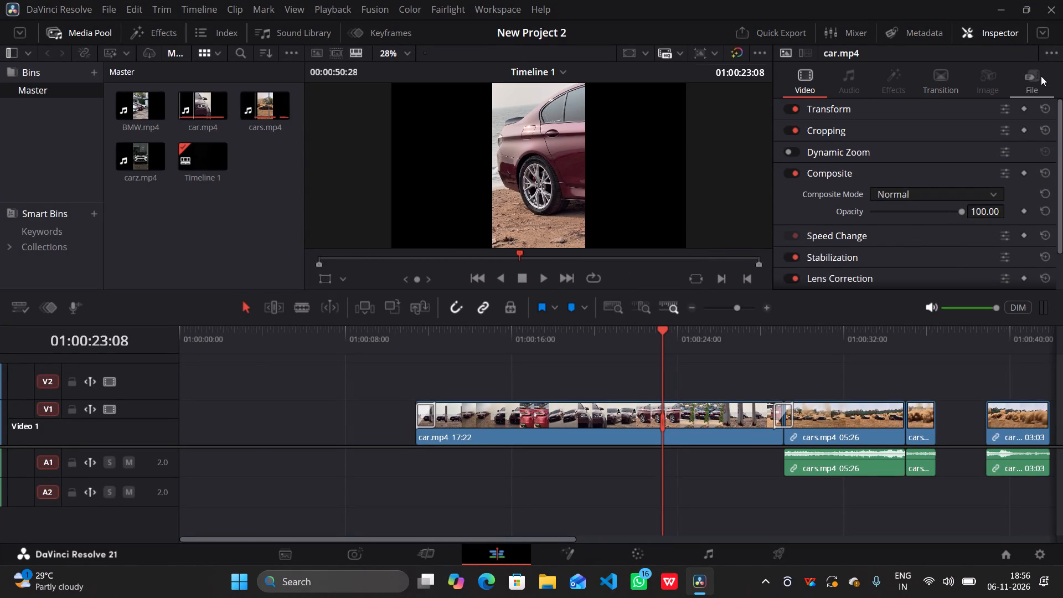
click(1041, 76)
drag(972, 74, 911, 17)
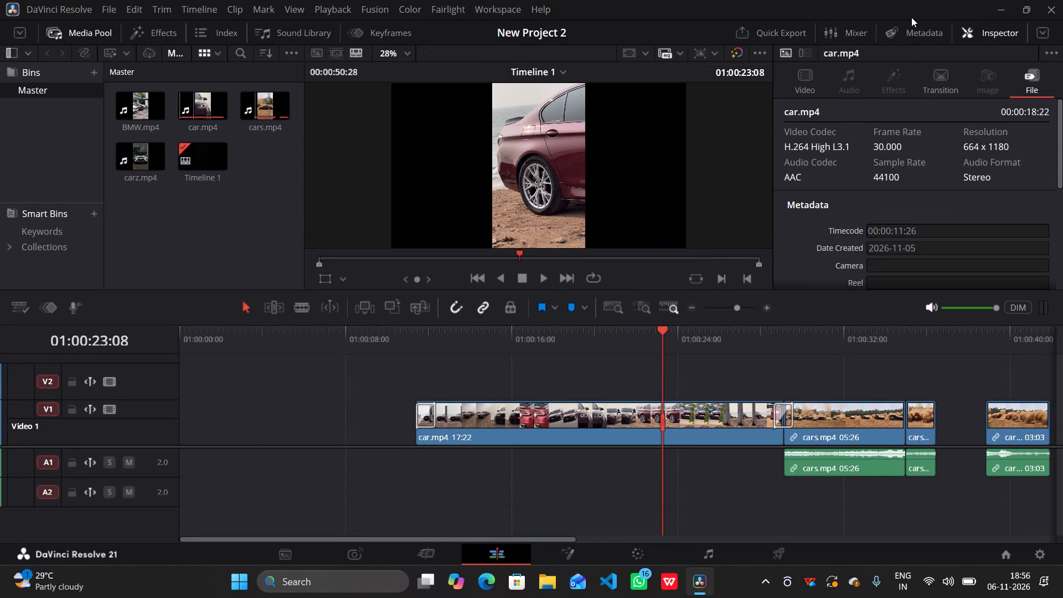
click(909, 29)
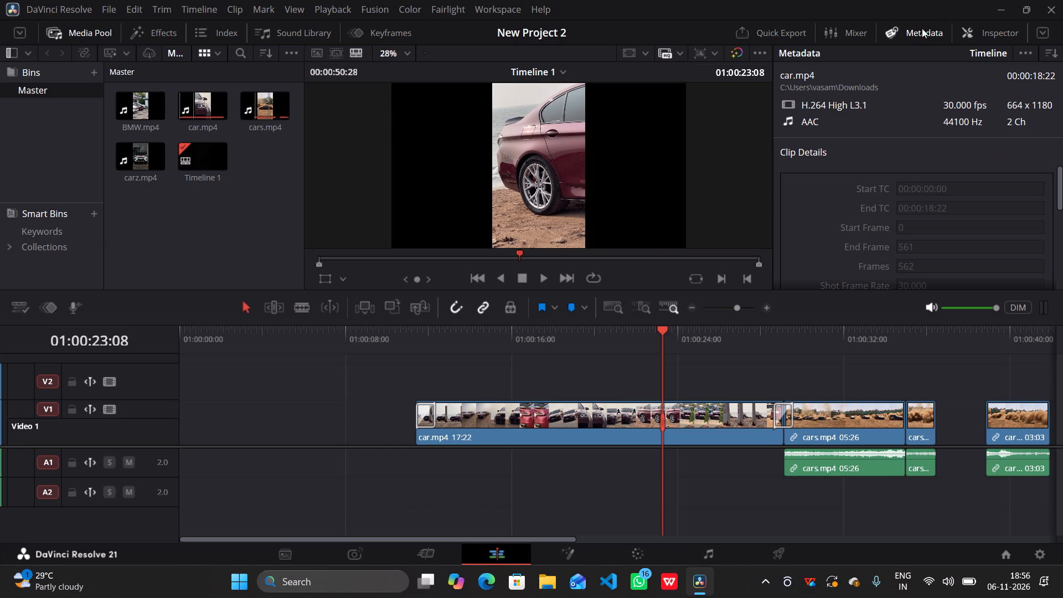
click(918, 29)
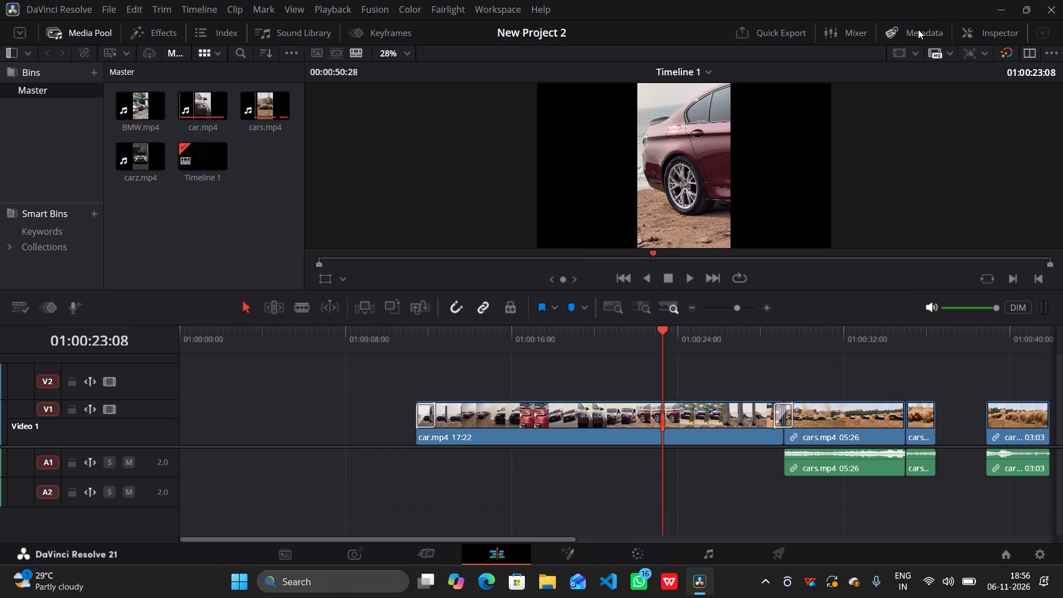
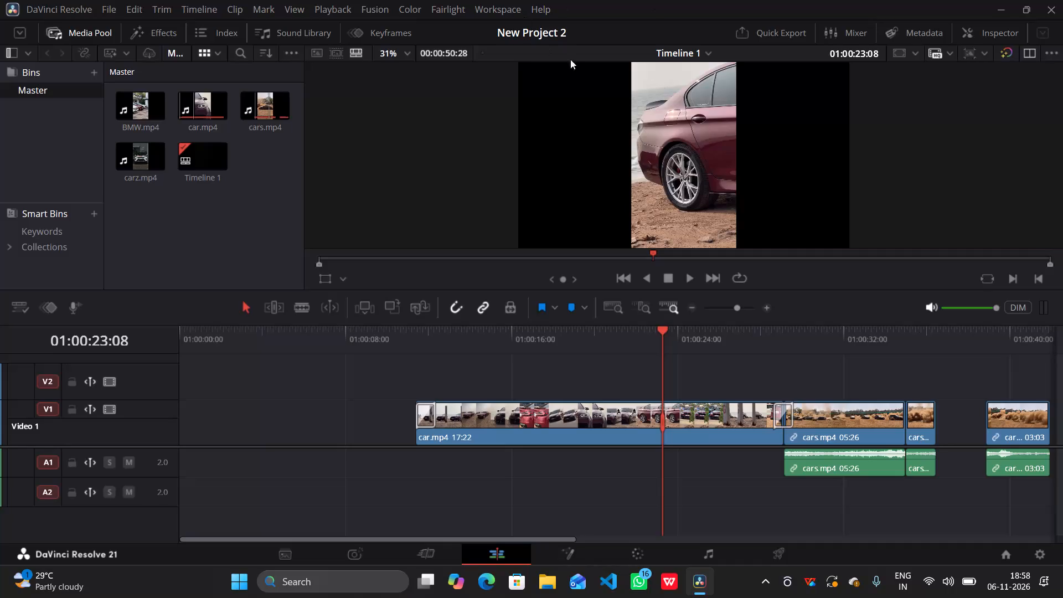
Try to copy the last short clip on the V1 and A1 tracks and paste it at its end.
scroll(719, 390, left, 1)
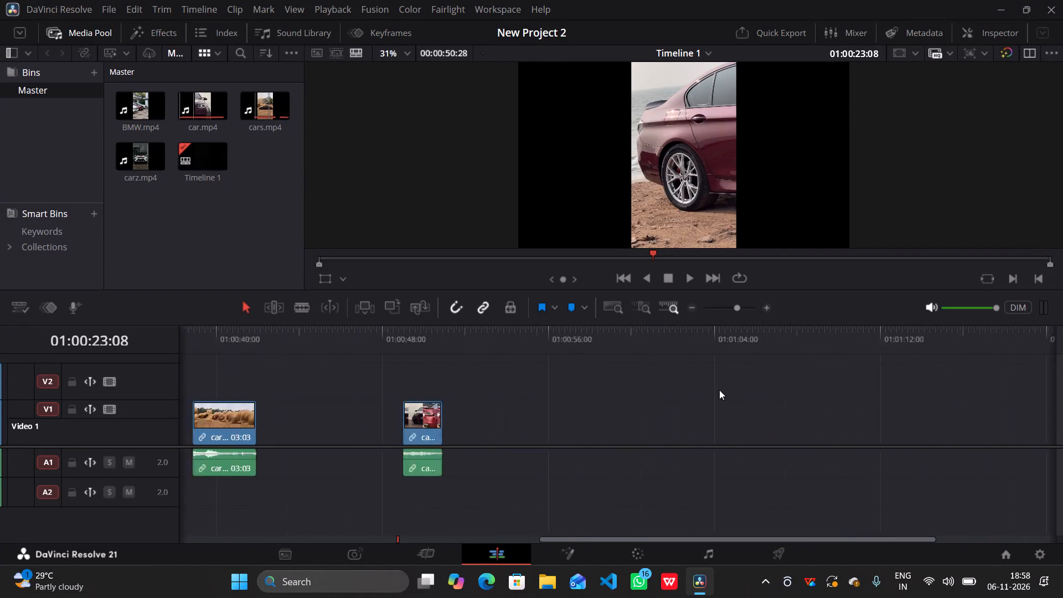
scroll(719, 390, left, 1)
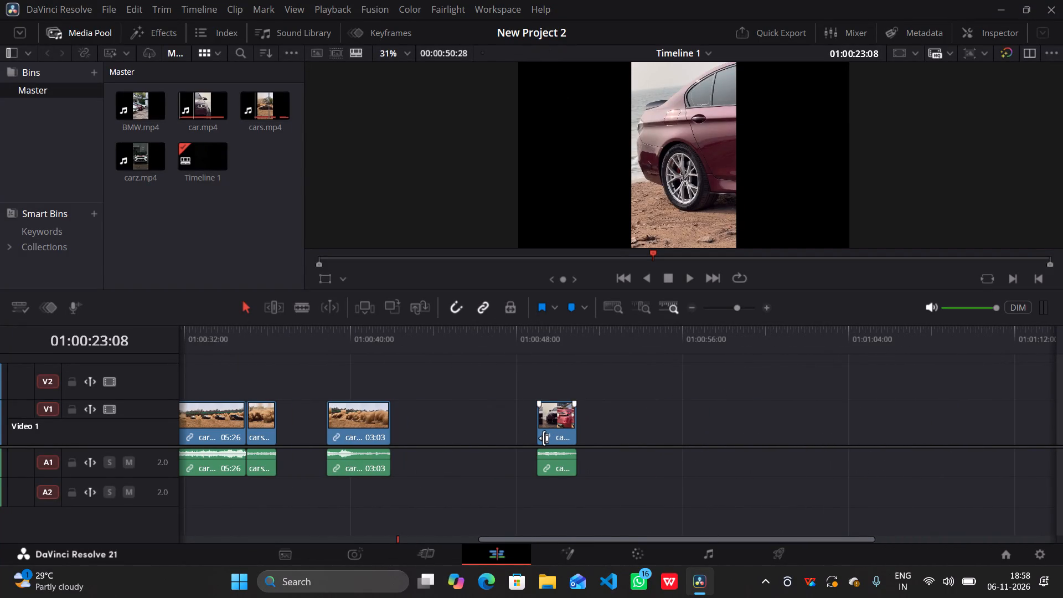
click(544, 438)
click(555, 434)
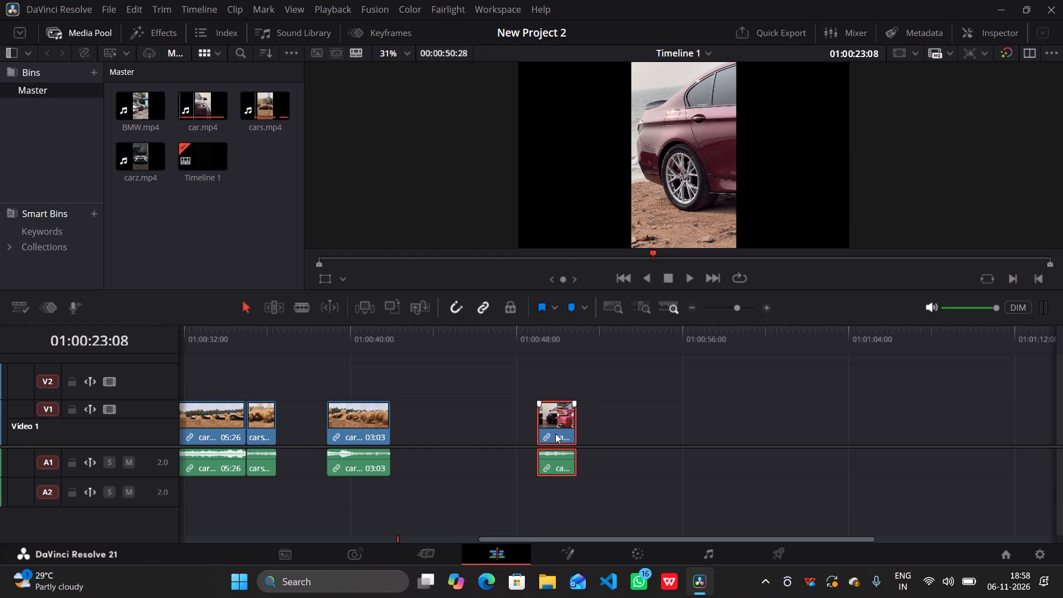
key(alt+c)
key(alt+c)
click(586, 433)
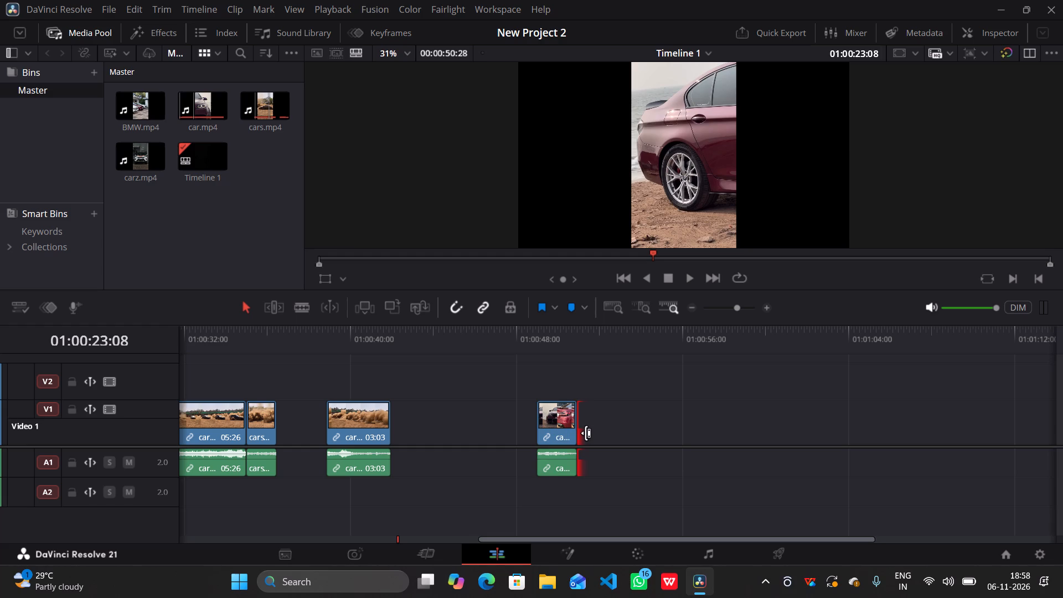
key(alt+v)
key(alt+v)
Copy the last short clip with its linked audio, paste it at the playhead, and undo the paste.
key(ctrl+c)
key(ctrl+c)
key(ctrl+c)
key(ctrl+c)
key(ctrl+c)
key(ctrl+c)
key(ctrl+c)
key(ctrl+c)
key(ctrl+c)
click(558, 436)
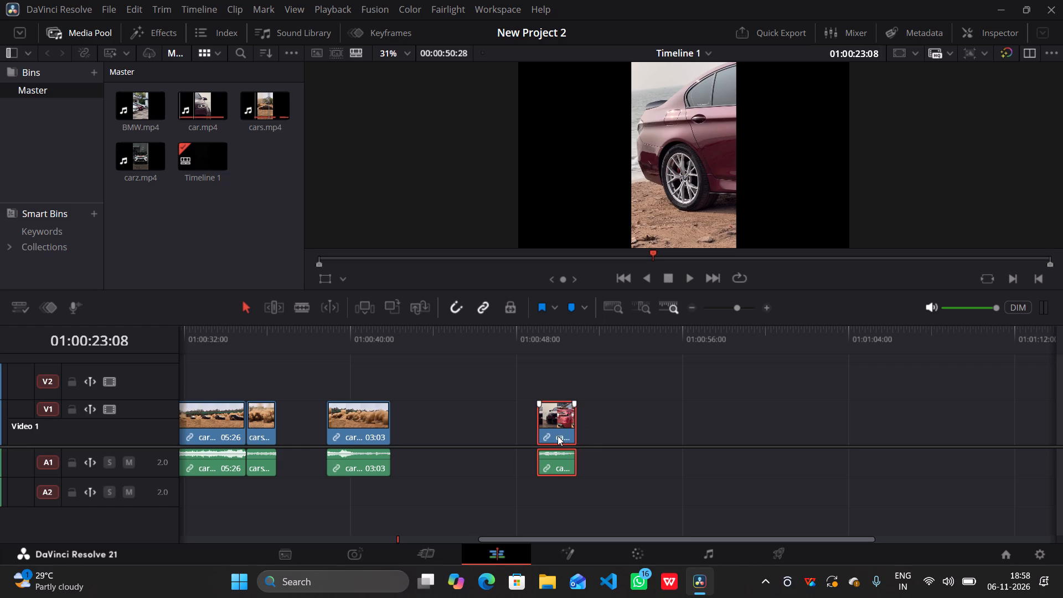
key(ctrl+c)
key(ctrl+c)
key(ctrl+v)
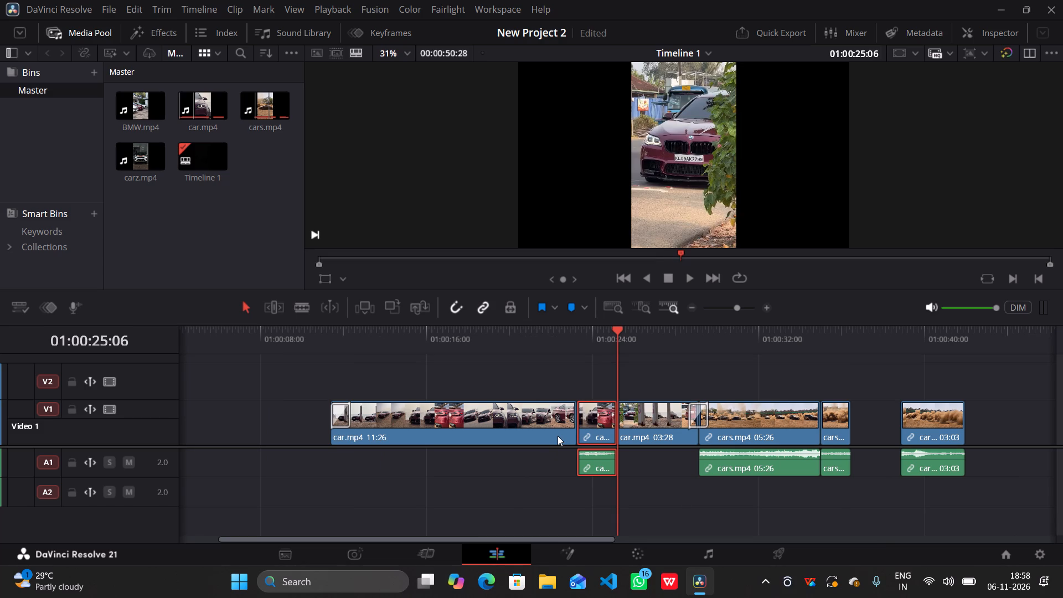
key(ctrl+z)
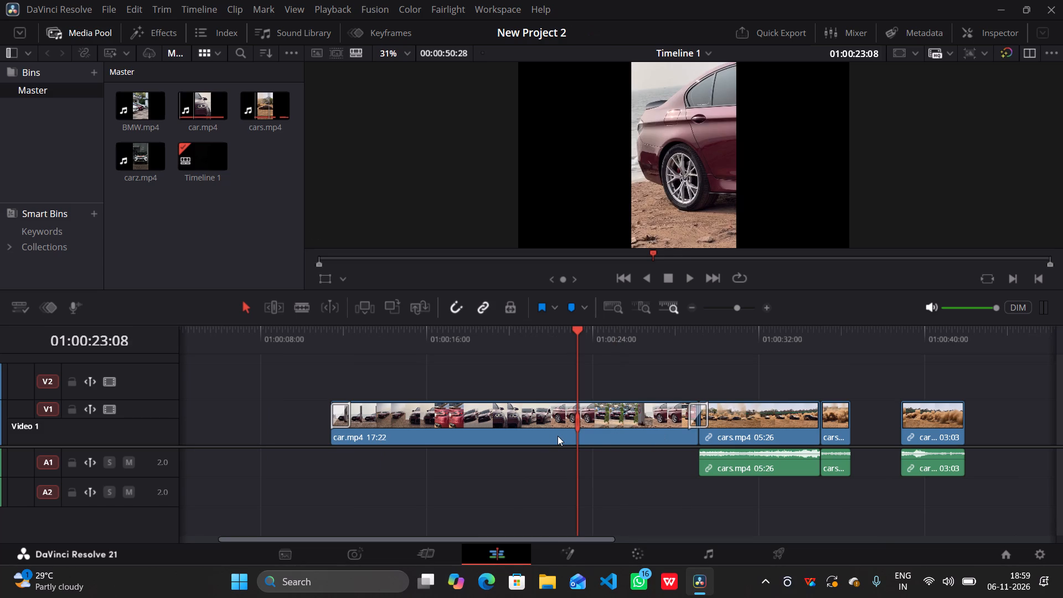
Duplicate the last short clip with its linked audio, placing the copy directly after the original on V1 and A1.
scroll(558, 436, left, 3)
scroll(558, 436, right, 1)
scroll(558, 436, left, 1)
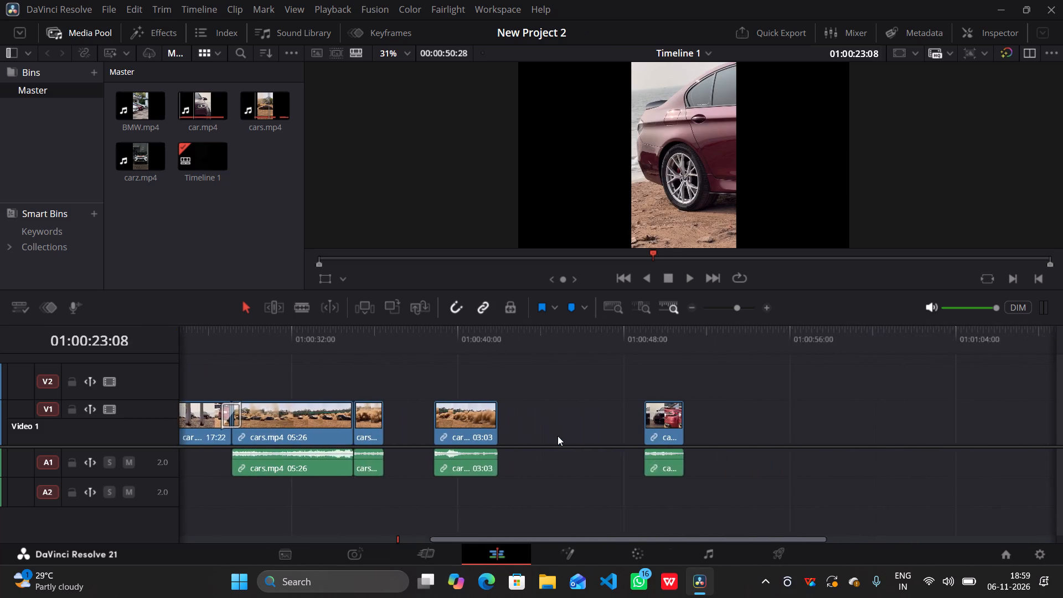
scroll(558, 436, left, 1)
click(600, 431)
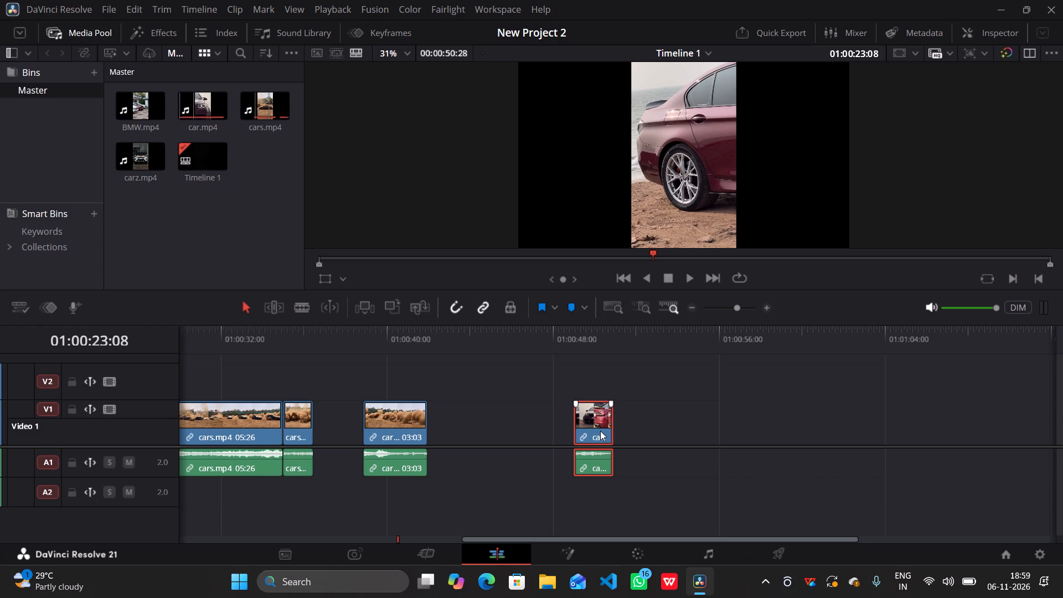
alt+drag(600, 431, 632, 430)
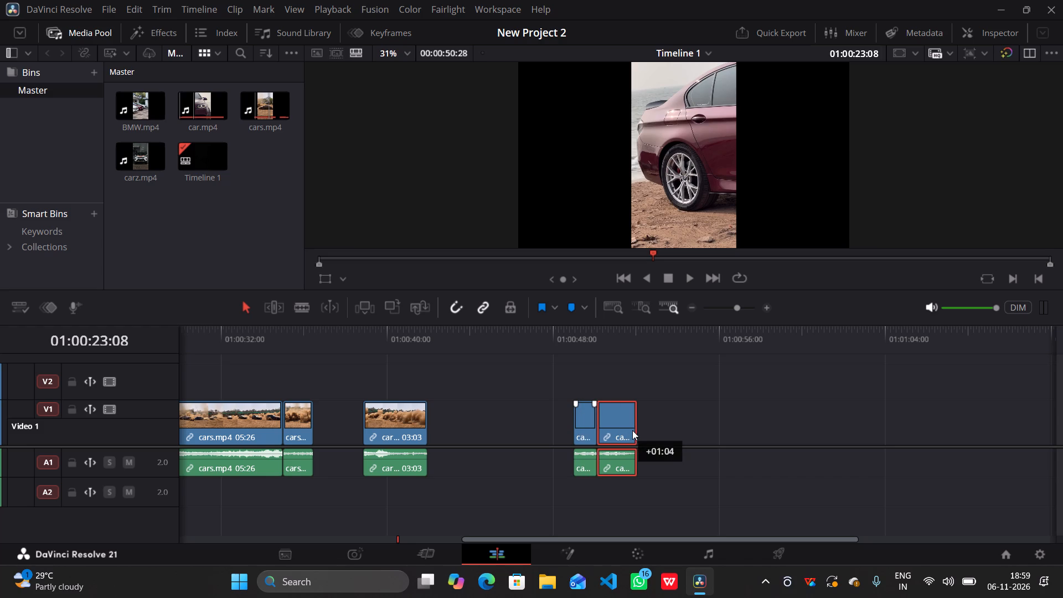
alt+drag(632, 430, 637, 431)
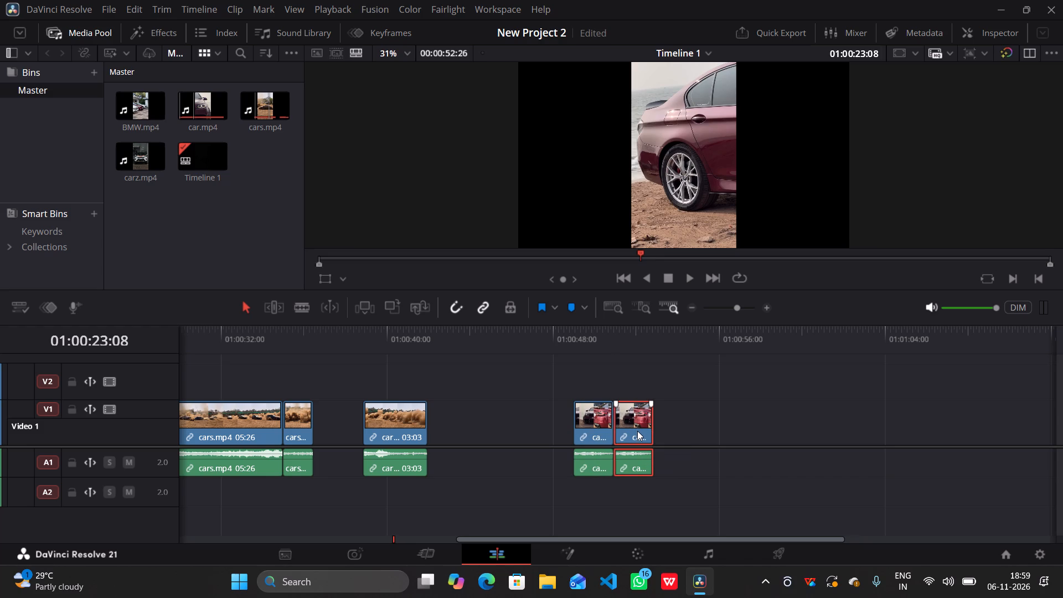
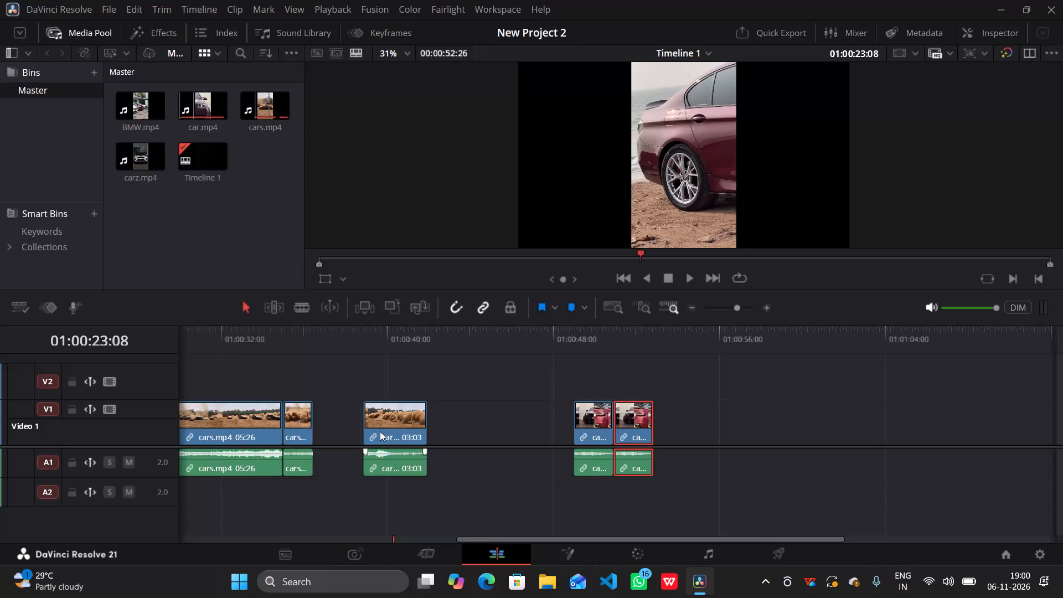
Select the separate 03:03 hay-bale clip with its linked audio on the V1 and A1 tracks.
click(380, 431)
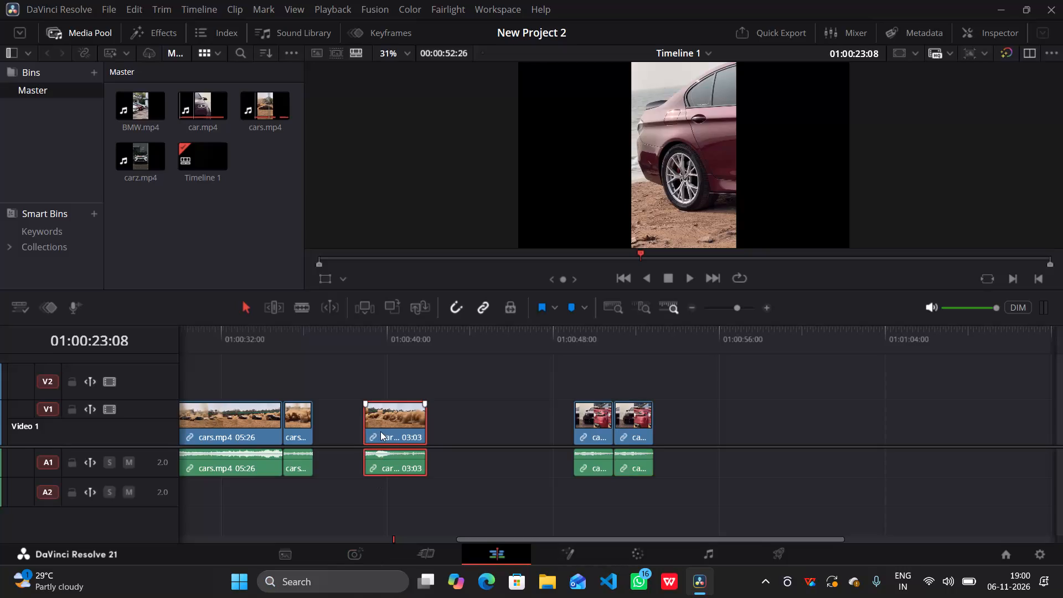
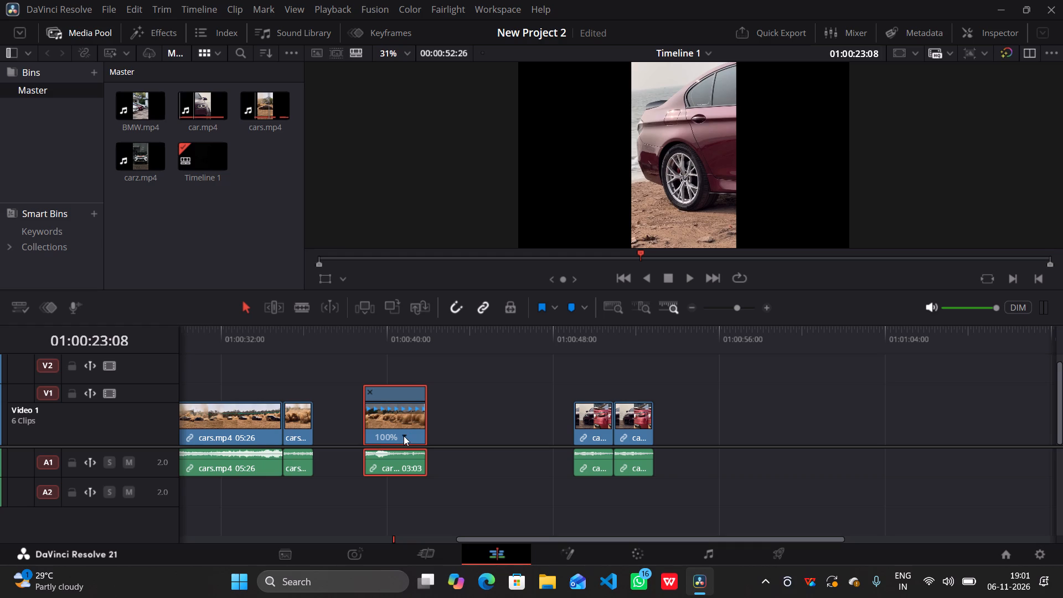
Reverse the speed segment of the selected 03:03 hay-bale clip on V1.
click(404, 436)
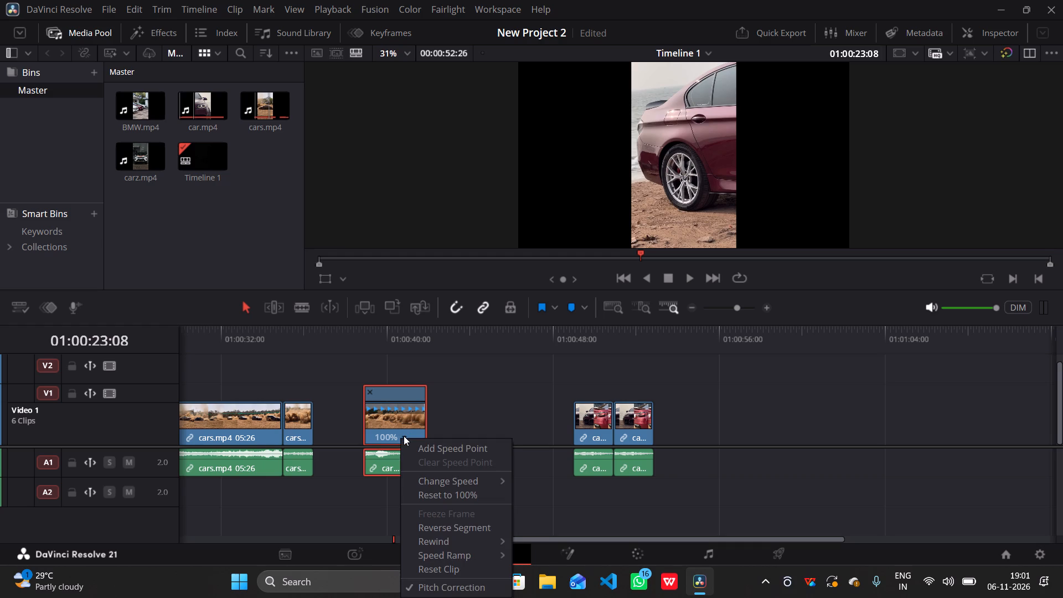
click(431, 532)
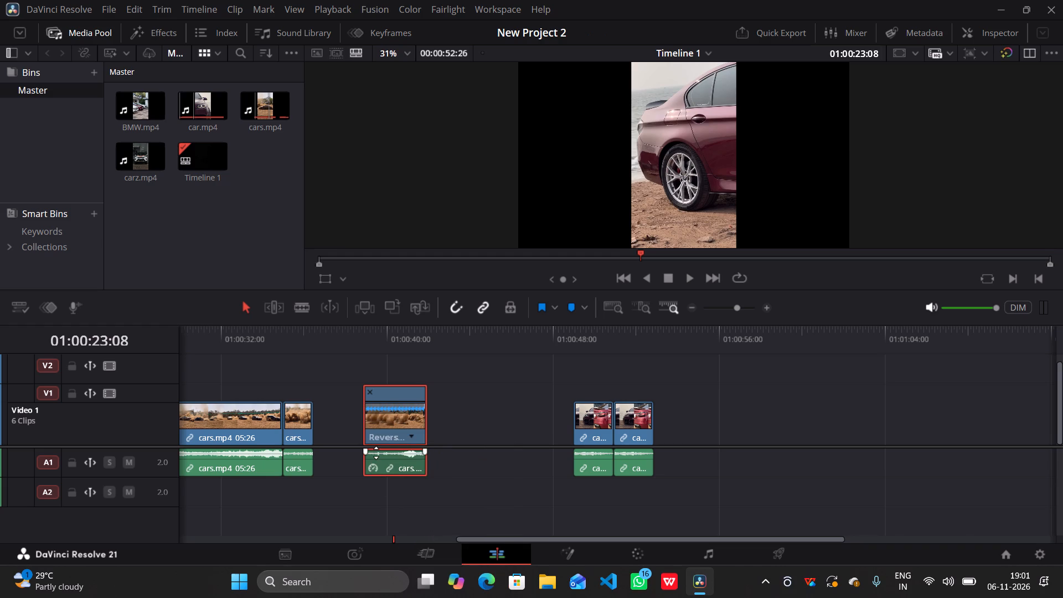
Play the timeline through the reversed hay-bale clip, adding a marker near the clip's end, and stop in the gap after it.
key(l)
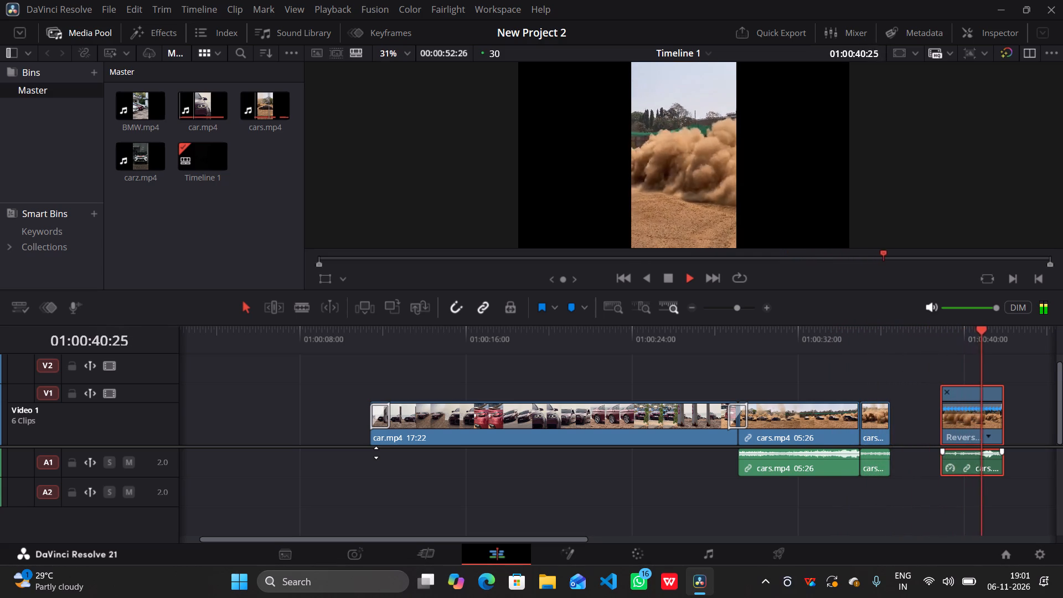
key(m)
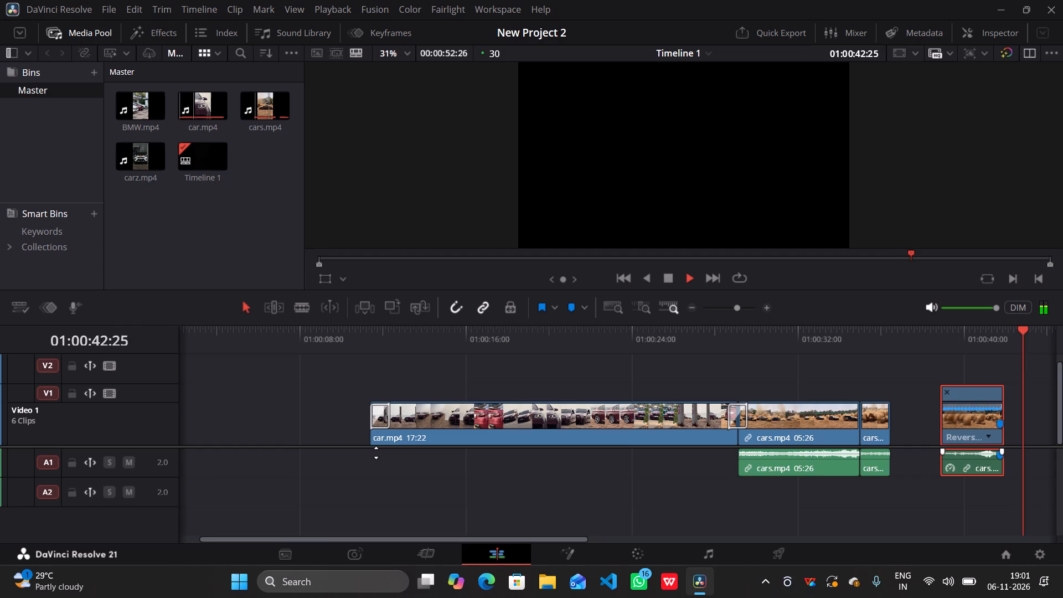
scroll(376, 453, left, 1)
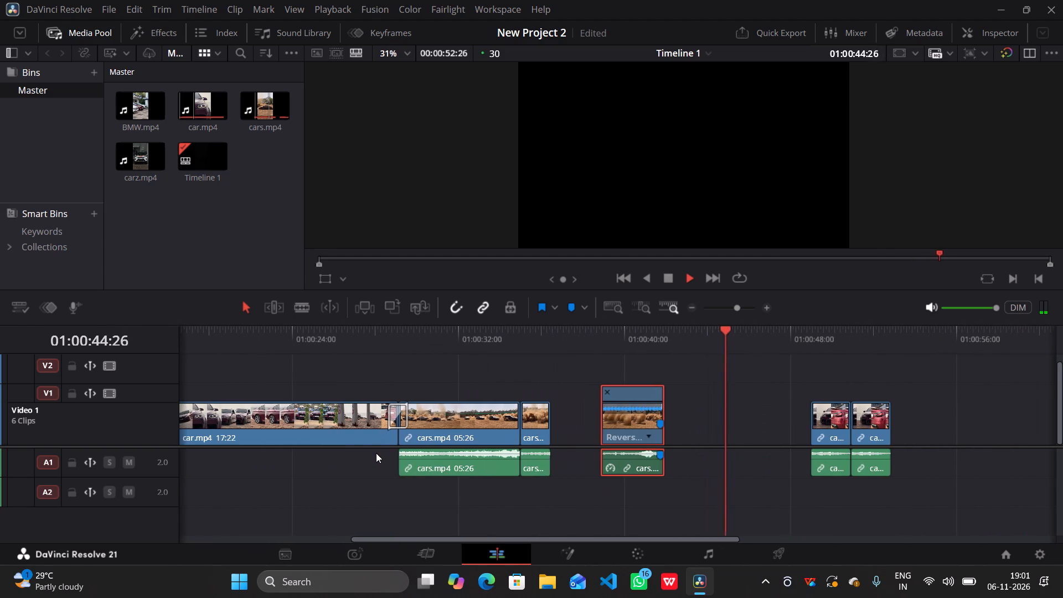
key(k)
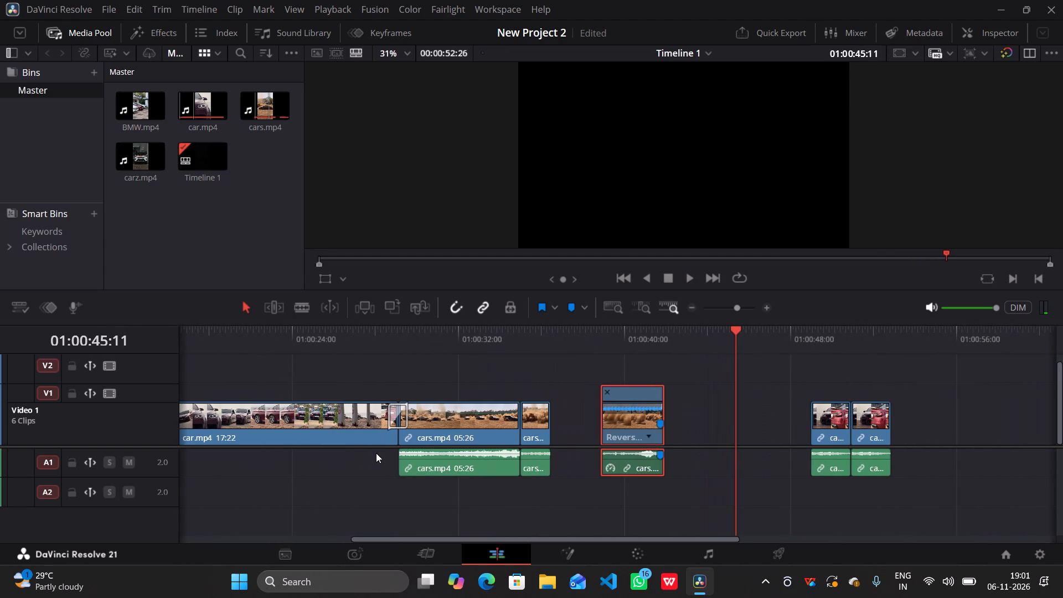
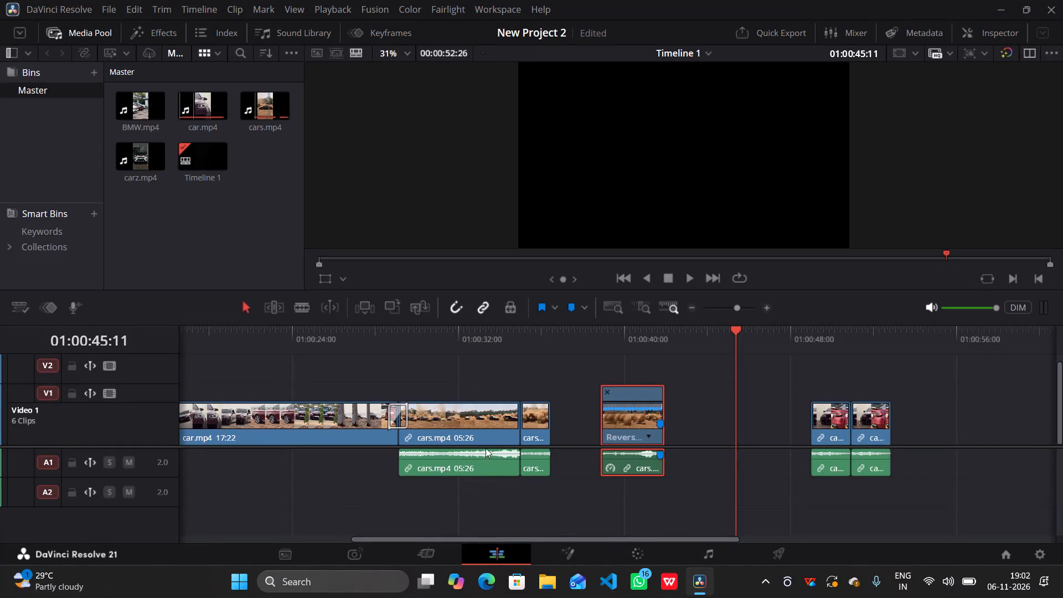
Position the playhead at 01:00:40:01 within the reversed cars.mp4 clip on V1 and reset the clip's speed changes.
click(645, 431)
drag(736, 347, 708, 353)
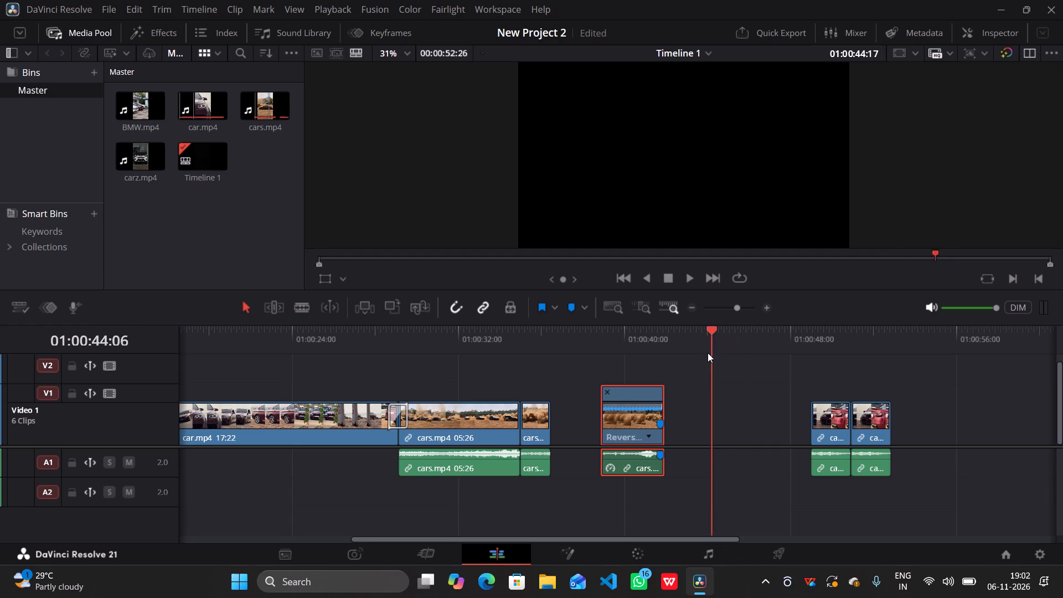
drag(708, 353, 625, 374)
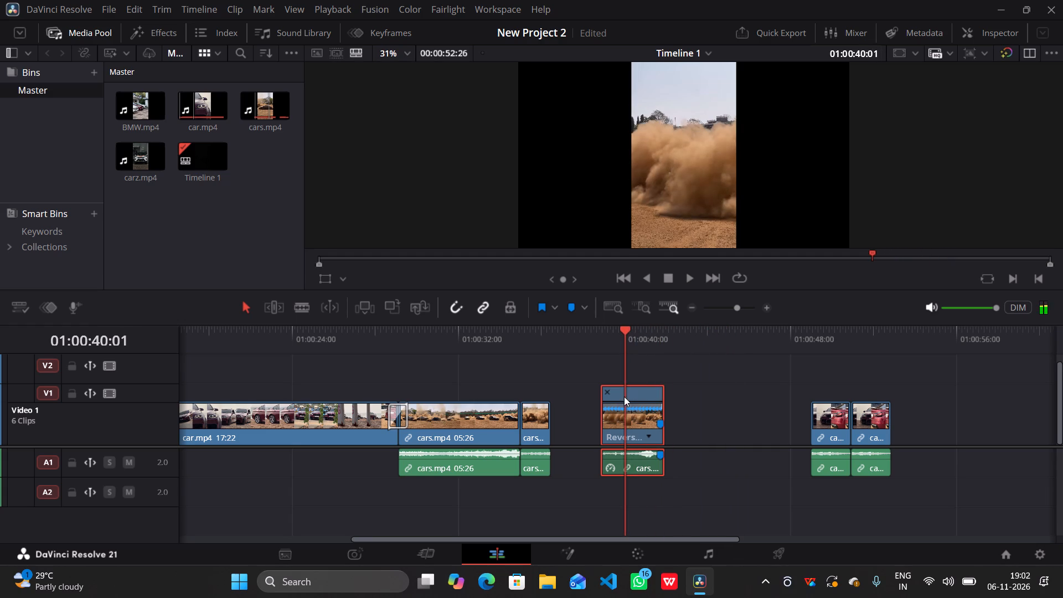
click(650, 436)
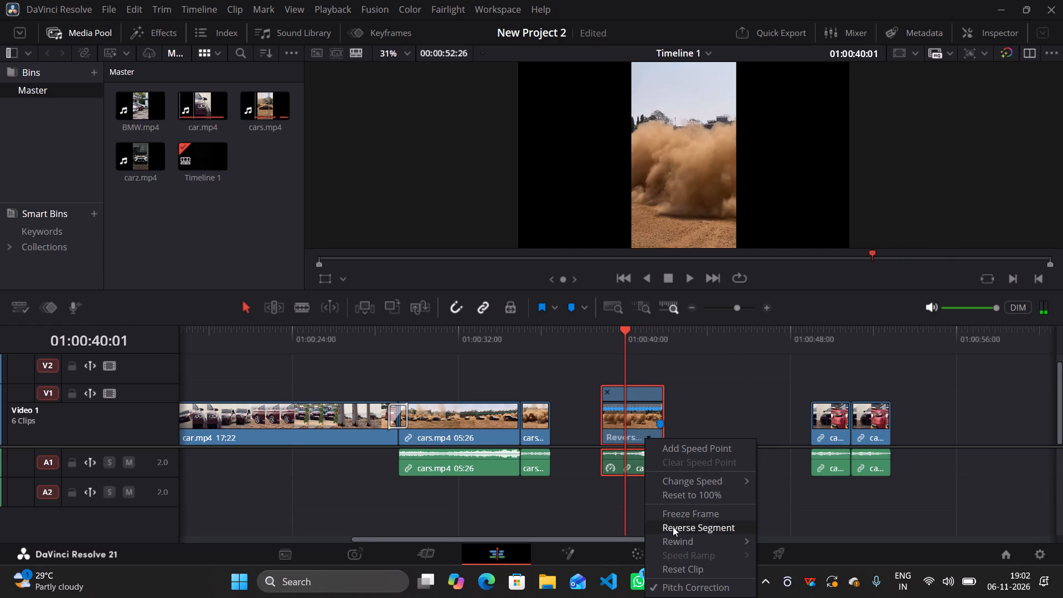
click(676, 571)
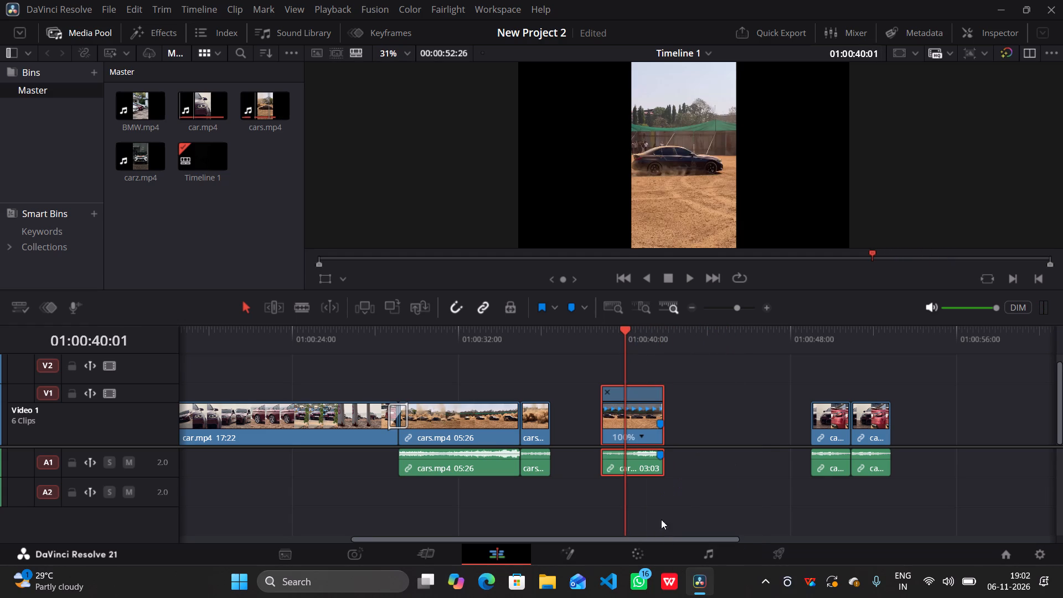
Add a speed point to the selected cars.mp4 clip at the 01:00:40:01 playhead position.
click(641, 437)
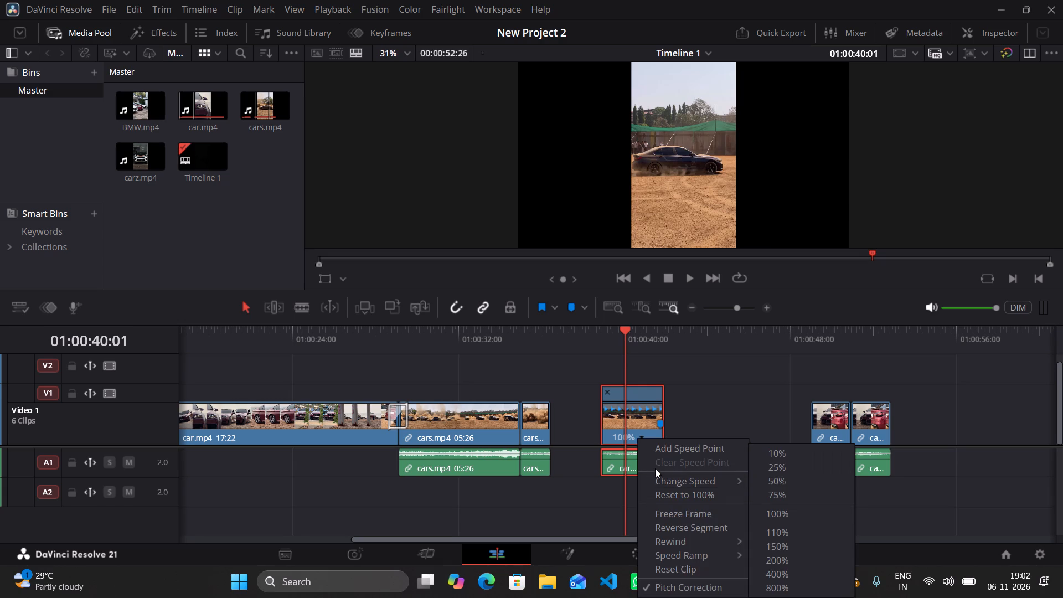
click(657, 446)
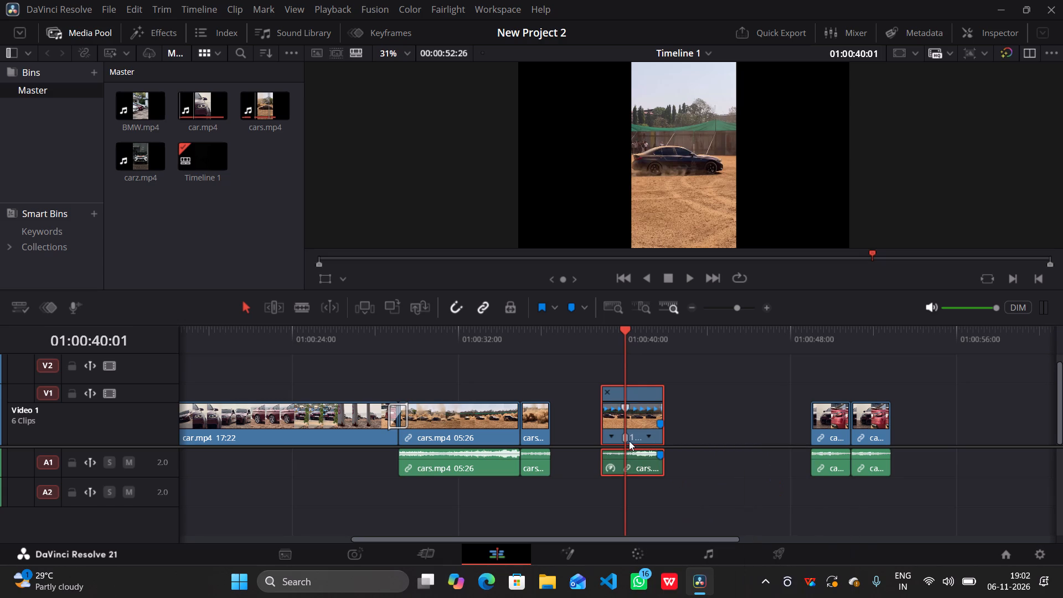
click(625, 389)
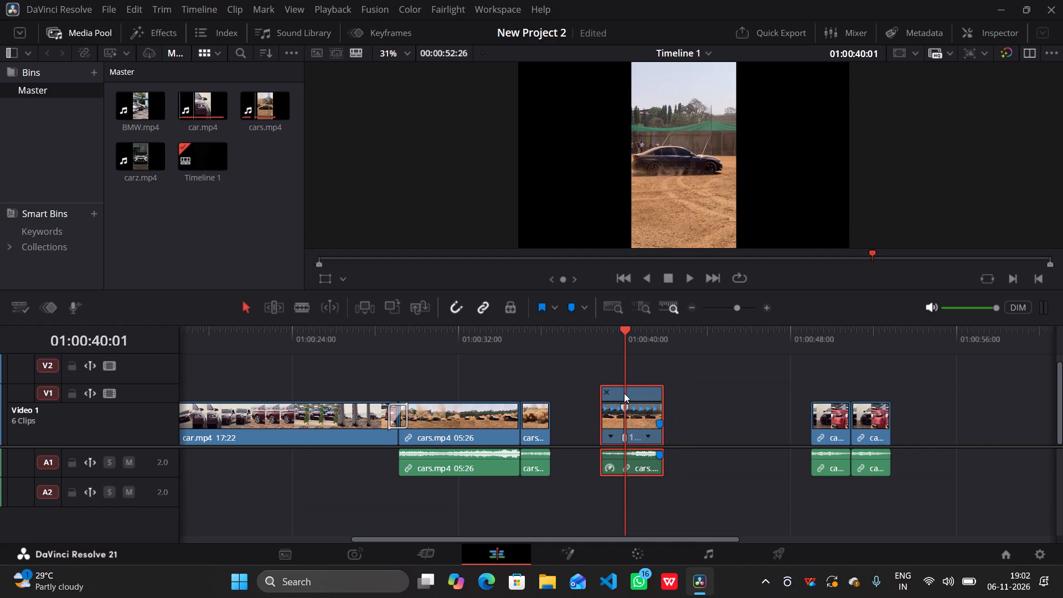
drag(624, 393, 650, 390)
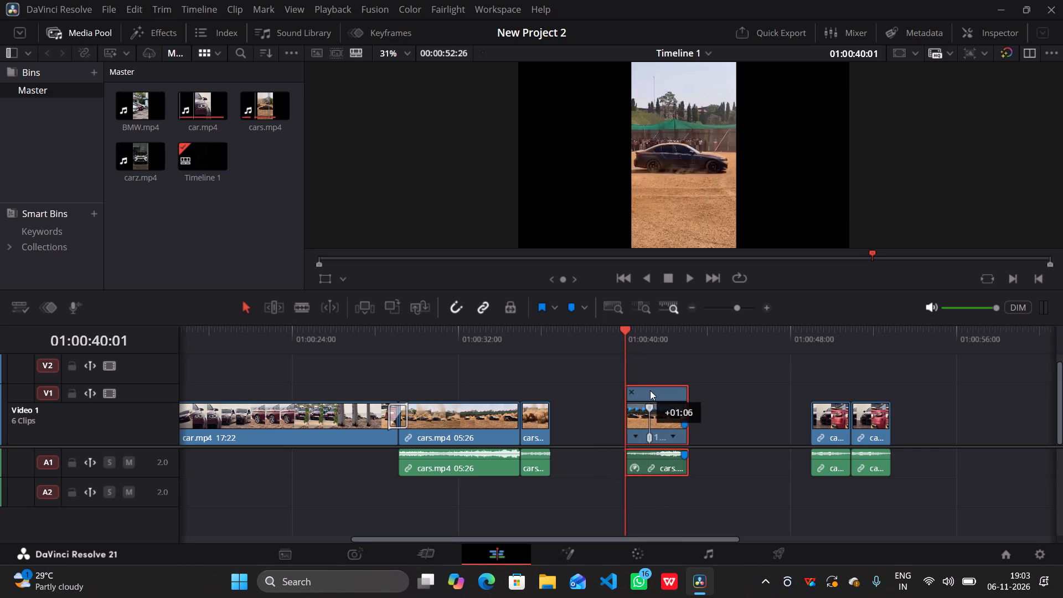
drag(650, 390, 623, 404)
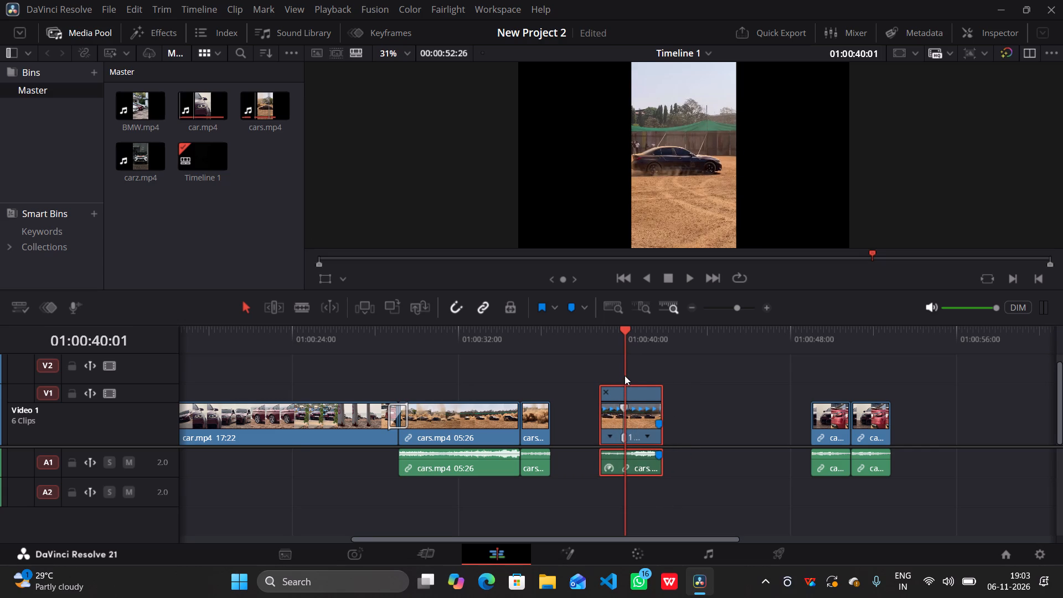
Shift the speed point toward the end of the selected cars.mp4 clip, slowing its first speed segment to 44%.
click(625, 375)
drag(625, 375, 627, 356)
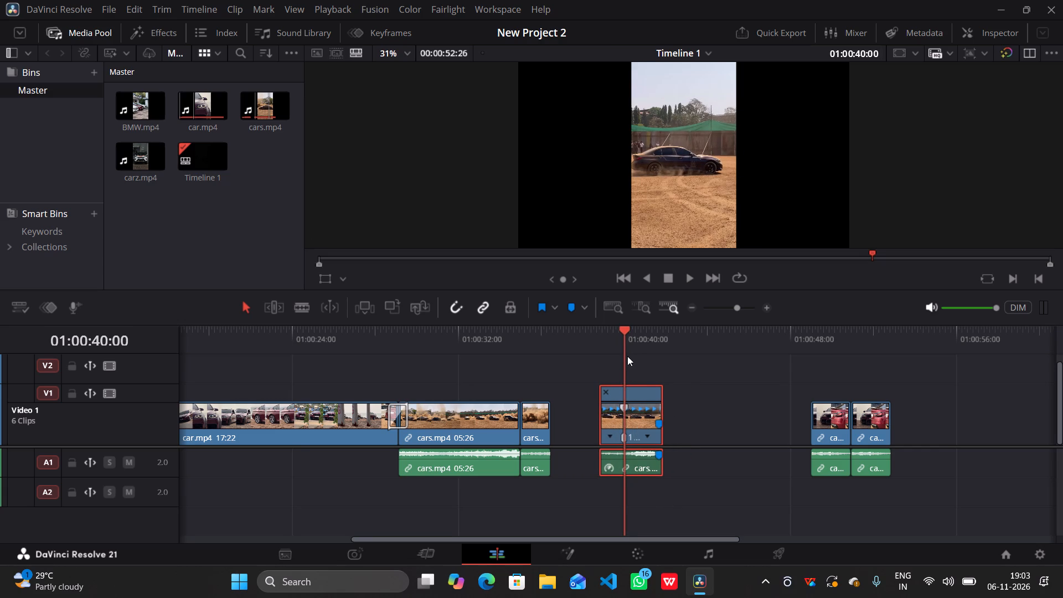
drag(627, 356, 622, 363)
drag(622, 363, 633, 367)
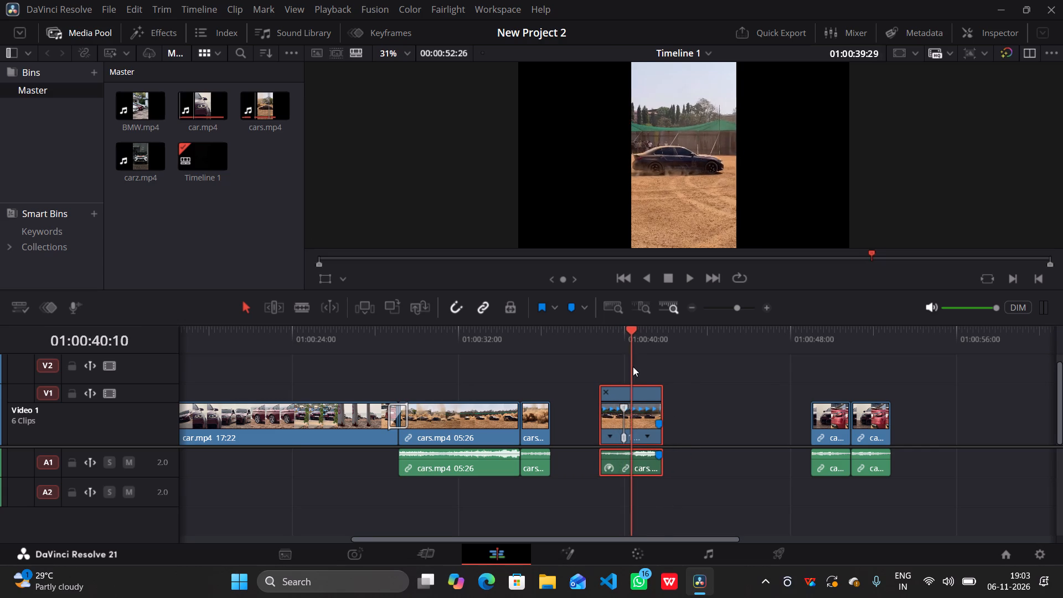
drag(633, 367, 665, 368)
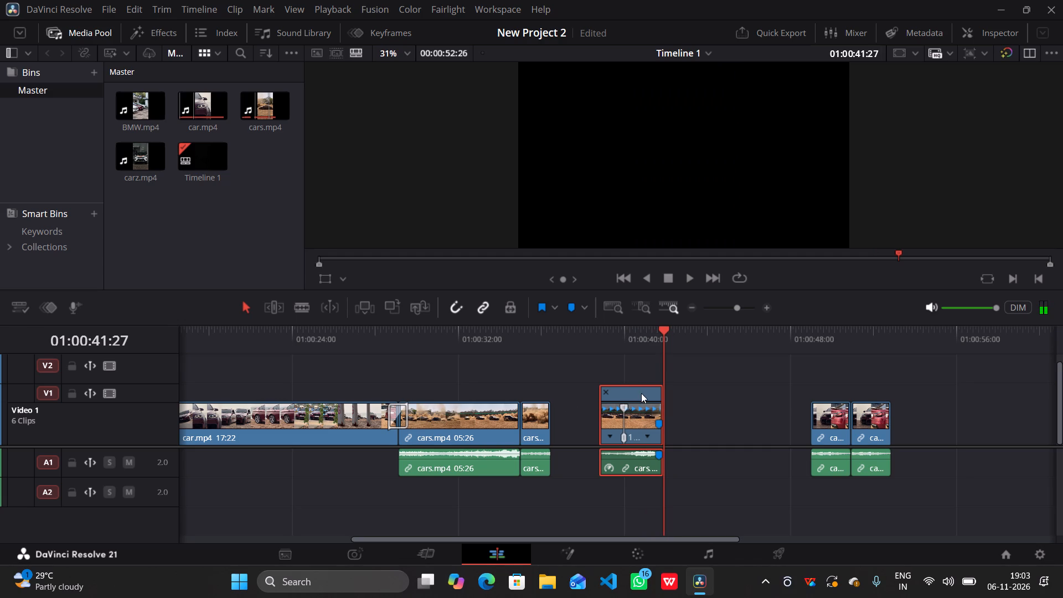
click(623, 407)
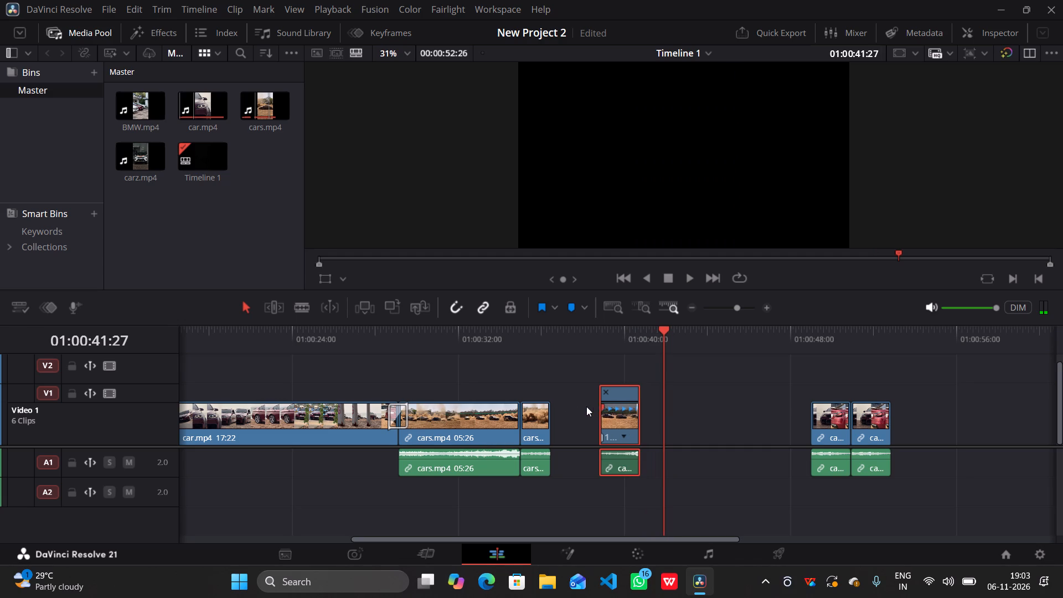
drag(625, 404, 652, 404)
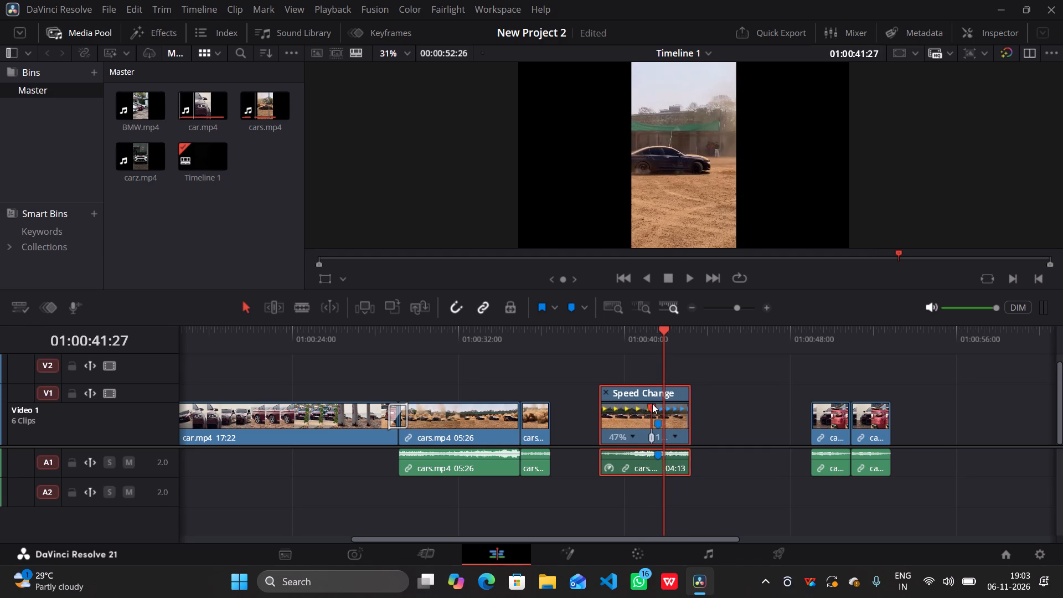
drag(652, 404, 655, 409)
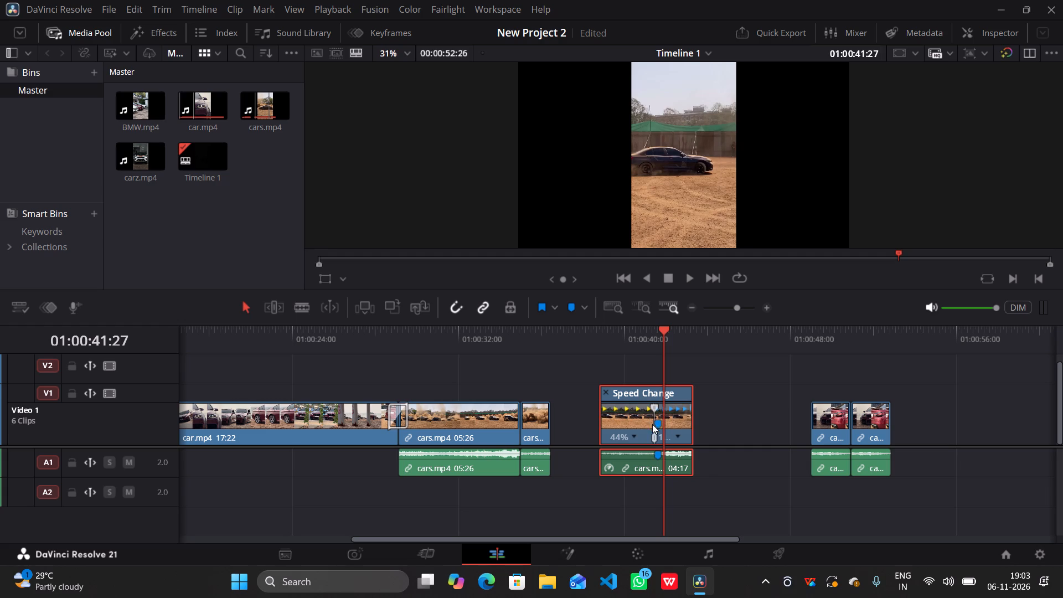
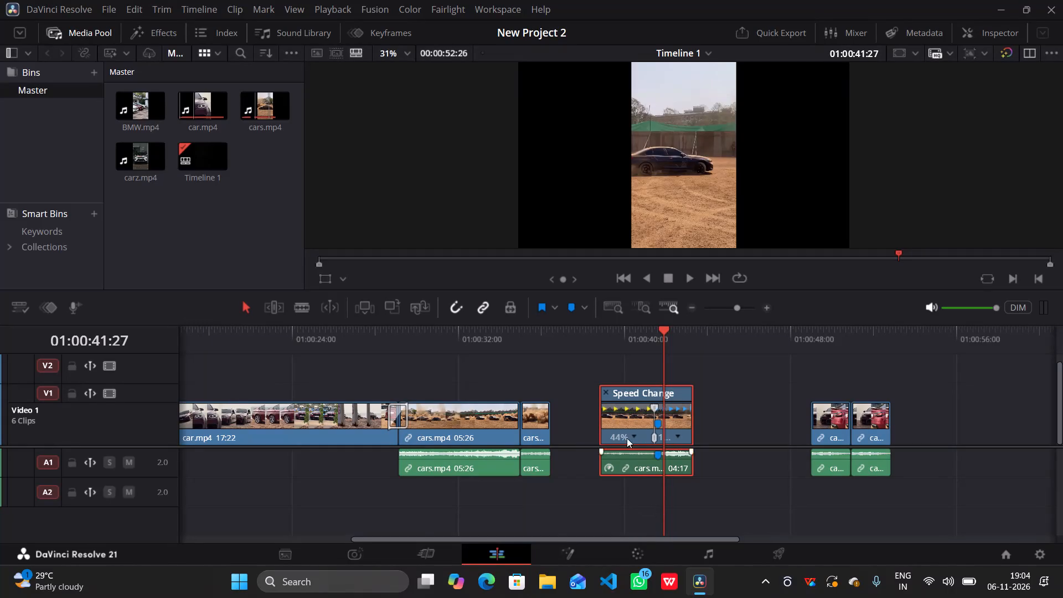
Show the retime controls on the 05:26 cars.mp4 clip on V1, directly after the car.mp4 clip.
click(440, 456)
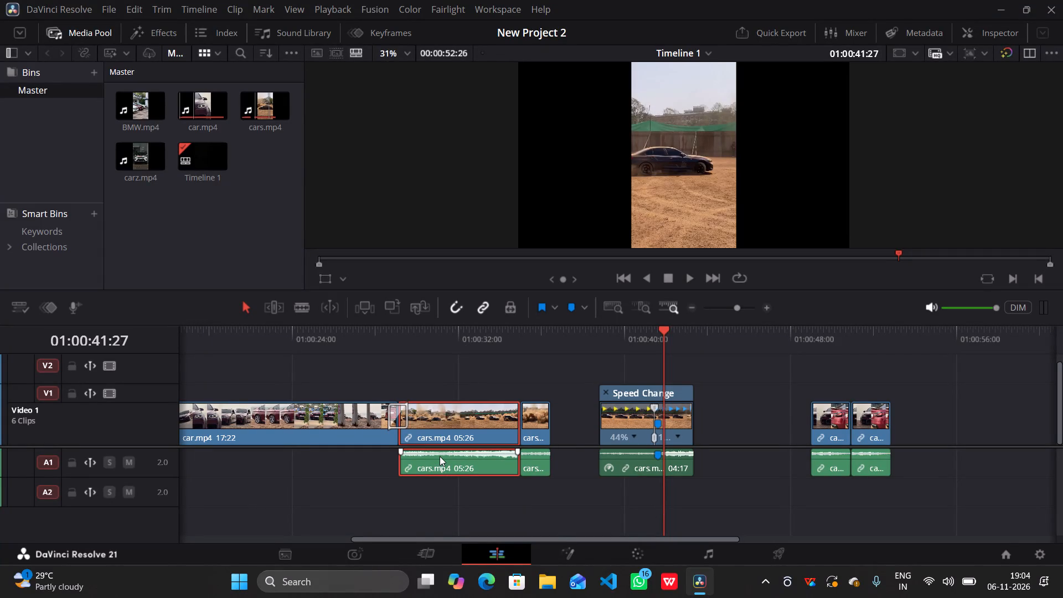
key(ctrl+r)
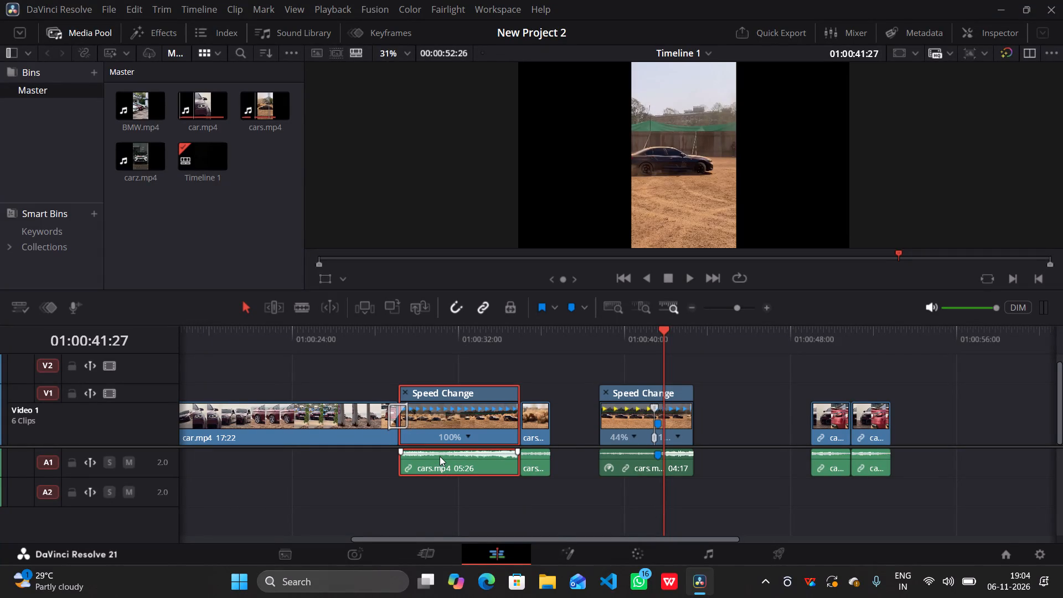
Open the Change Clip Speed settings for the 05:26 cars.mp4 clip on V1.
click(503, 421)
double_click(503, 421)
triple_click(503, 421)
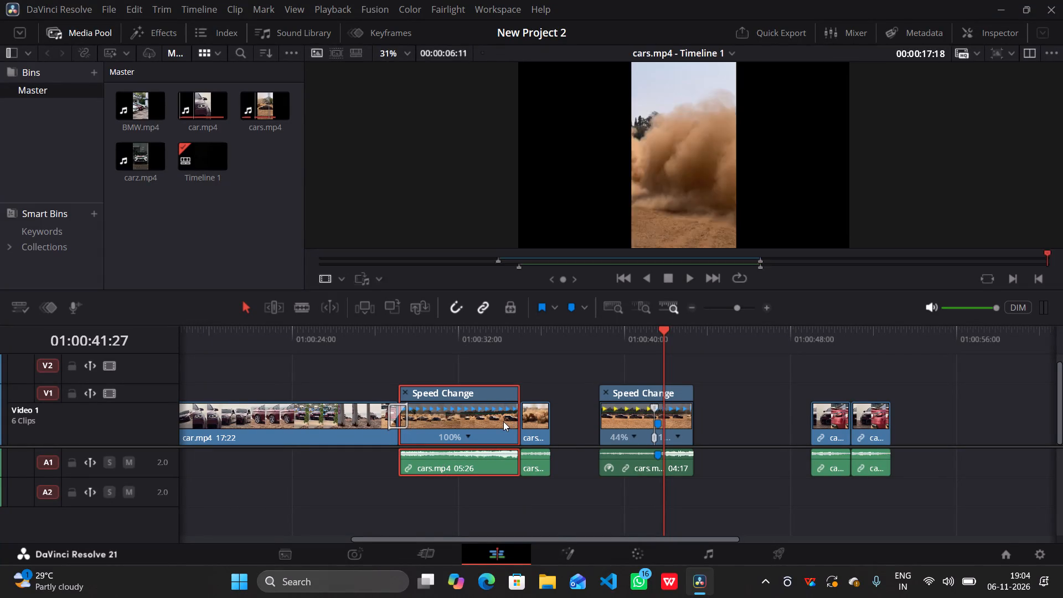
click(503, 421)
drag(503, 421, 448, 414)
right_click(448, 414)
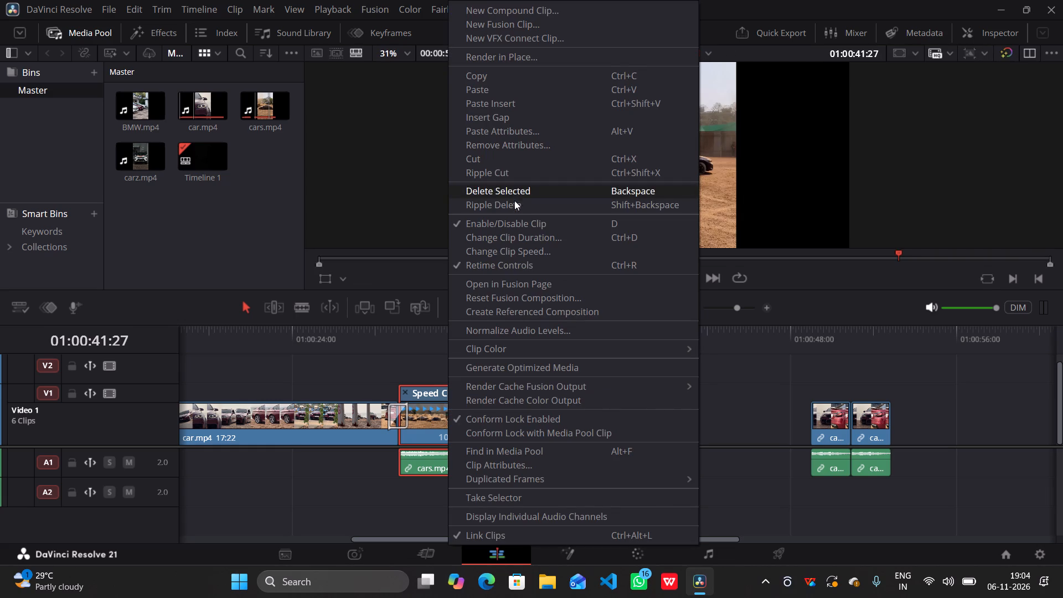
click(493, 257)
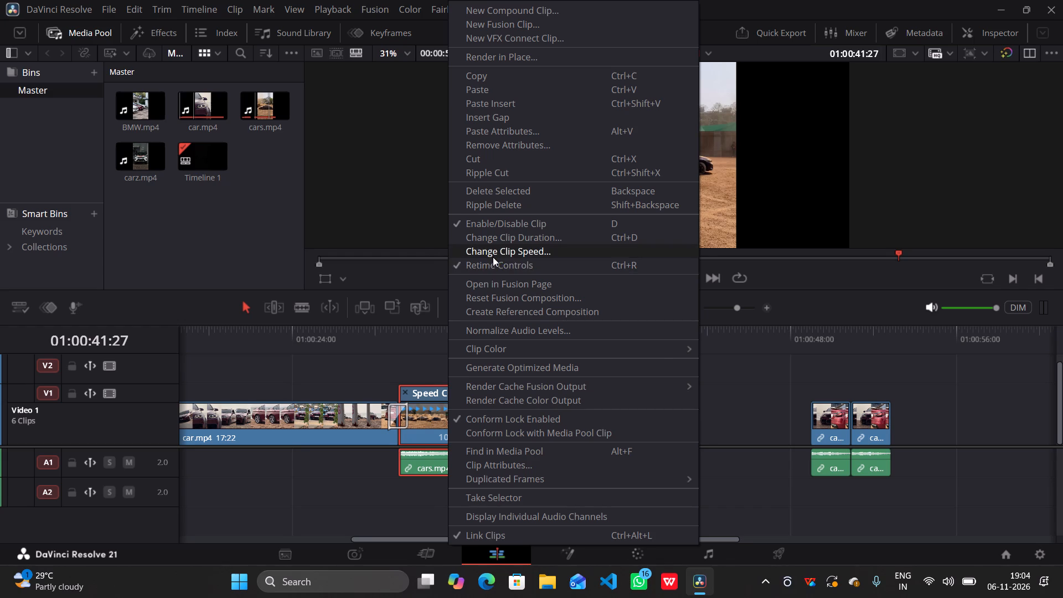
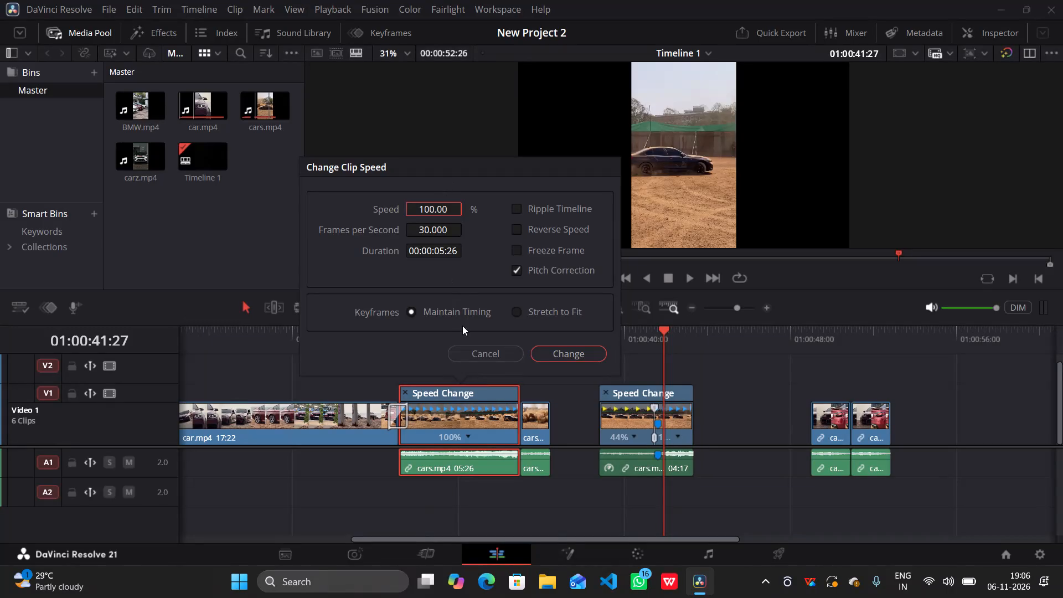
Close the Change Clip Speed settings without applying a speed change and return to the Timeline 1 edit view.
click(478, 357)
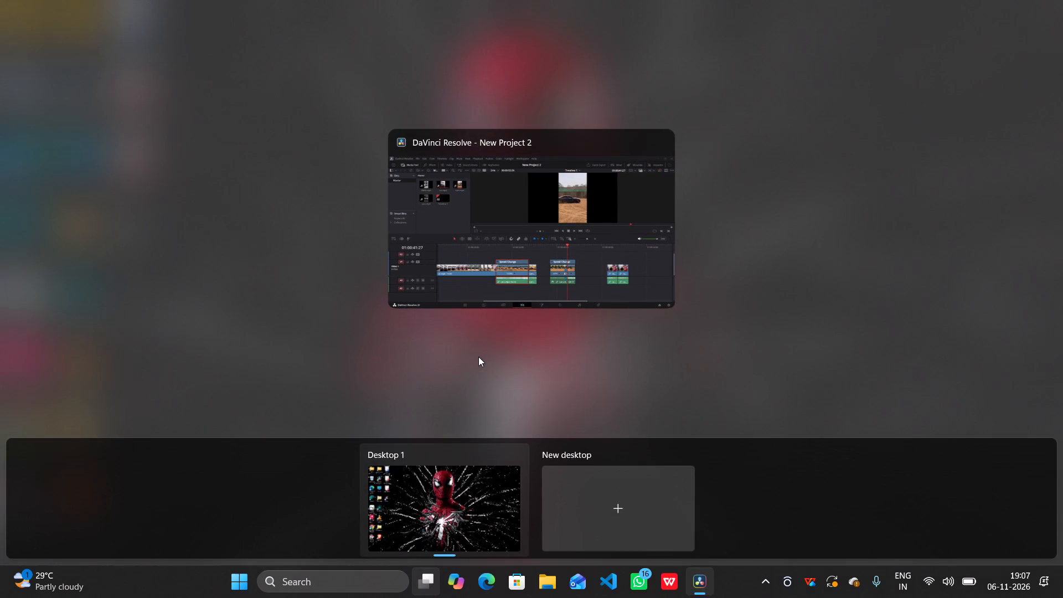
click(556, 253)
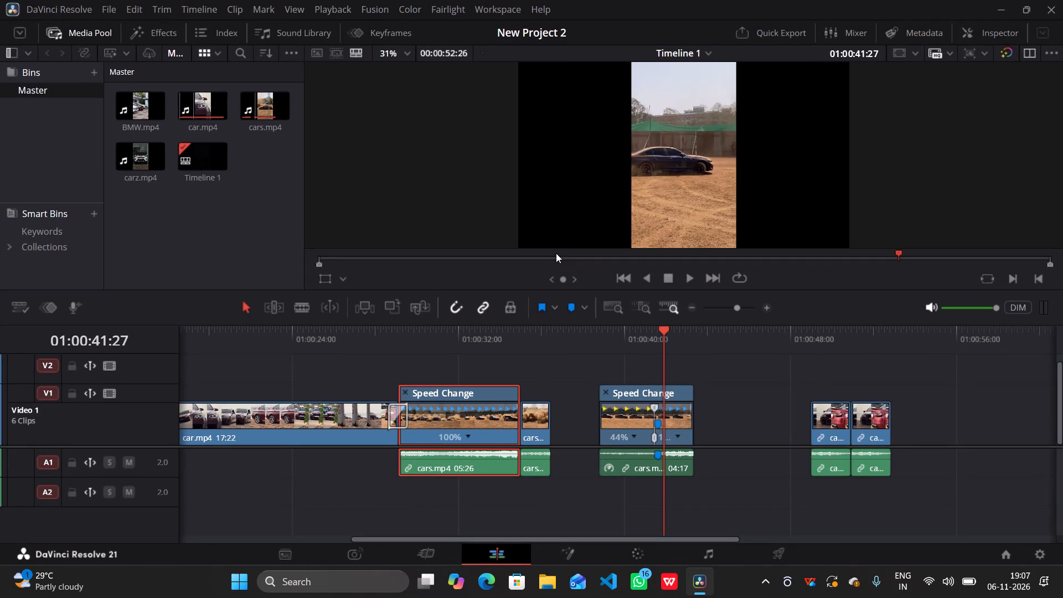
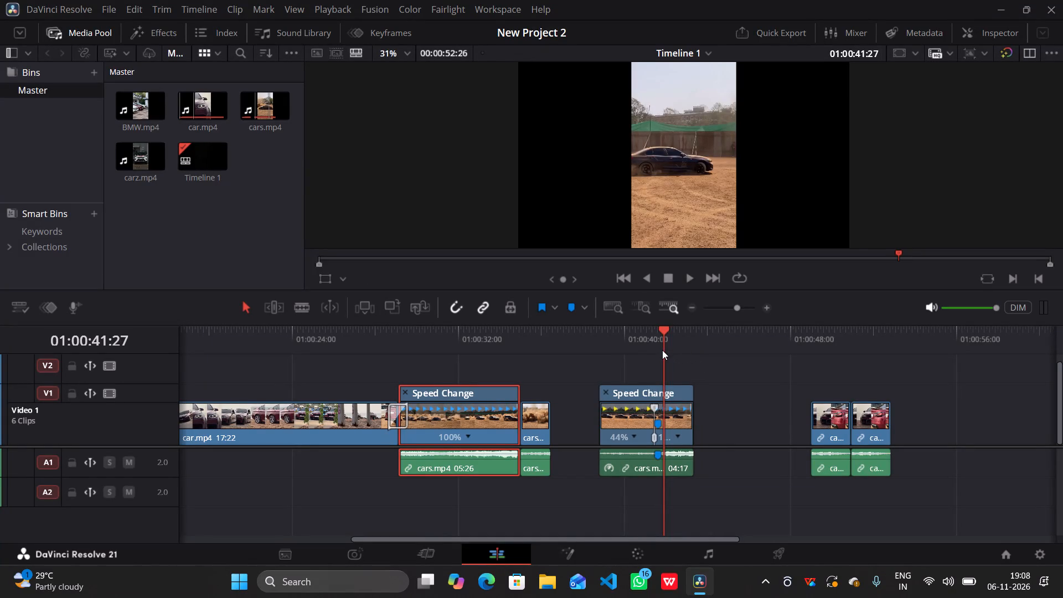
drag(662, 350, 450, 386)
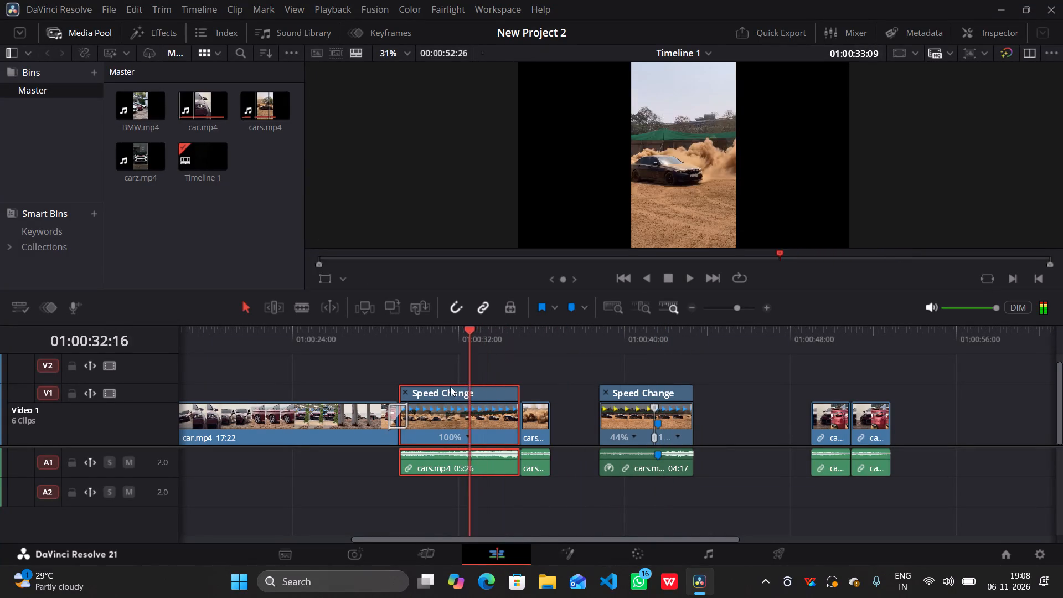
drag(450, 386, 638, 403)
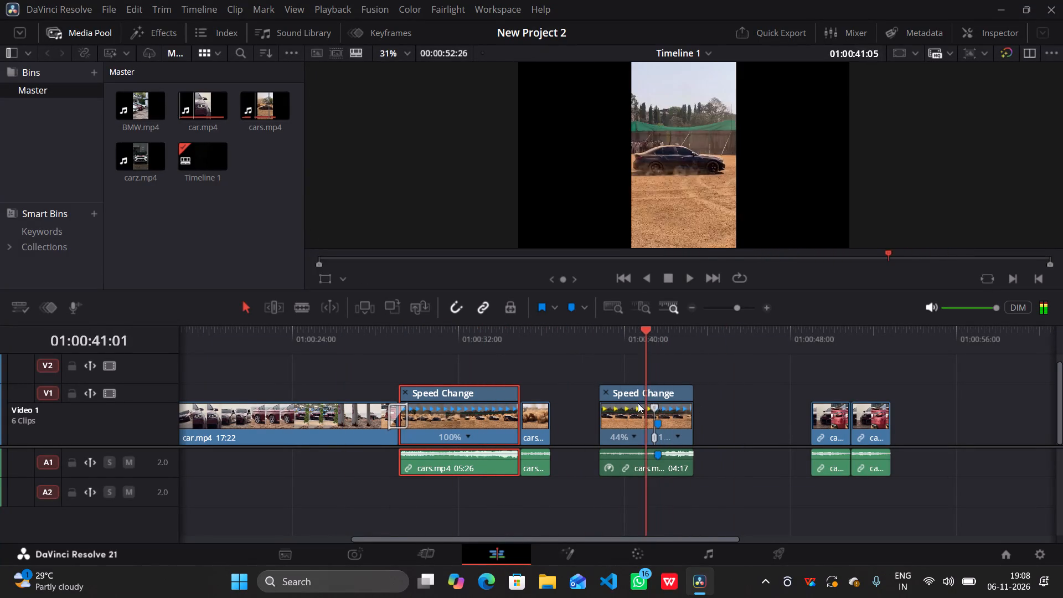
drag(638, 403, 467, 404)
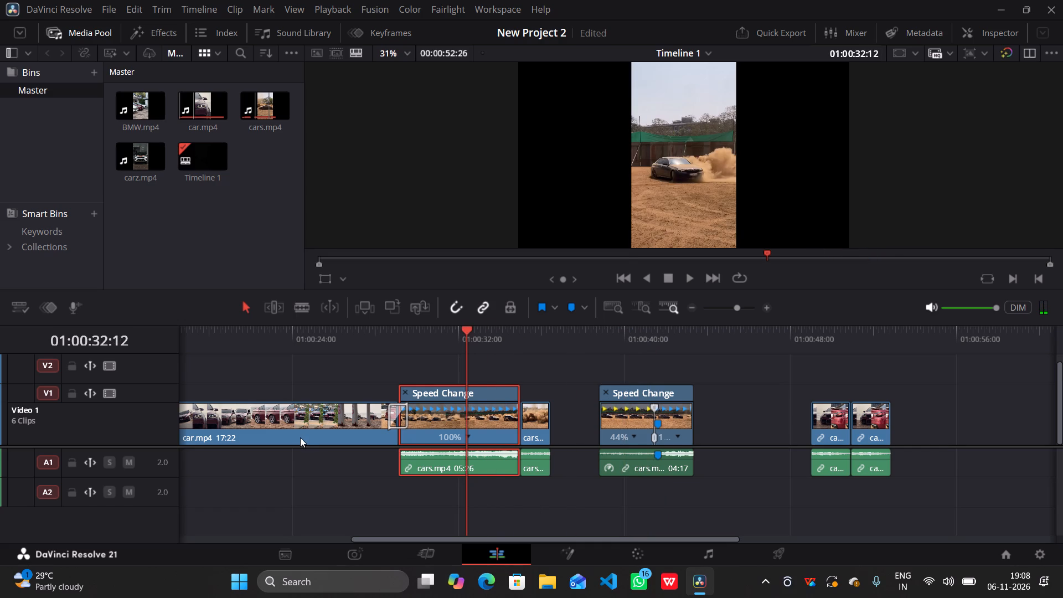
Move the 17:22 car.mp4 clip to the empty stretch of V1 after all other clips, starting at about 01:00:55.
drag(300, 437, 1048, 455)
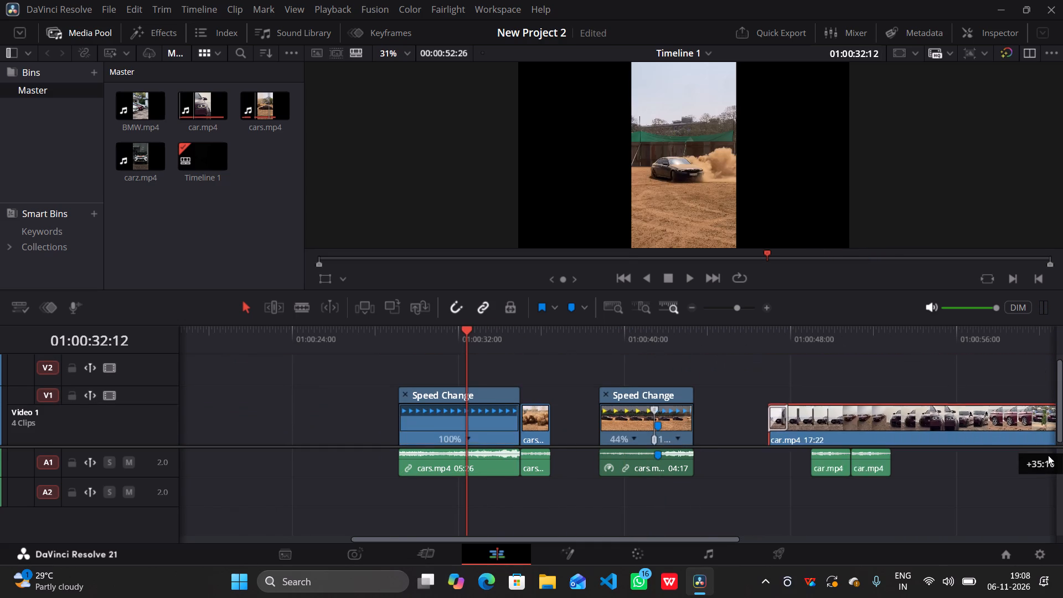
drag(1048, 455, 498, 440)
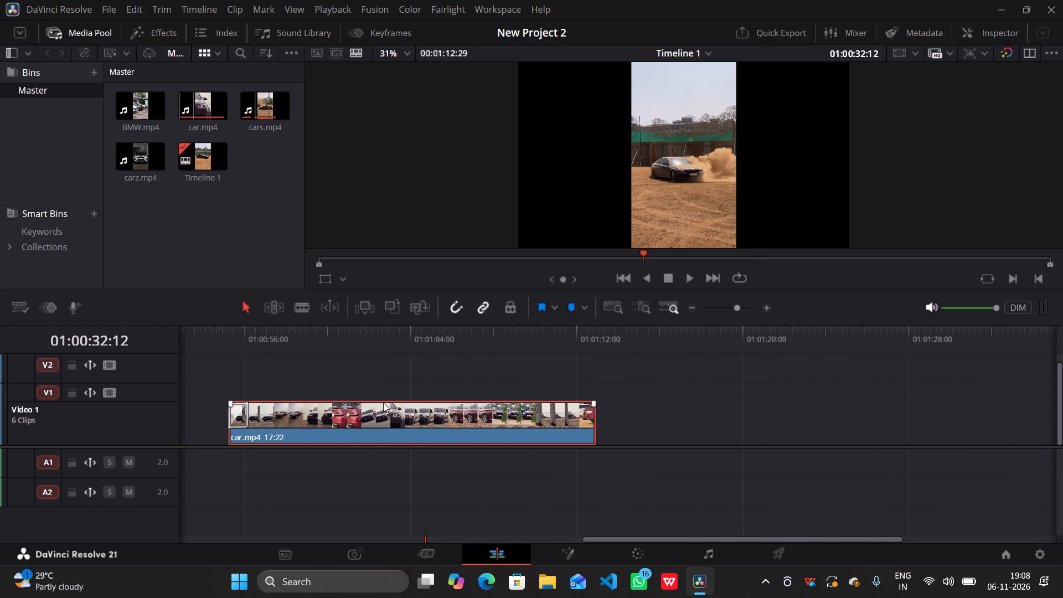
scroll(269, 334, right, 2)
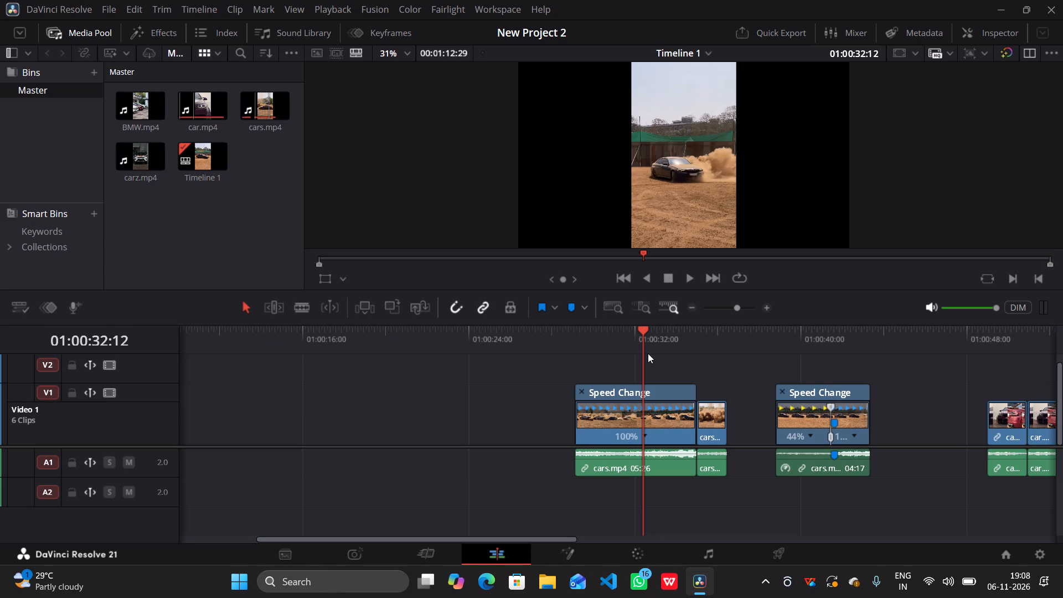
Split the moved car.mp4 clip at 01:00:57:22.
drag(642, 355, 818, 405)
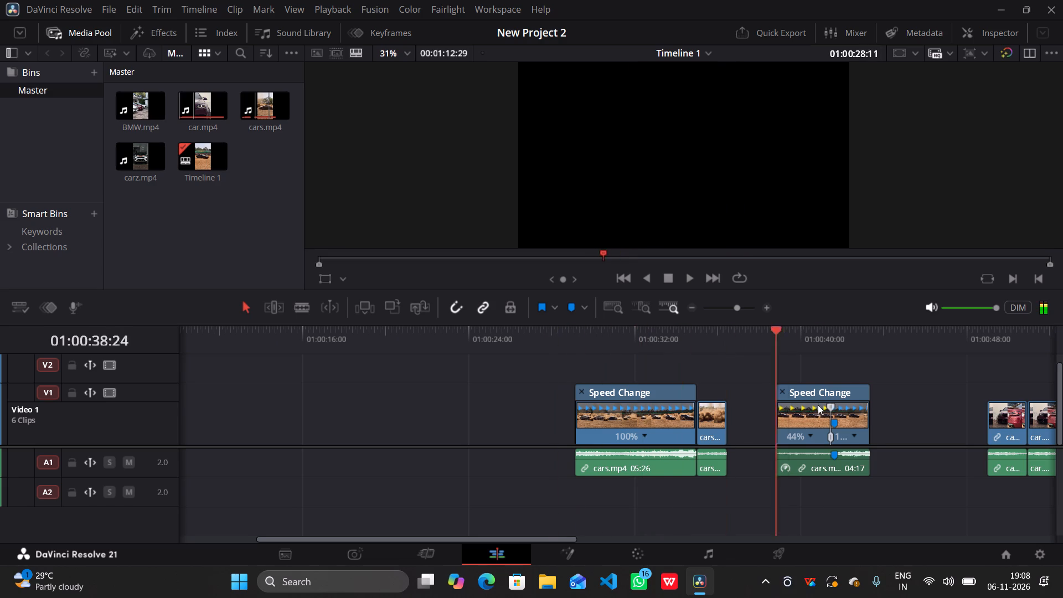
drag(818, 405, 767, 385)
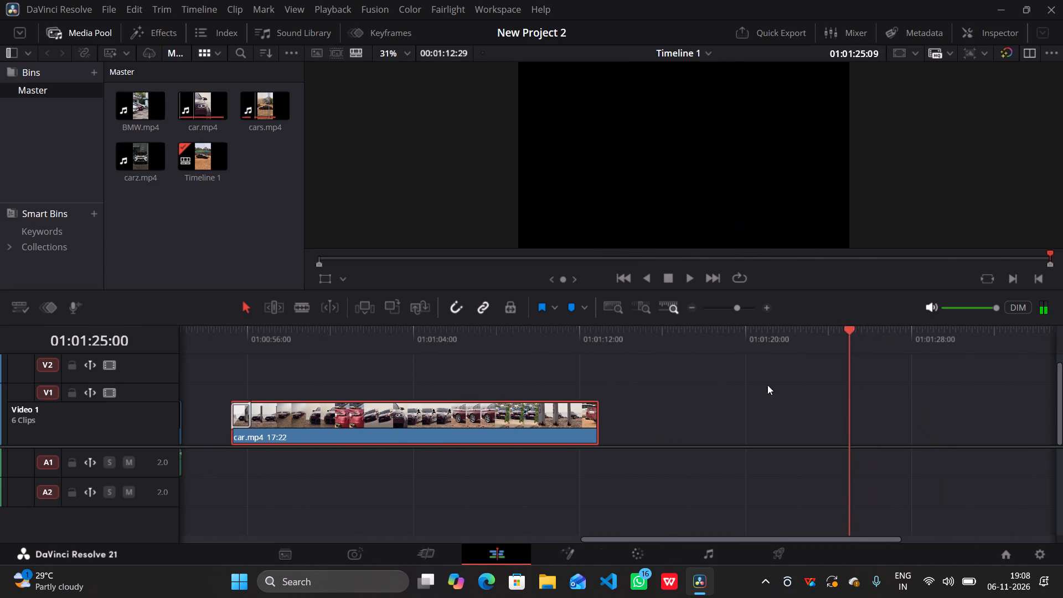
drag(767, 385, 270, 341)
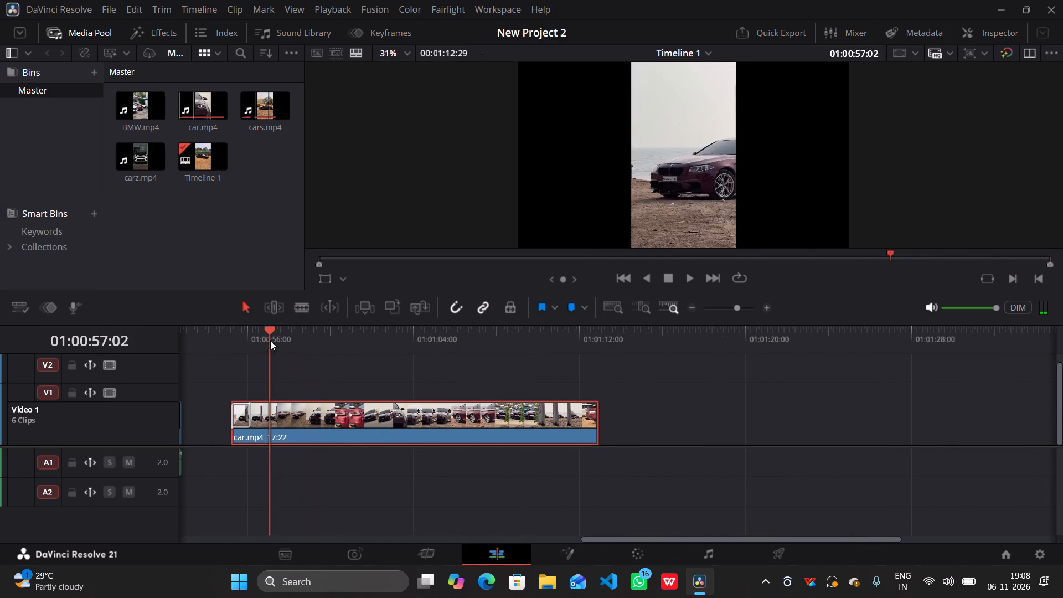
drag(270, 341, 283, 343)
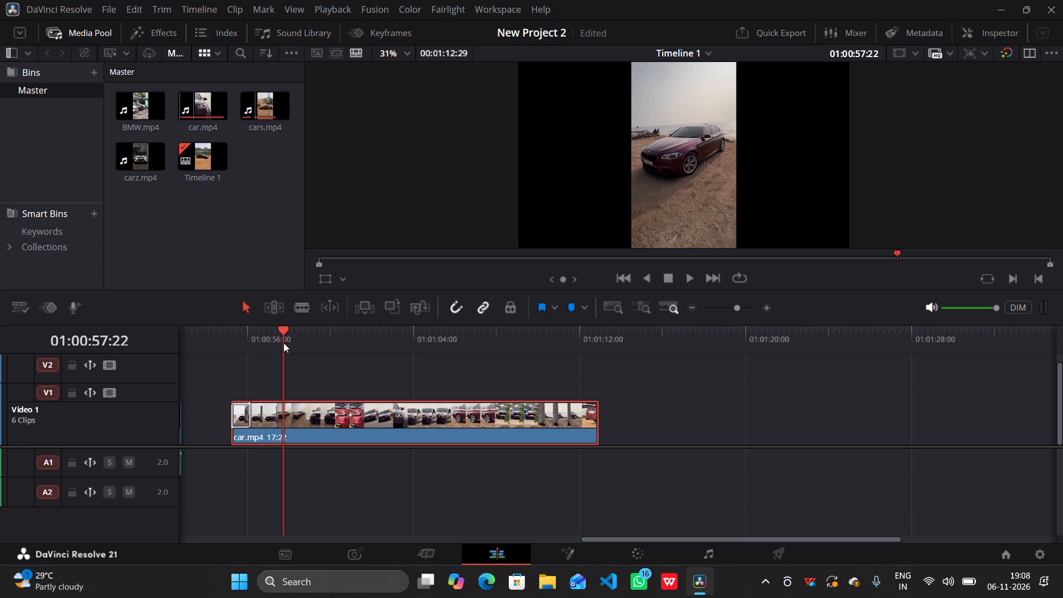
key(ctrl+b)
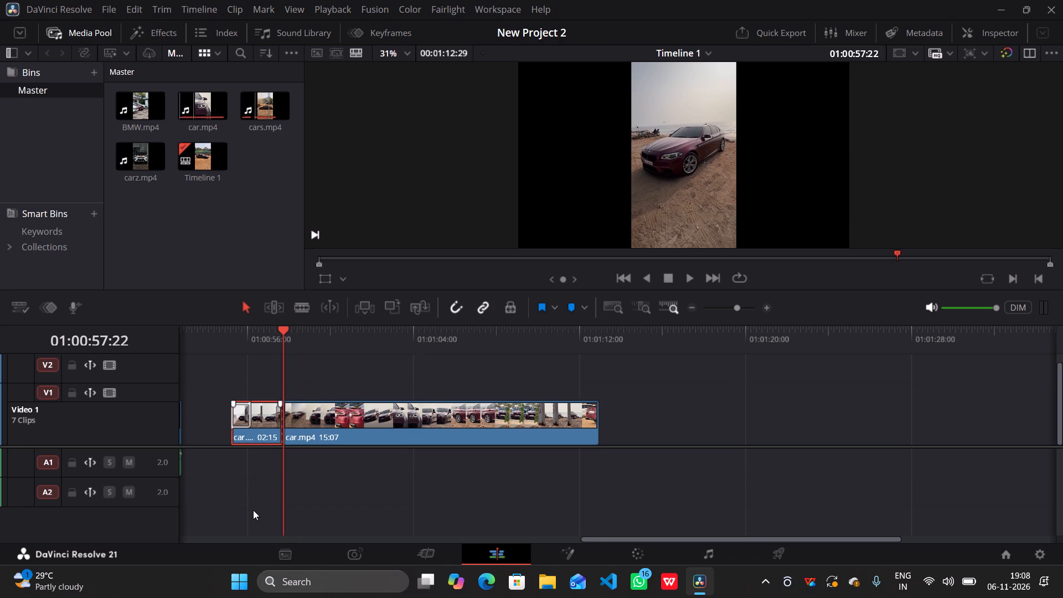
Show retime controls on the first 02:15 car.mp4 segment and change its speed to 150%.
click(260, 420)
key(ctrl+r)
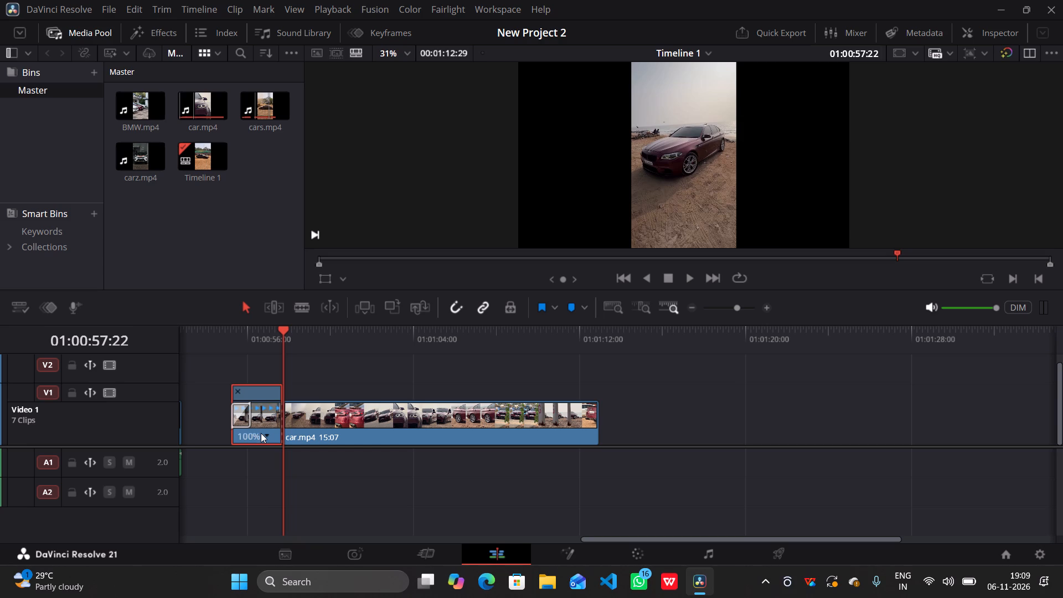
click(261, 433)
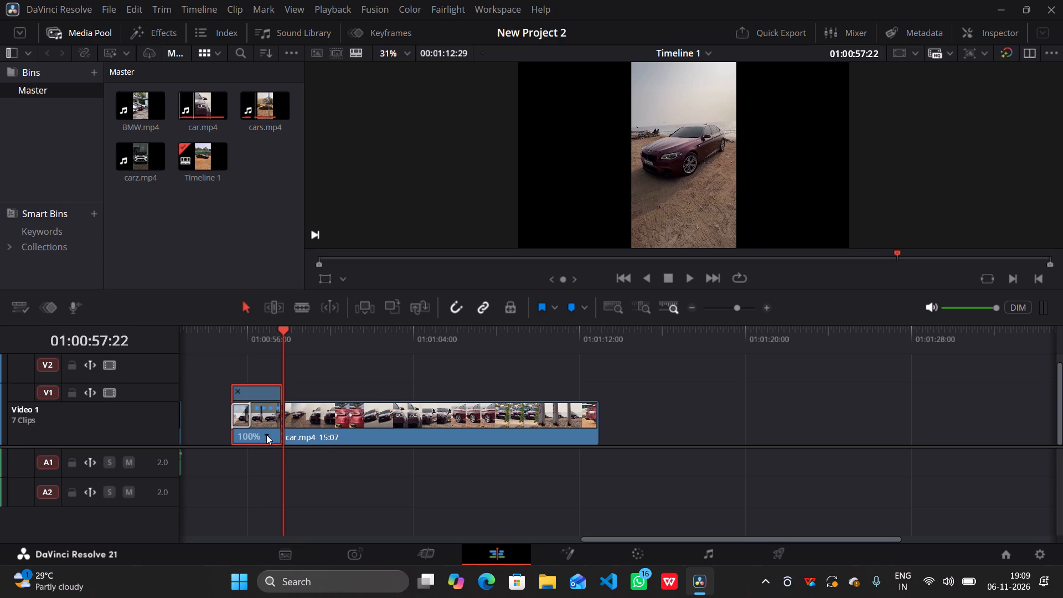
click(266, 435)
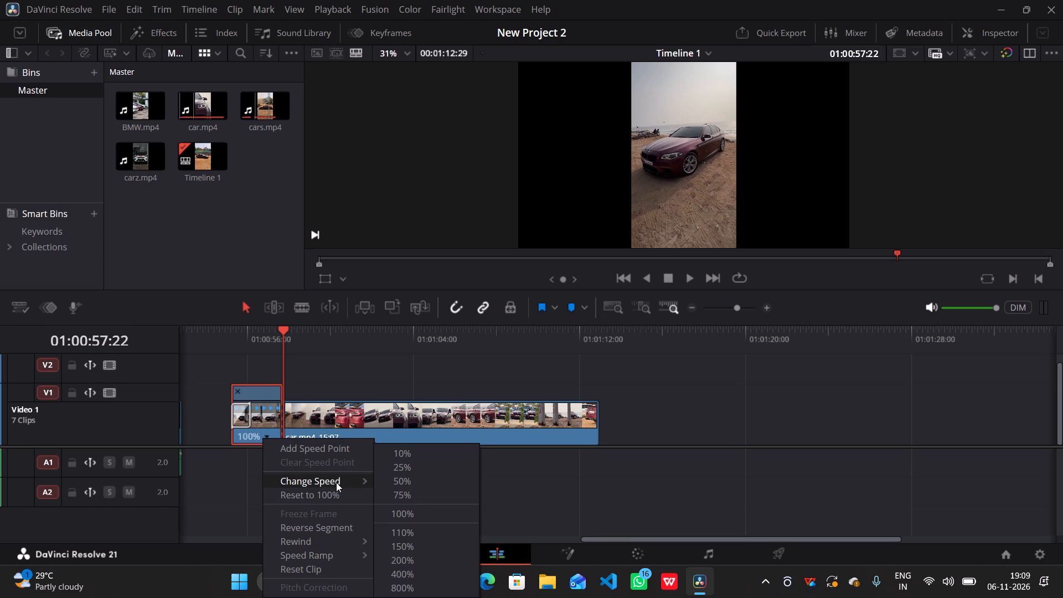
click(405, 545)
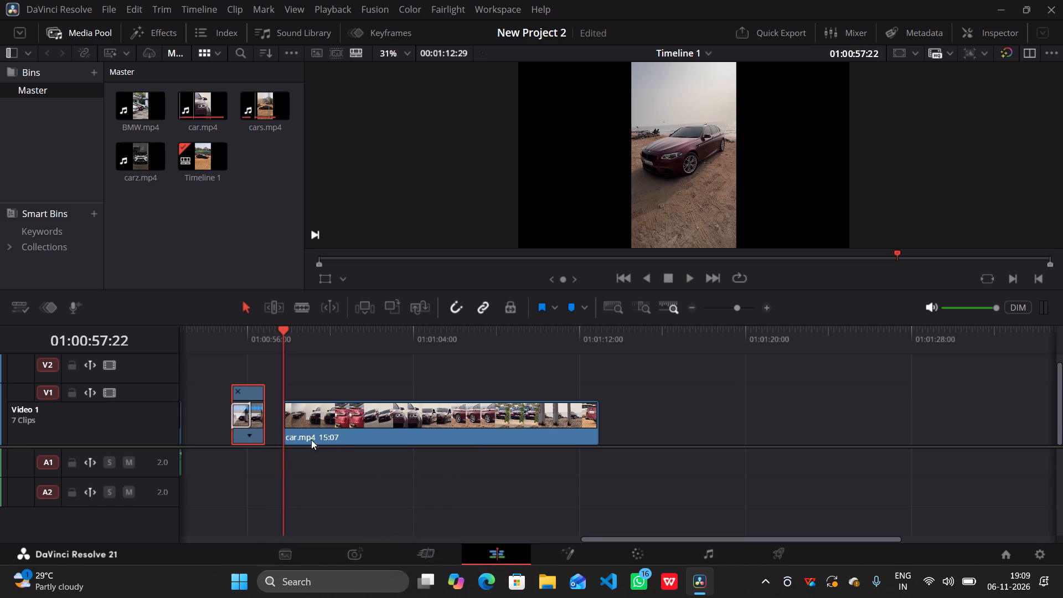
Ripple delete the gap between the sped-up segment and the 15:07 car.mp4 clip.
click(277, 424)
click(274, 424)
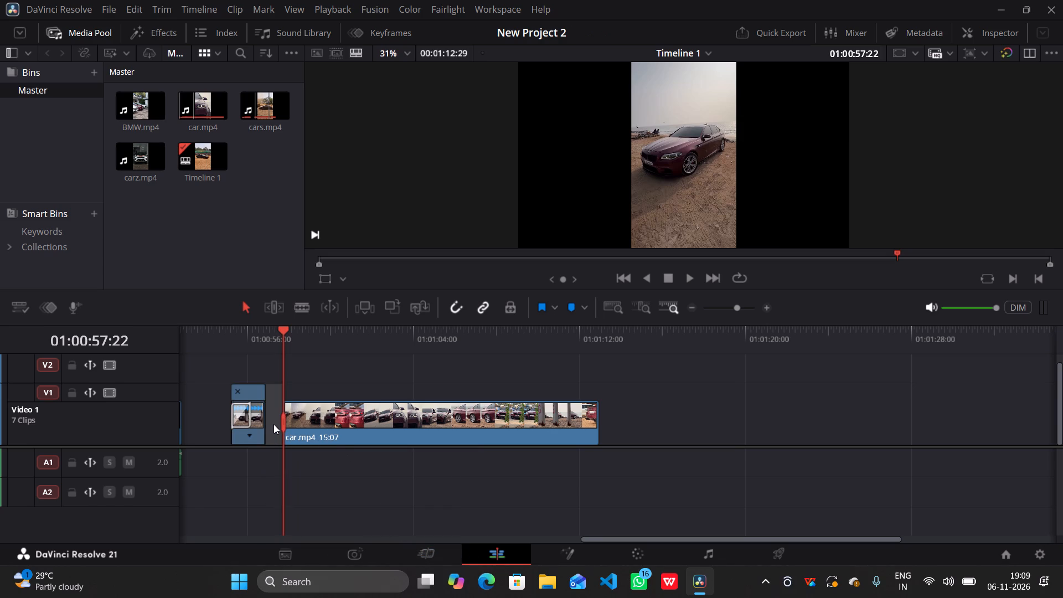
key(BackSpace)
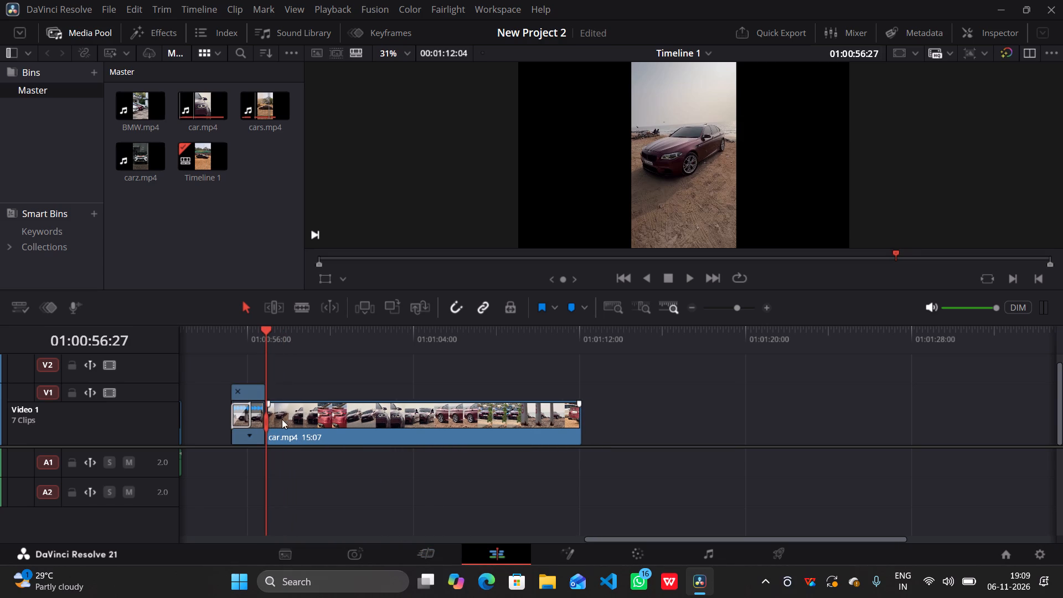
Place the playhead at 01:00:57:29 and show retime controls on the 15:07 car.mp4 clip.
drag(267, 367, 302, 371)
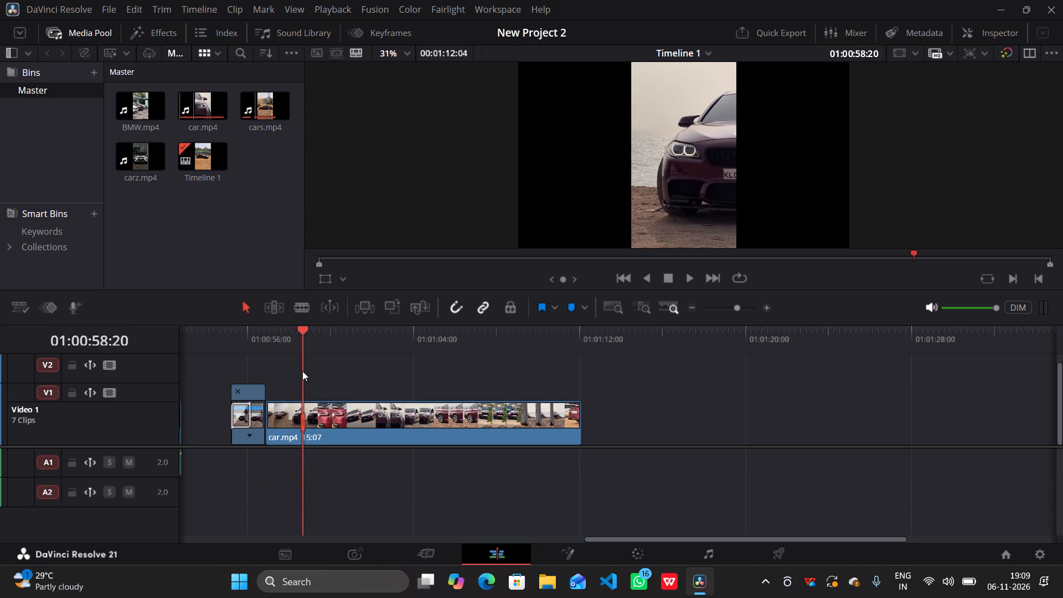
drag(302, 371, 291, 368)
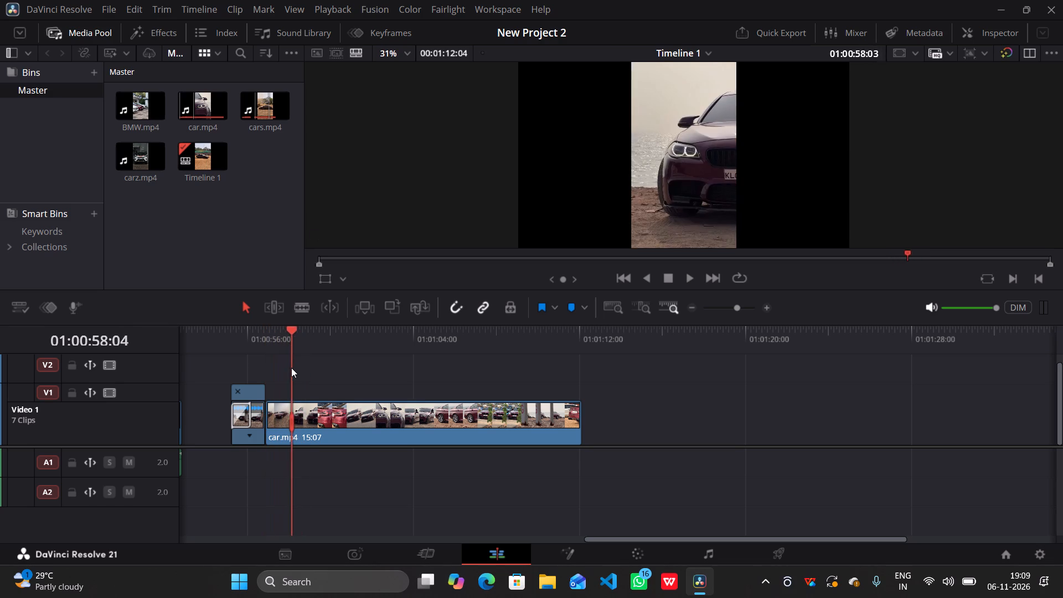
drag(291, 368, 291, 371)
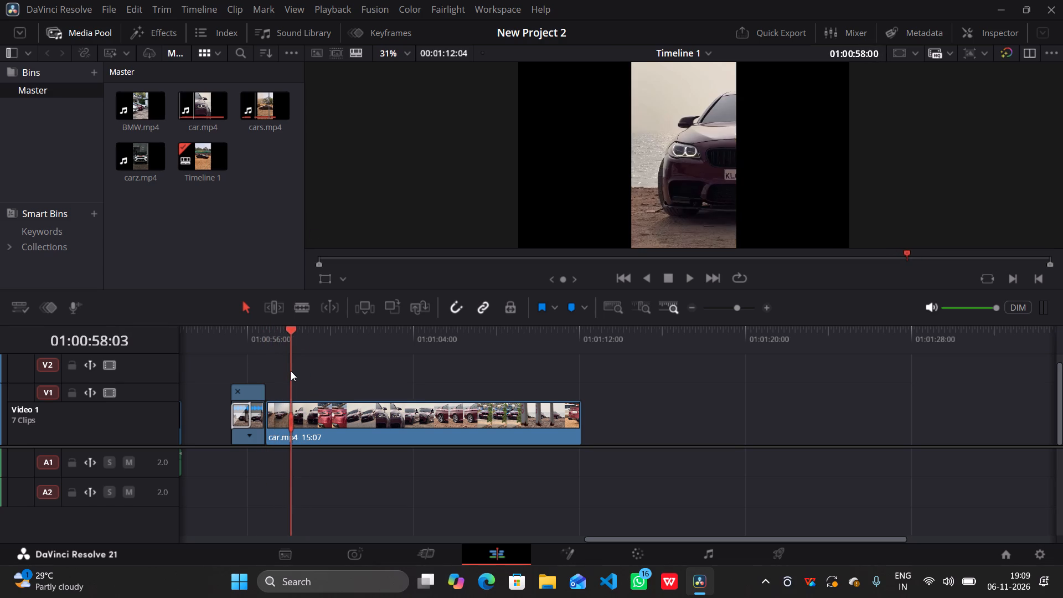
drag(291, 371, 288, 372)
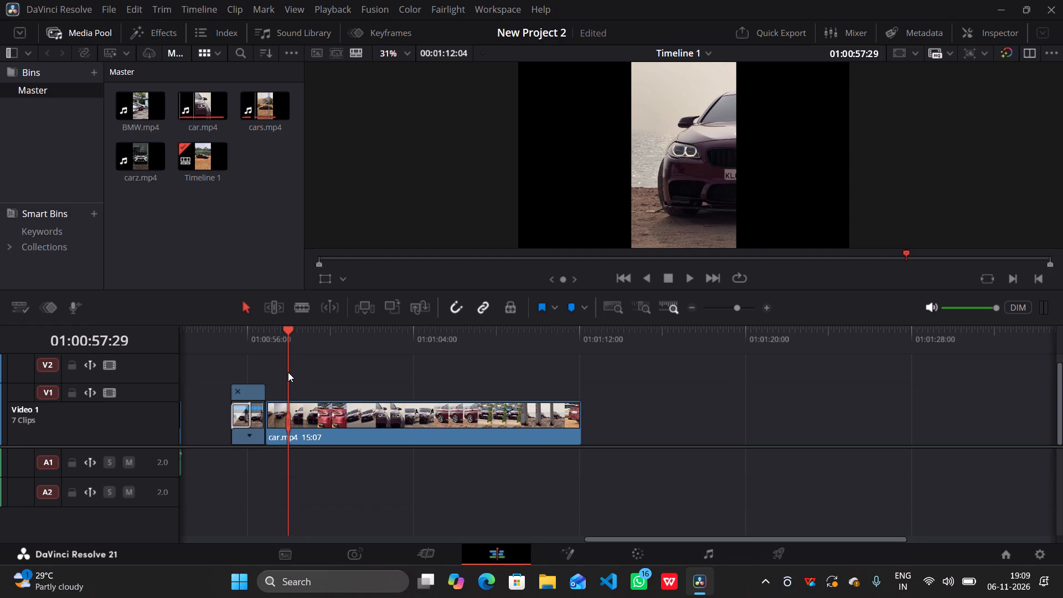
click(299, 419)
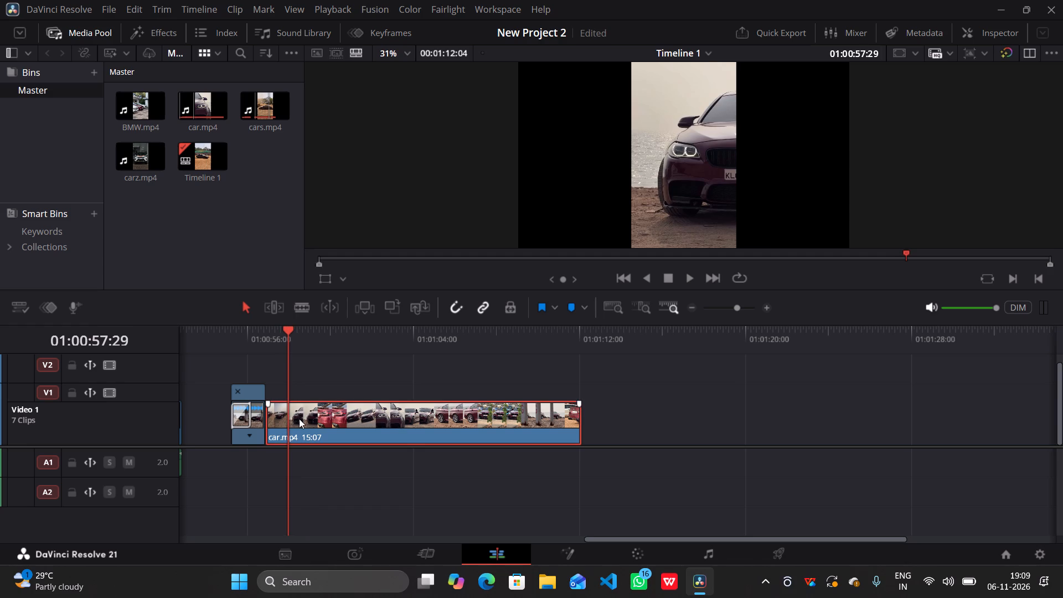
double_click(299, 419)
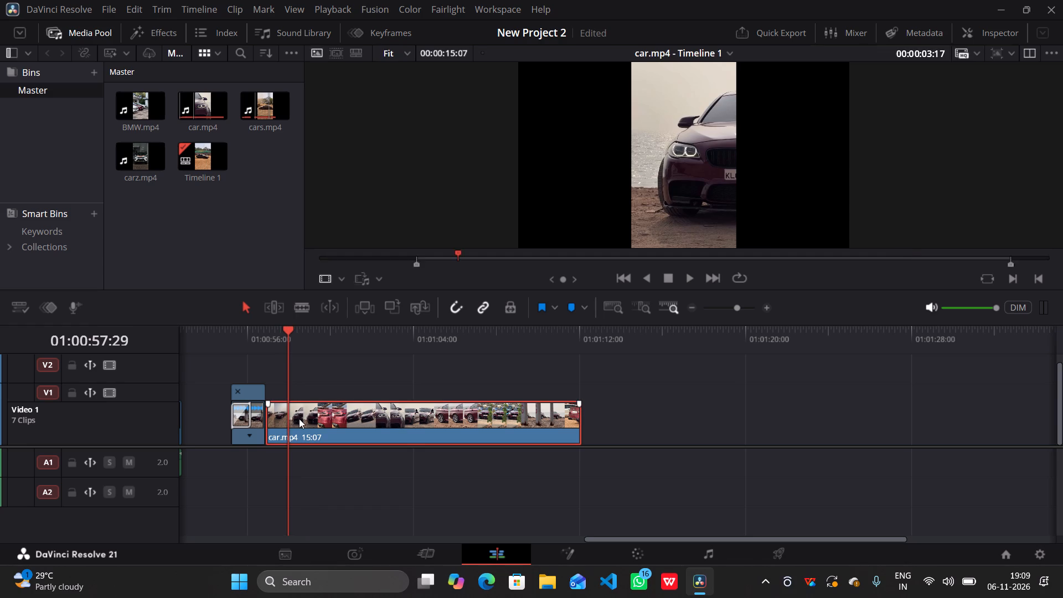
triple_click(299, 419)
double_click(309, 420)
key(ctrl+r)
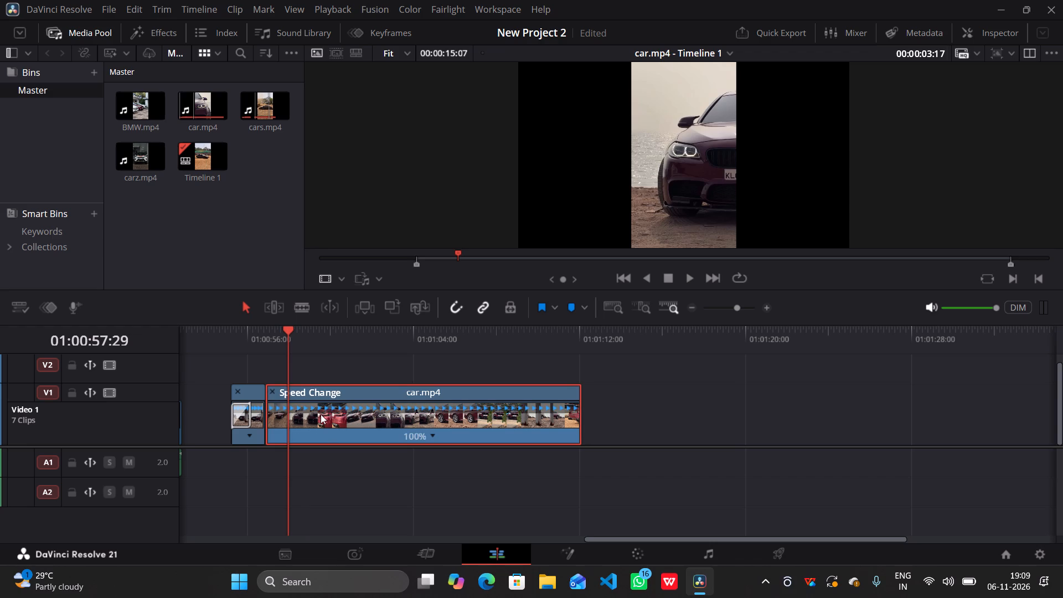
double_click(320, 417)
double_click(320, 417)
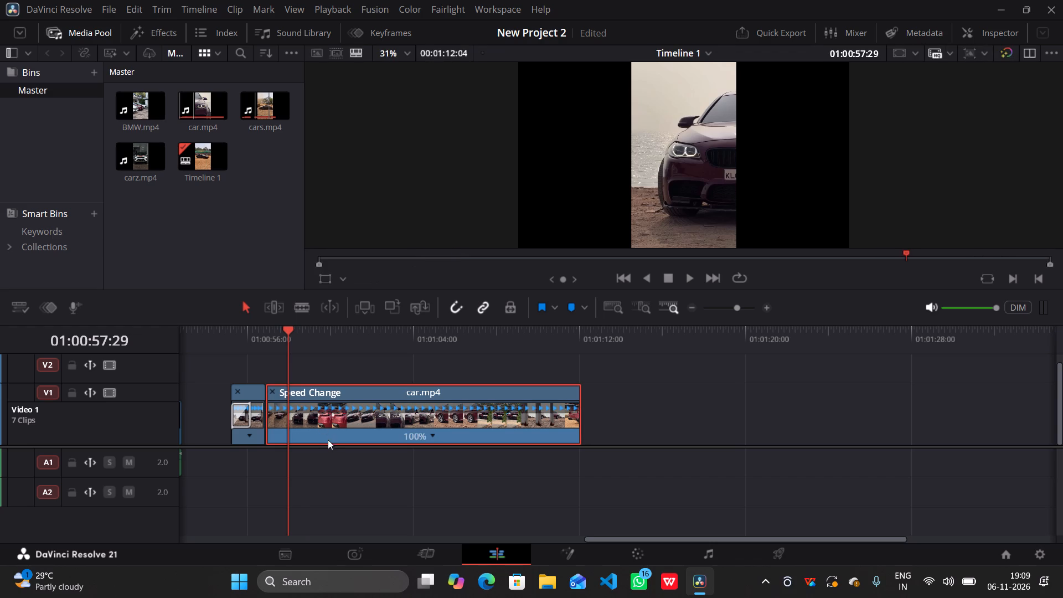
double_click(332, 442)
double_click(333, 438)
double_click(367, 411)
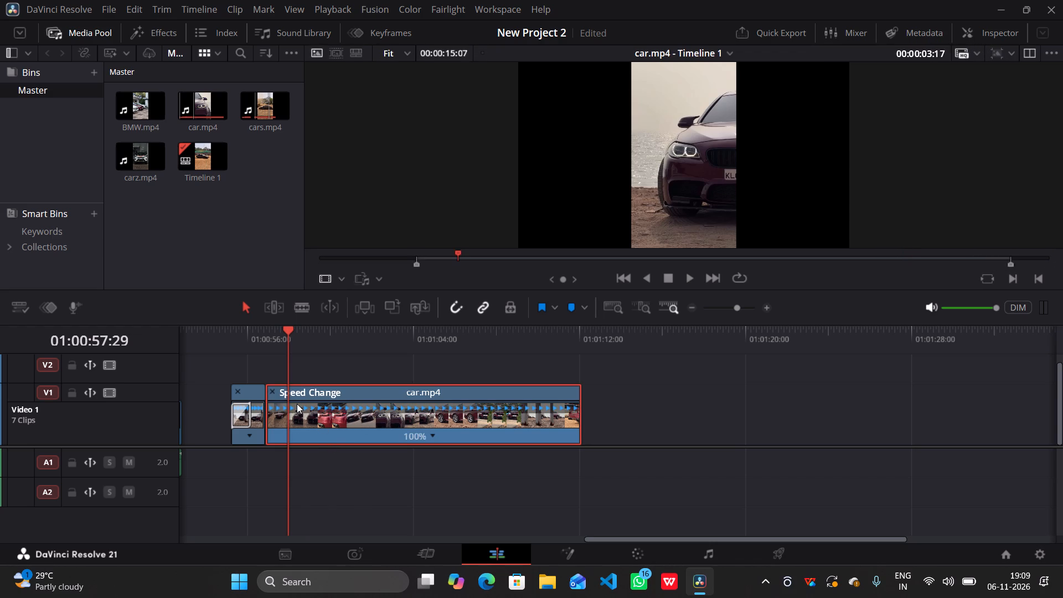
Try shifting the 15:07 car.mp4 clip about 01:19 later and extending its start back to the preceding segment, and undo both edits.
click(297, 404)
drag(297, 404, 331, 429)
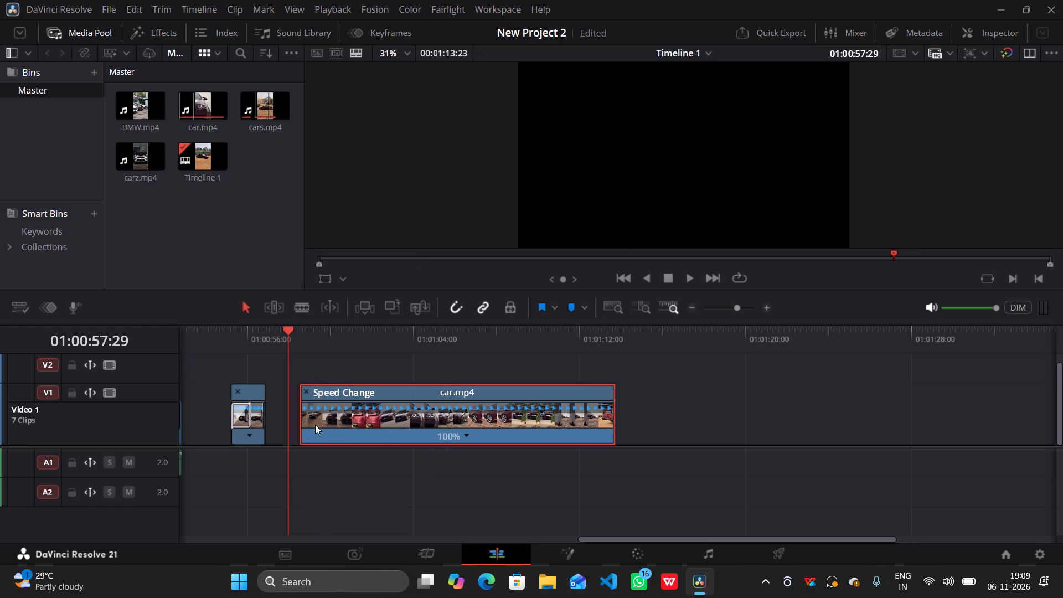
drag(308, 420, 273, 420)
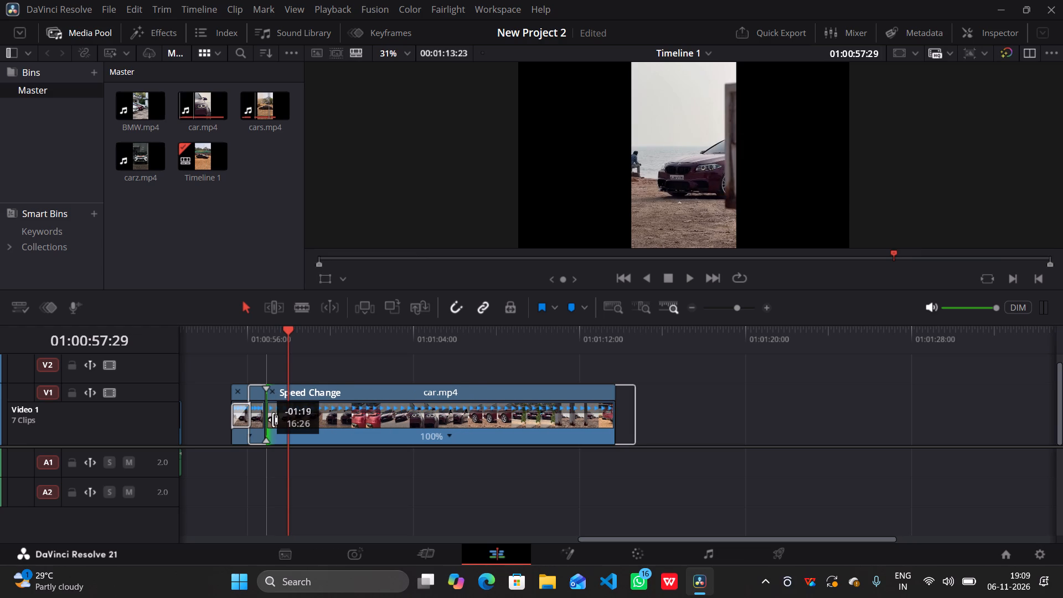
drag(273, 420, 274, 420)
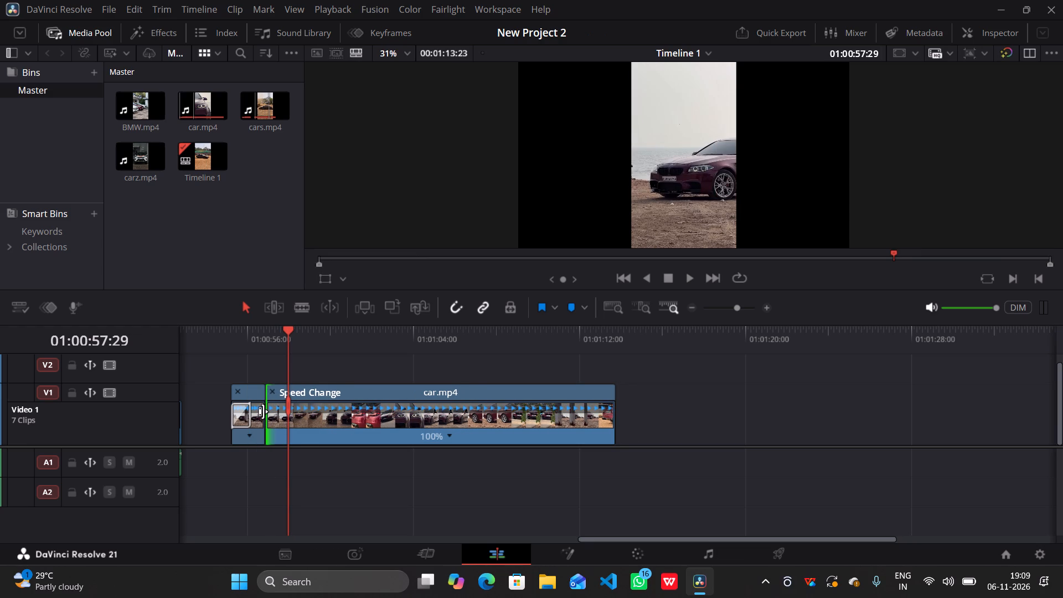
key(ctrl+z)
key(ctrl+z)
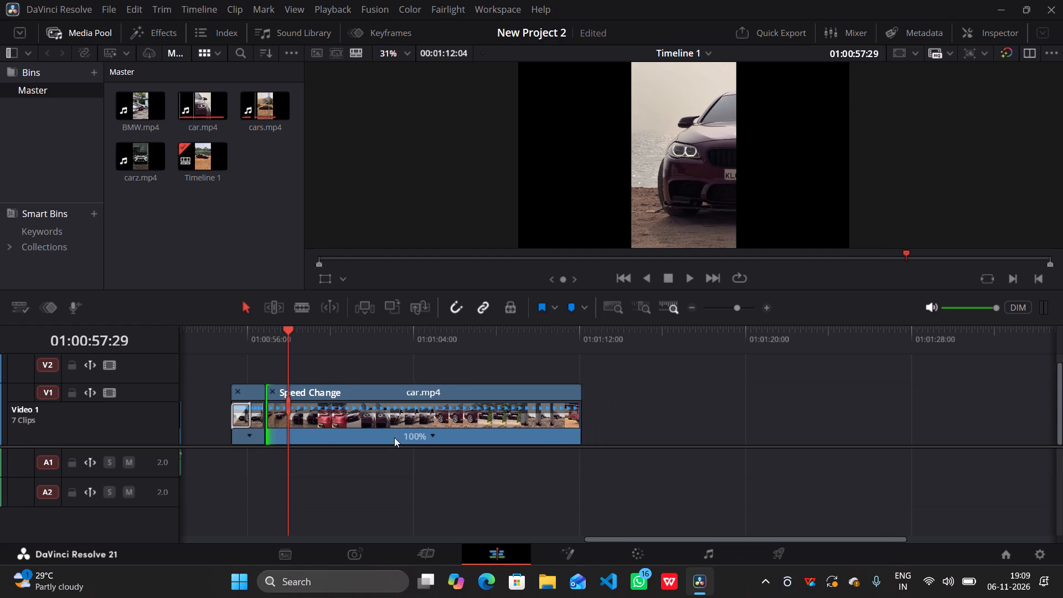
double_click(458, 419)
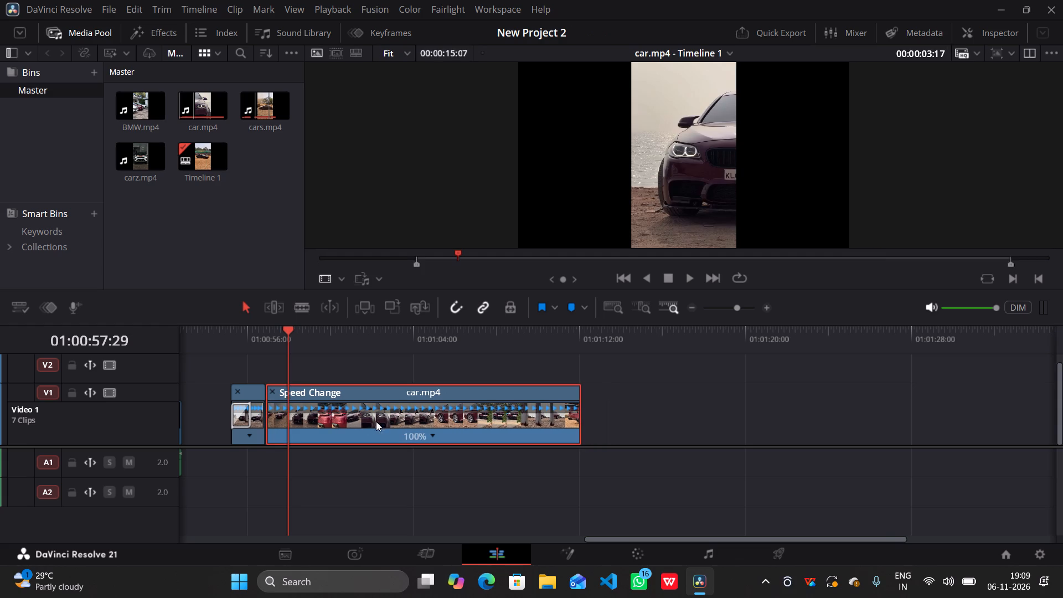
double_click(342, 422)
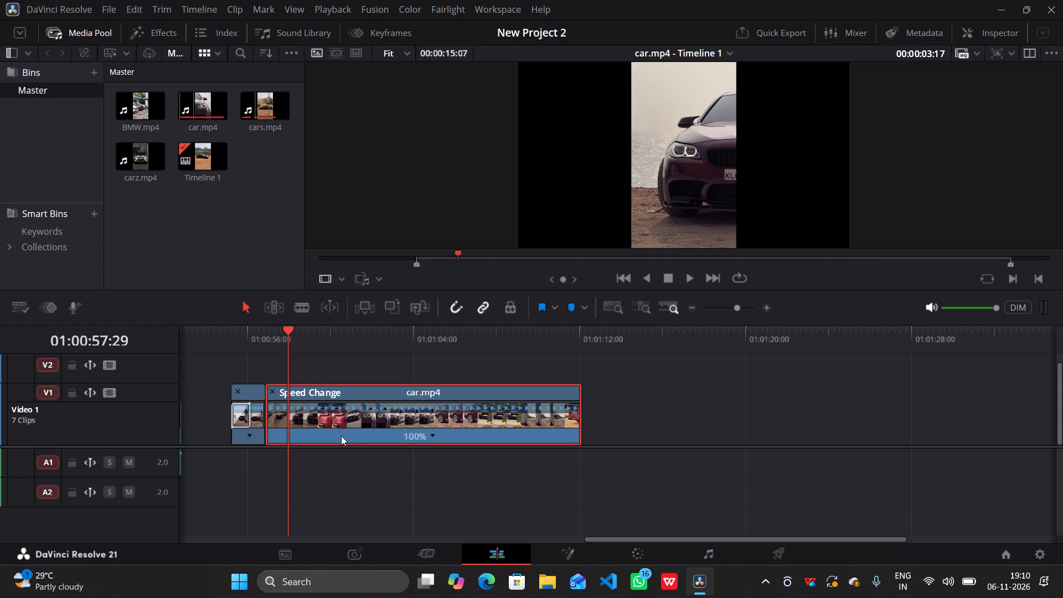
Reverse the 15:07 car.mp4 clip's playback to -100% speed through Change Clip Speed.
triple_click(341, 436)
double_click(341, 436)
right_click(341, 436)
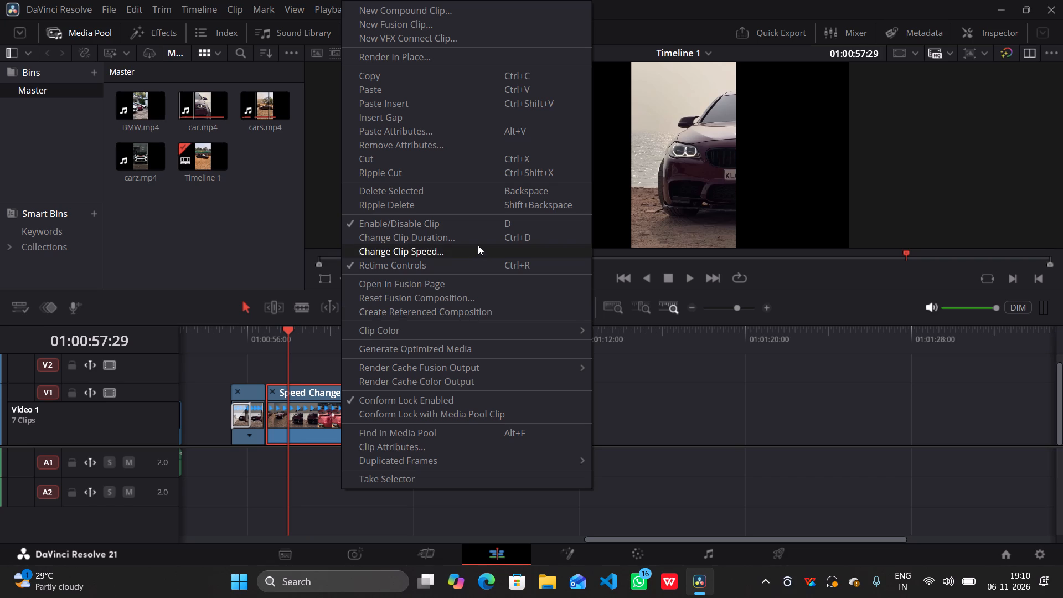
click(421, 256)
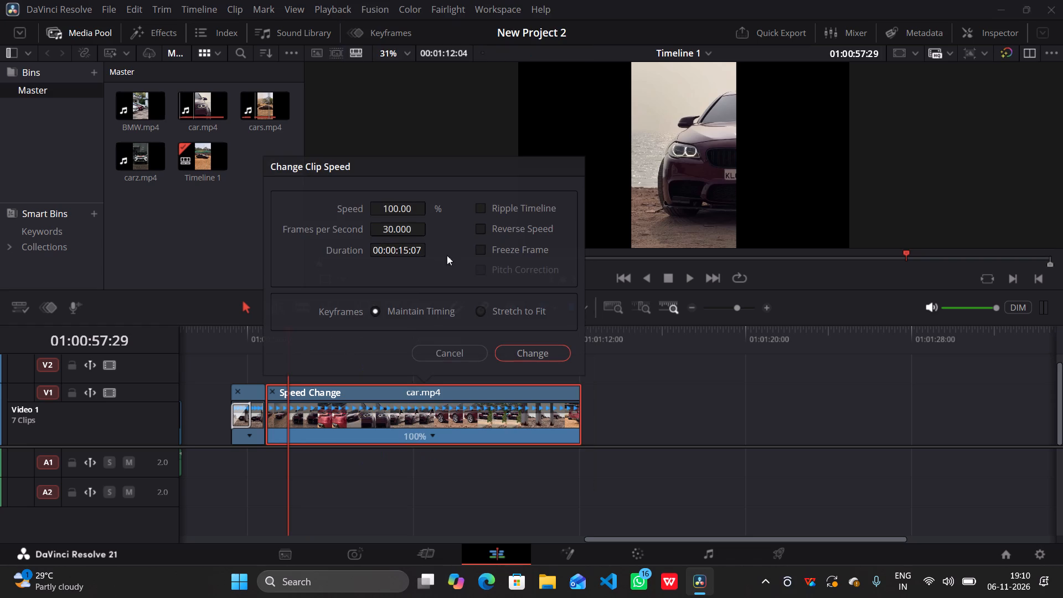
click(484, 227)
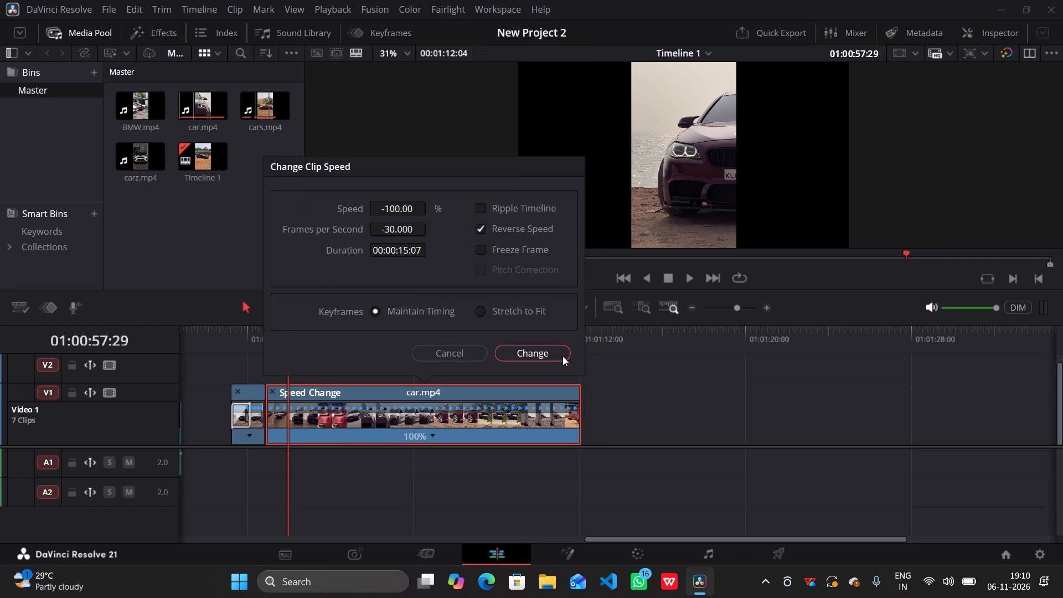
click(554, 351)
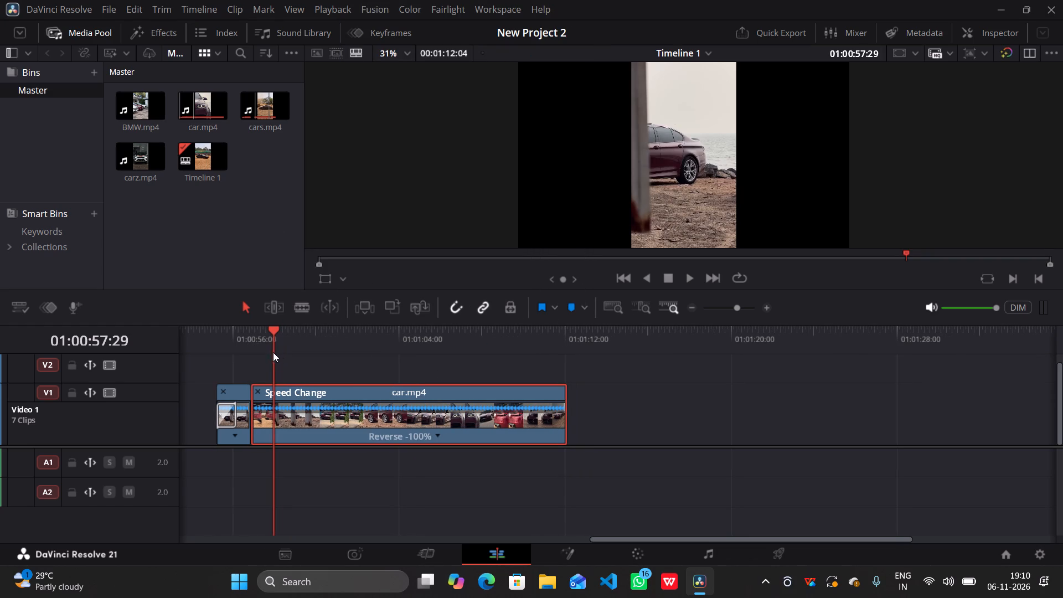
Scrub back and forth through the reversed car.mp4 clip and the preceding timeline clips to review the reversed playback.
drag(268, 352, 393, 389)
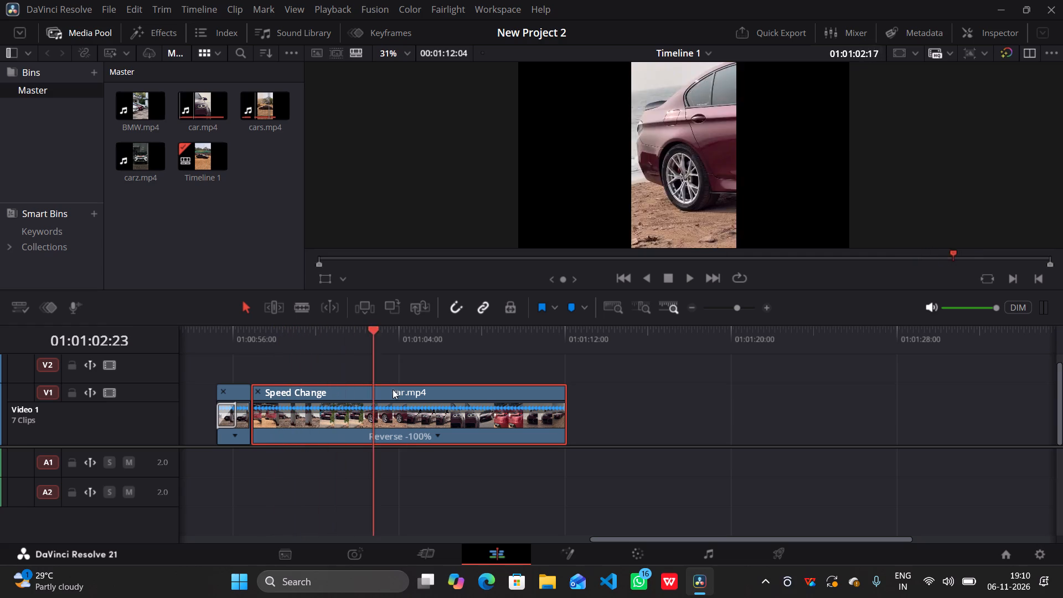
drag(393, 389, 190, 373)
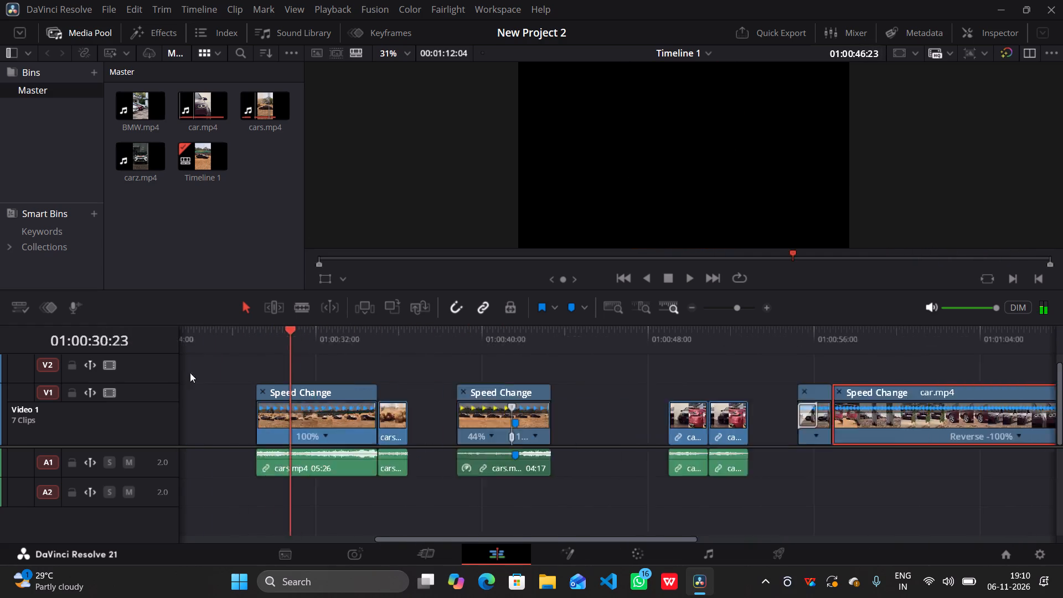
drag(190, 373, 874, 419)
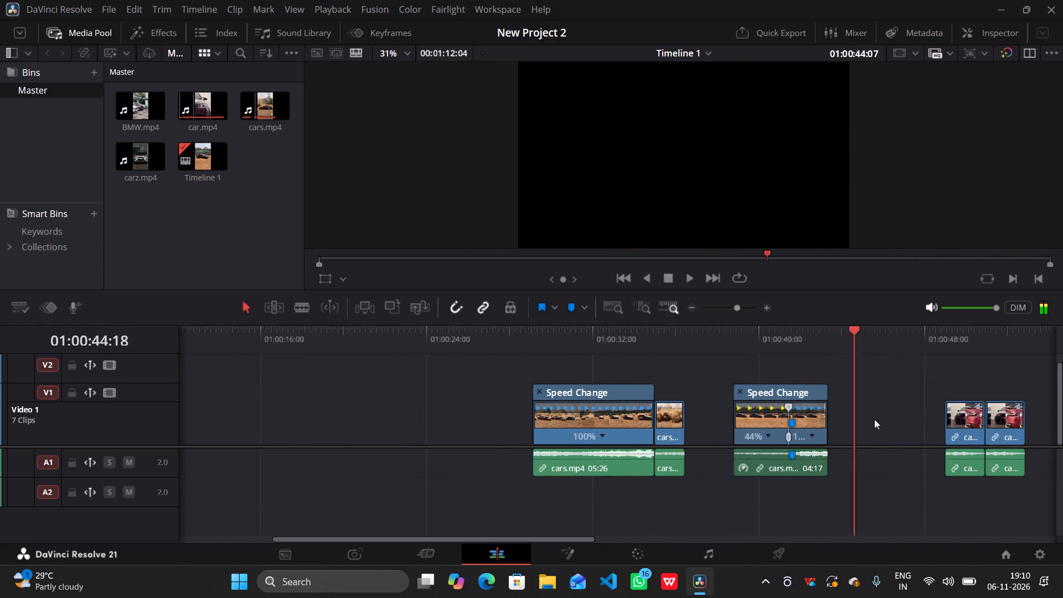
drag(874, 419, 410, 297)
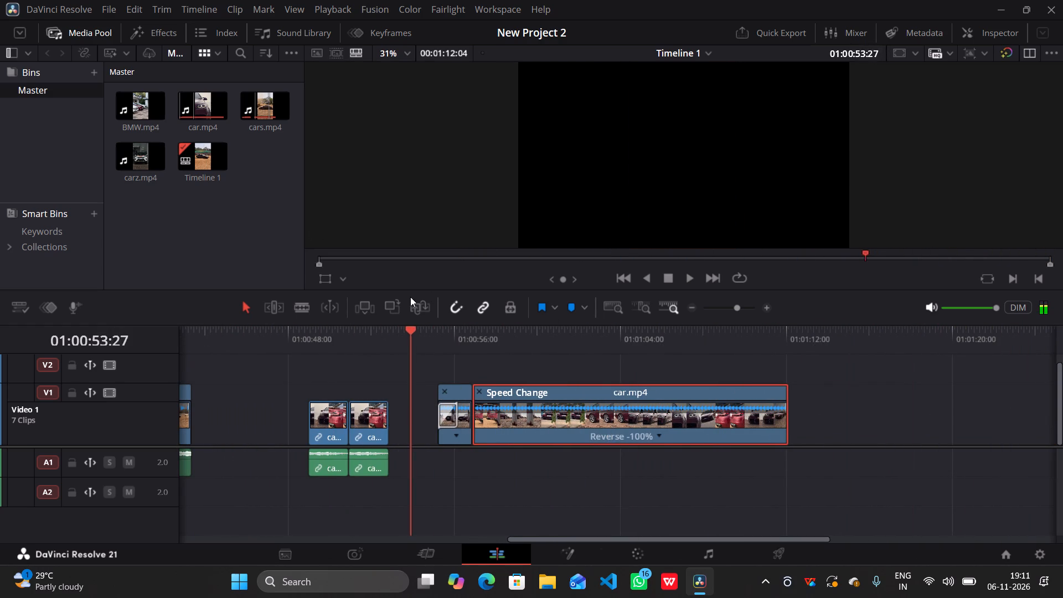
drag(410, 297, 483, 306)
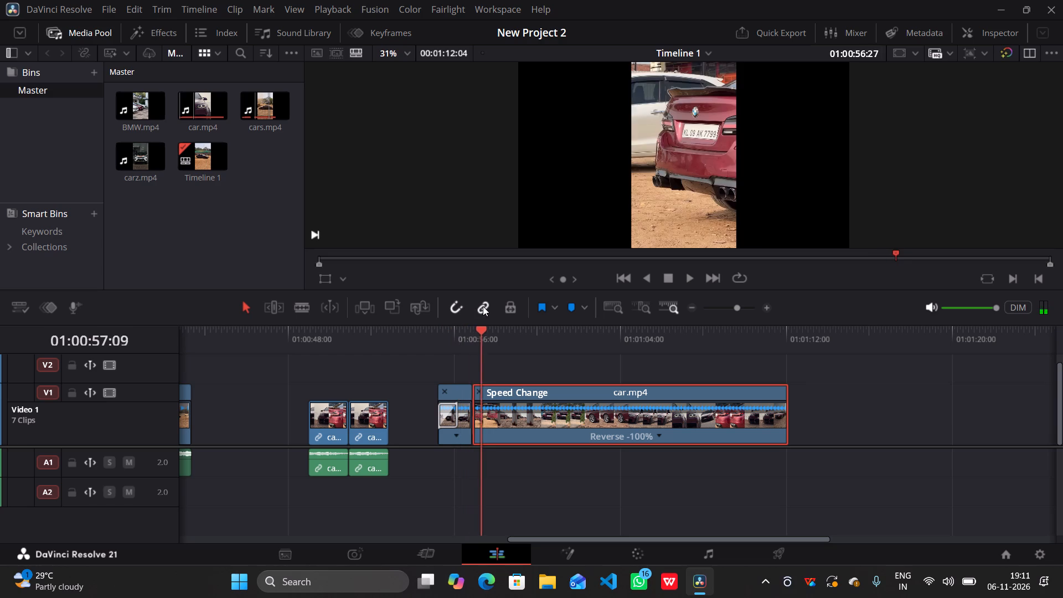
drag(483, 306, 498, 311)
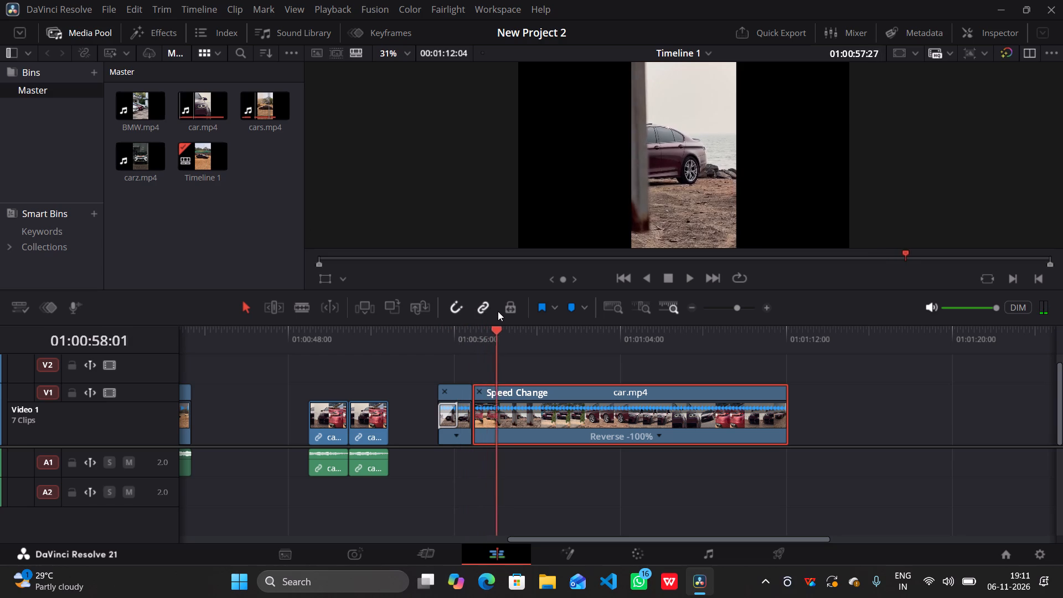
drag(498, 311, 716, 346)
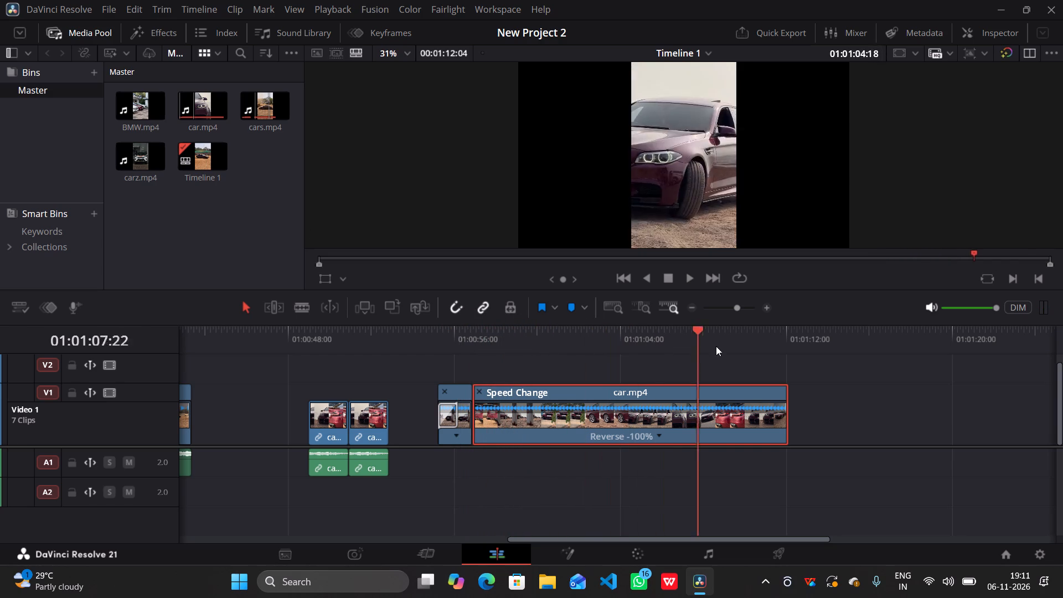
drag(716, 346, 506, 370)
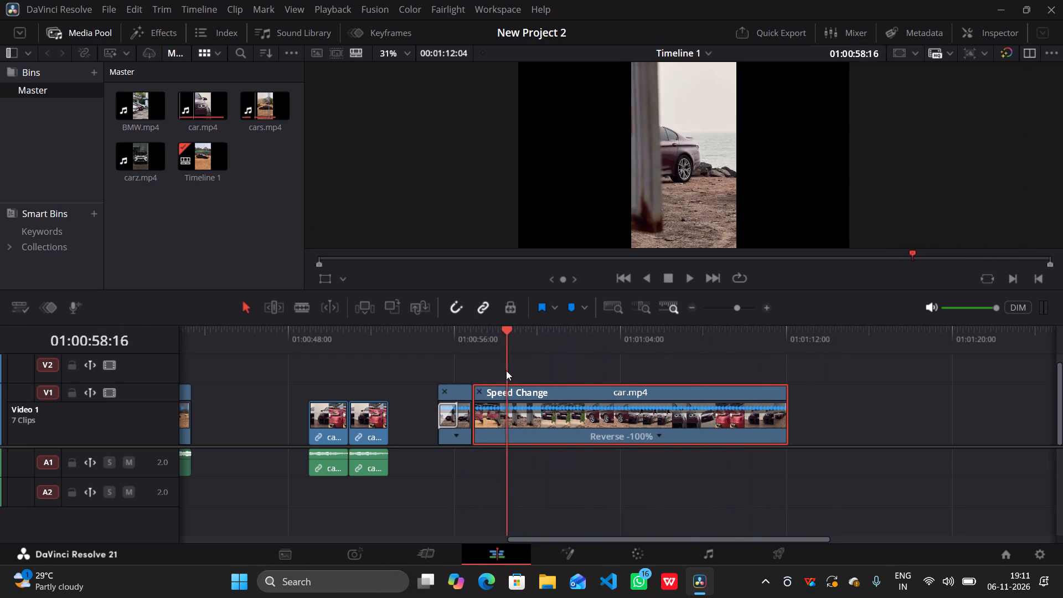
drag(506, 370, 483, 395)
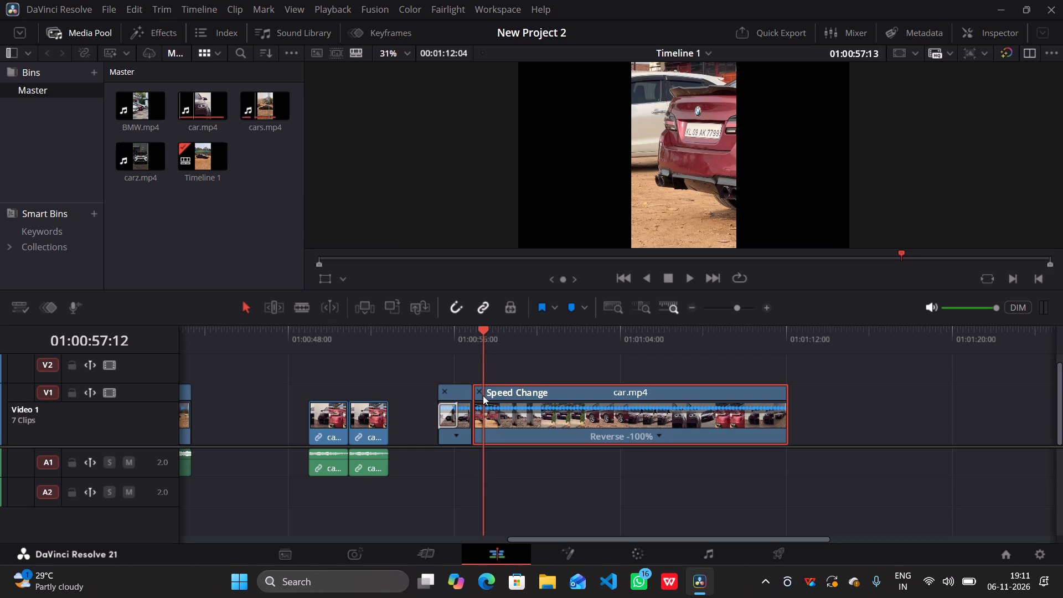
drag(483, 395, 480, 385)
Hide the retime controls on the reversed 15:07 car.mp4 clip.
click(480, 385)
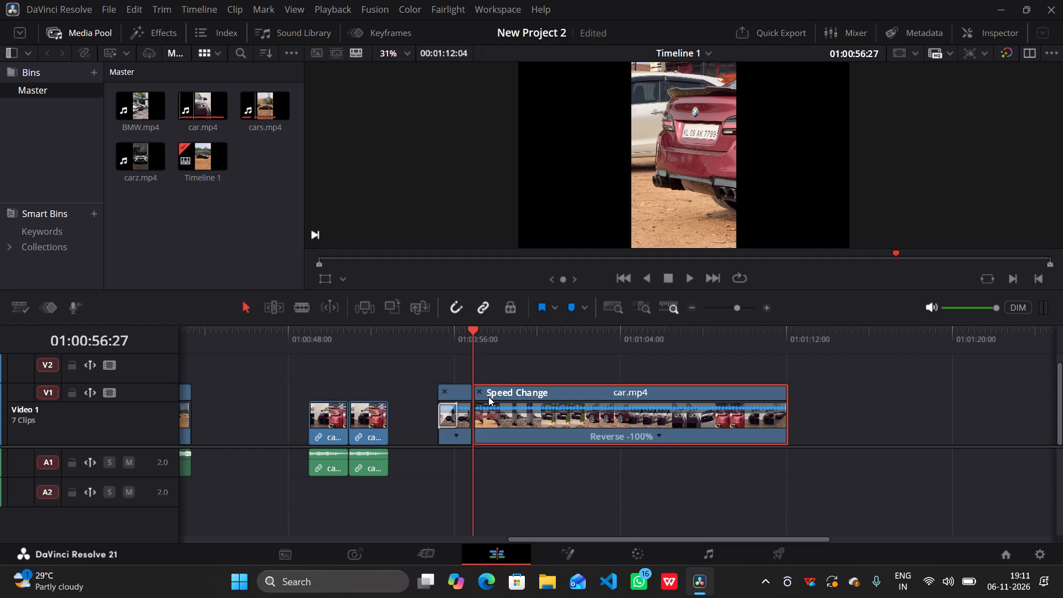
click(482, 396)
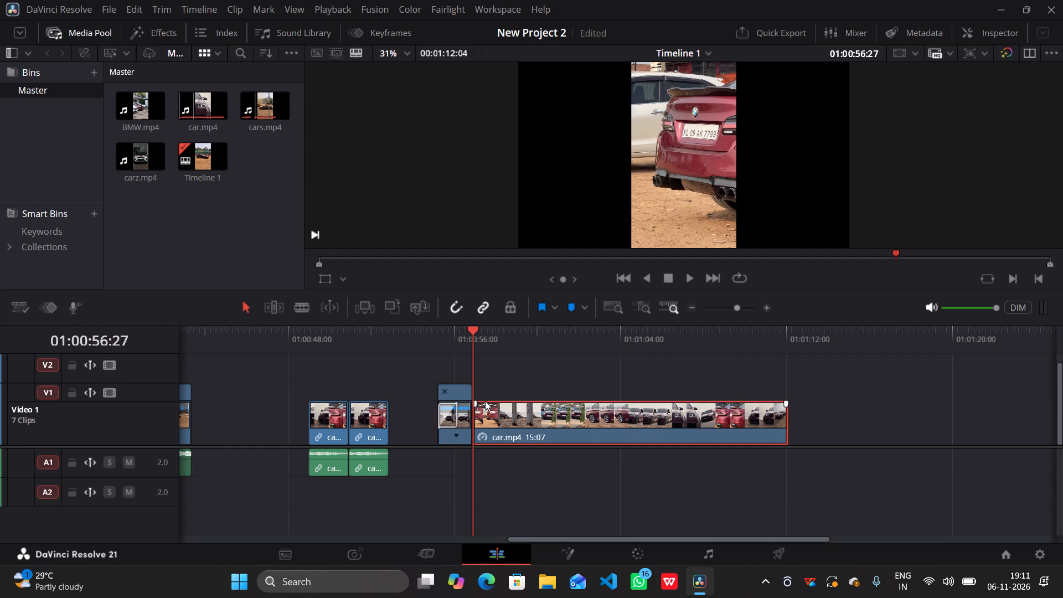
Enable Ripple Timeline in the reversed car.mp4 clip's speed settings, try to enable Pitch Correction, and apply the change.
right_click(603, 438)
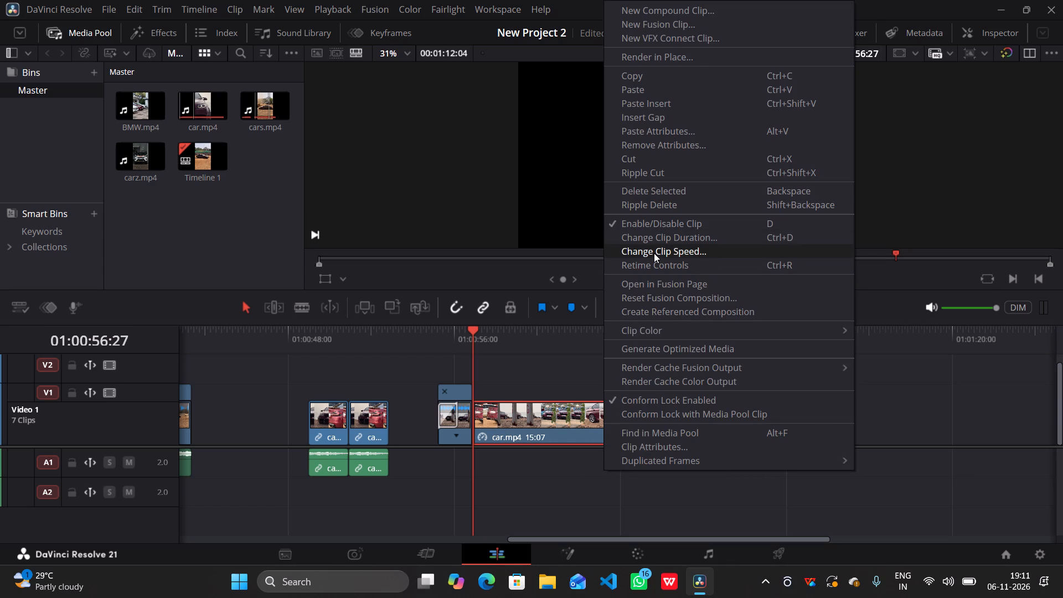
click(654, 253)
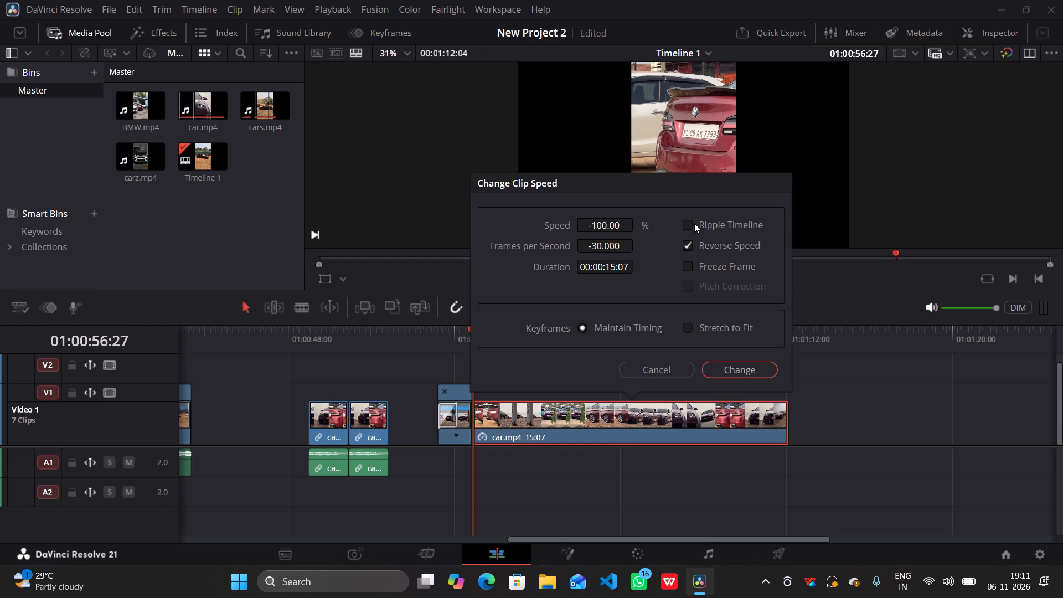
click(690, 220)
click(689, 288)
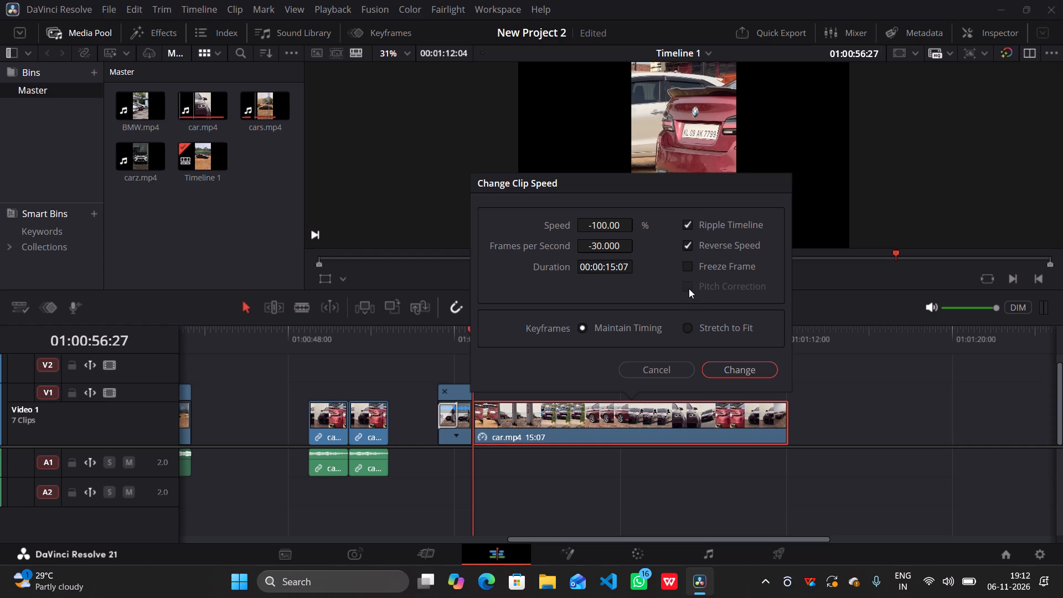
click(689, 288)
click(689, 284)
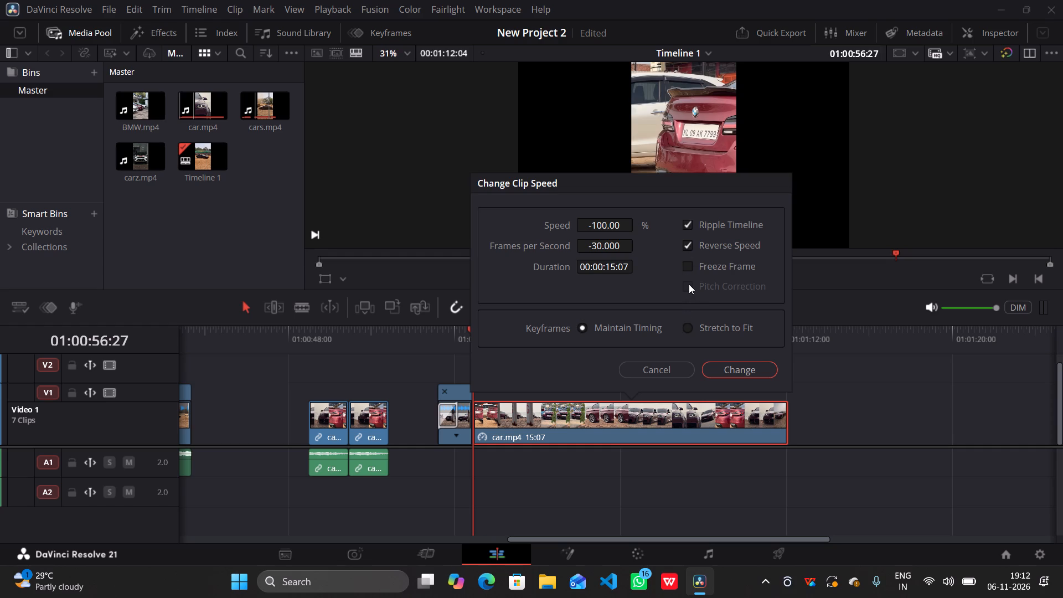
double_click(689, 284)
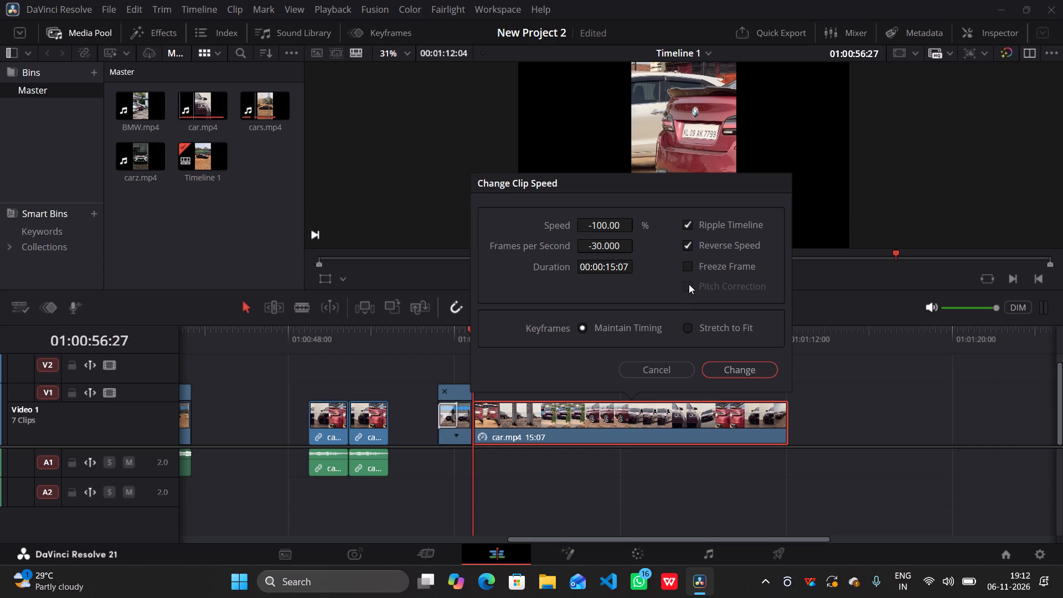
double_click(685, 289)
click(733, 368)
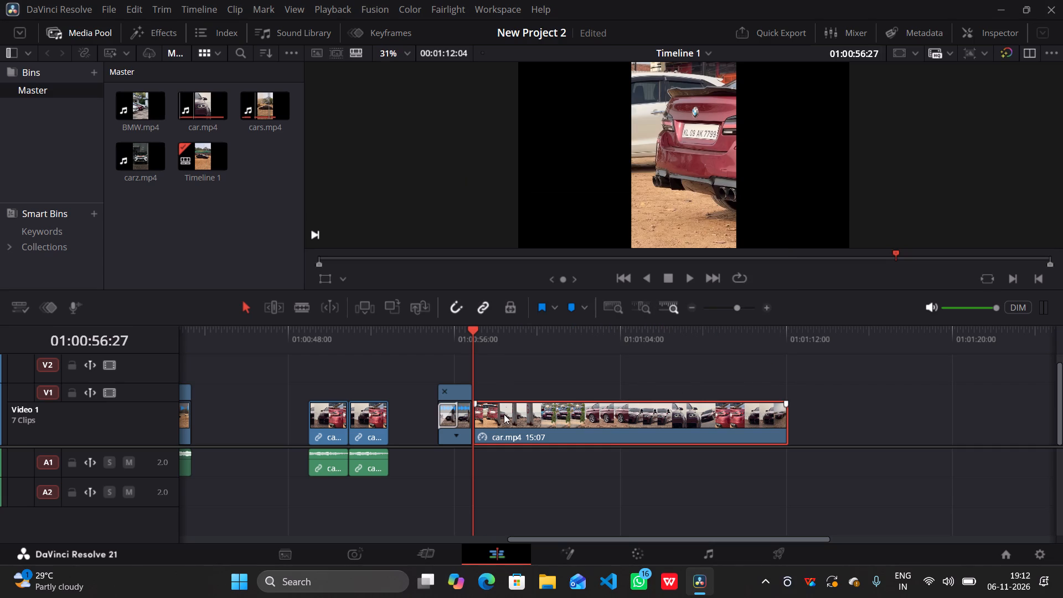
Freeze the 15:07 car.mp4 clip from 01:00:57:25 onward, turning Reverse Speed off and Freeze Frame on in Change Clip Speed.
click(468, 360)
drag(473, 359, 487, 365)
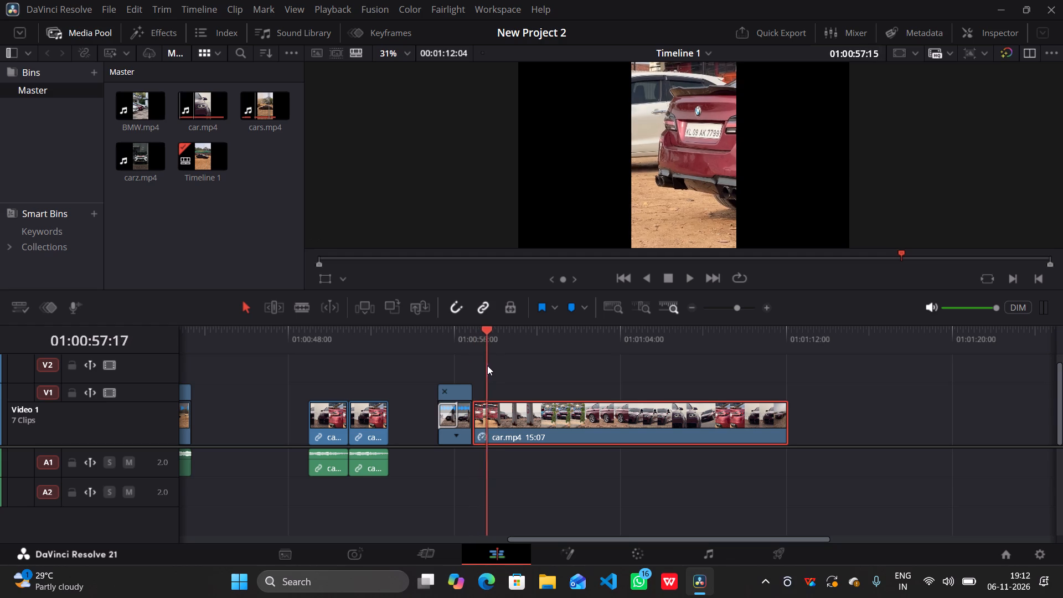
drag(487, 365, 540, 399)
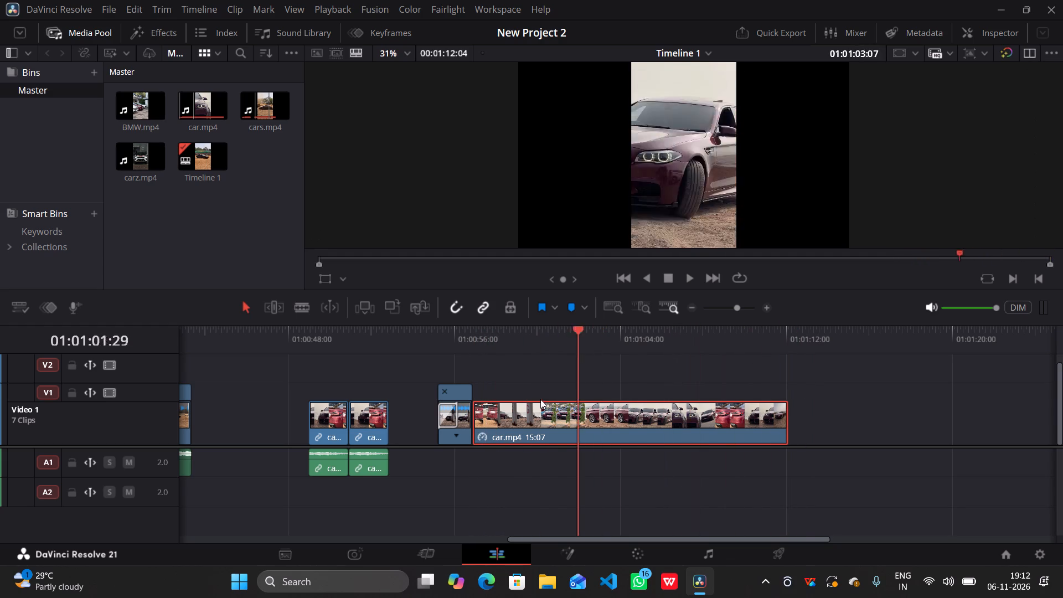
drag(540, 399, 492, 399)
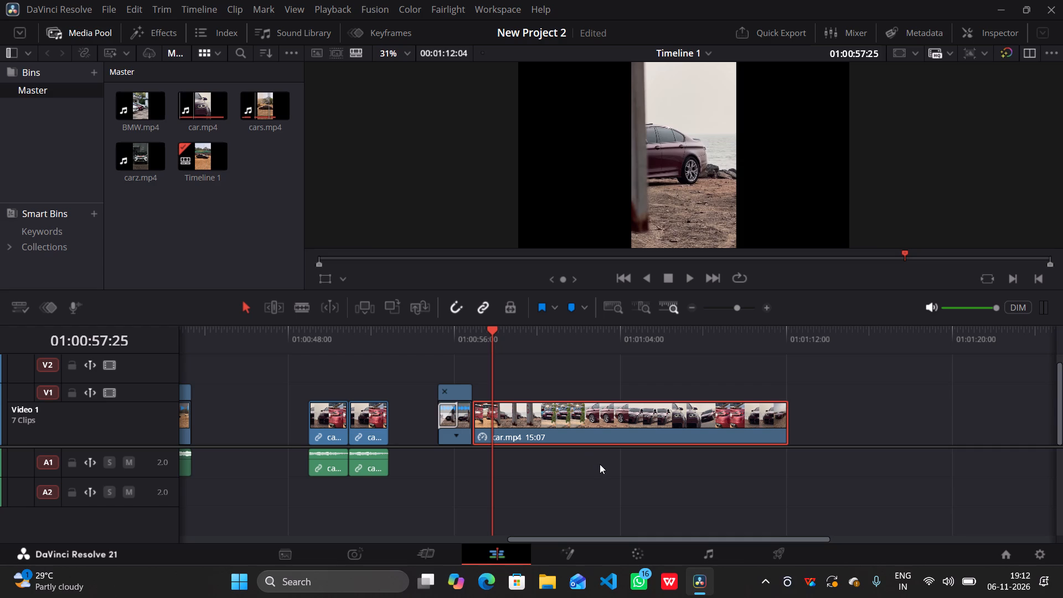
right_click(609, 441)
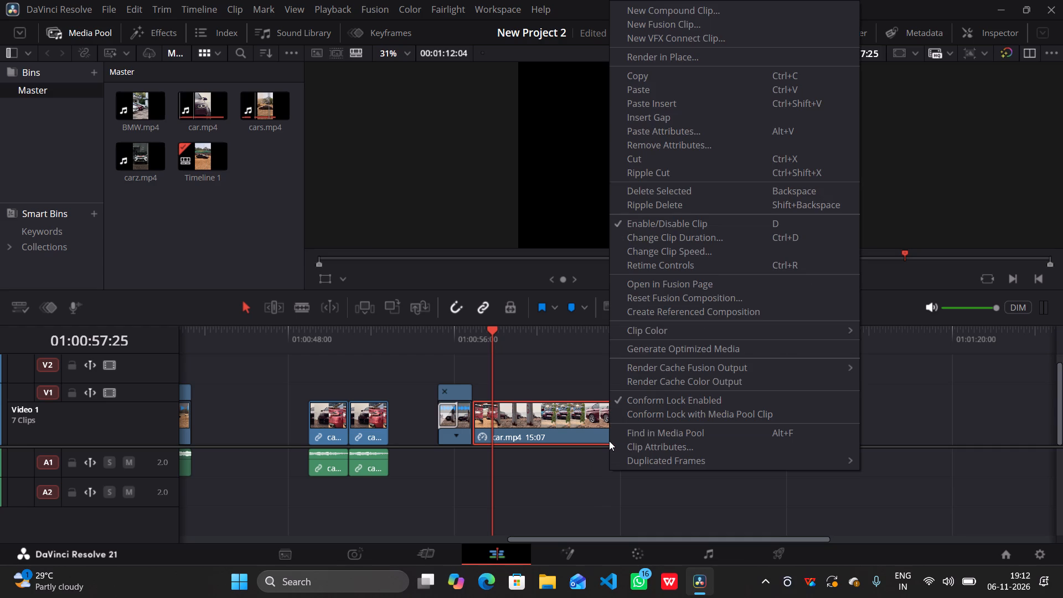
click(638, 250)
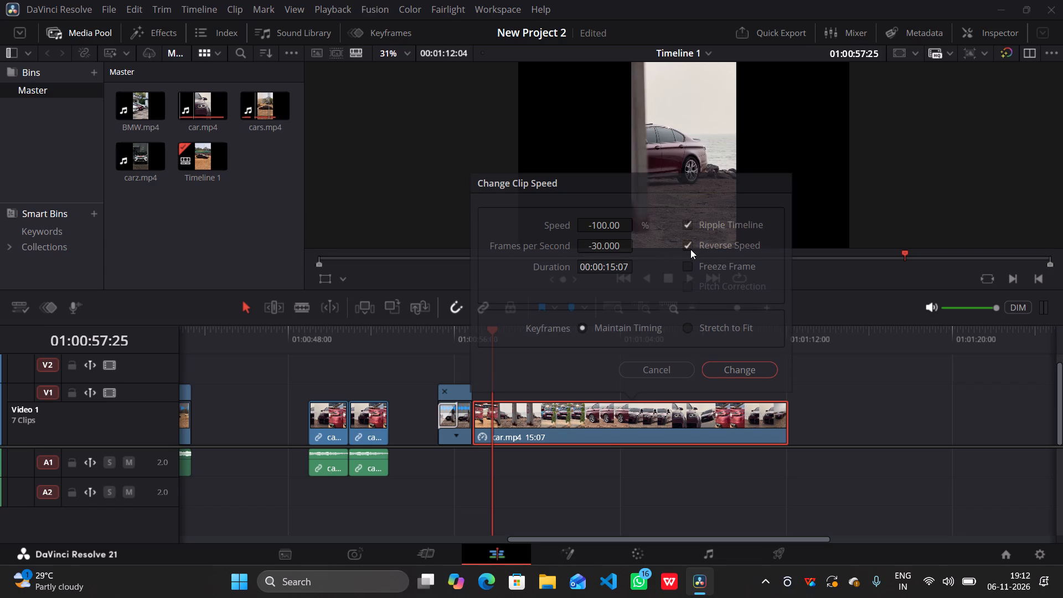
click(690, 248)
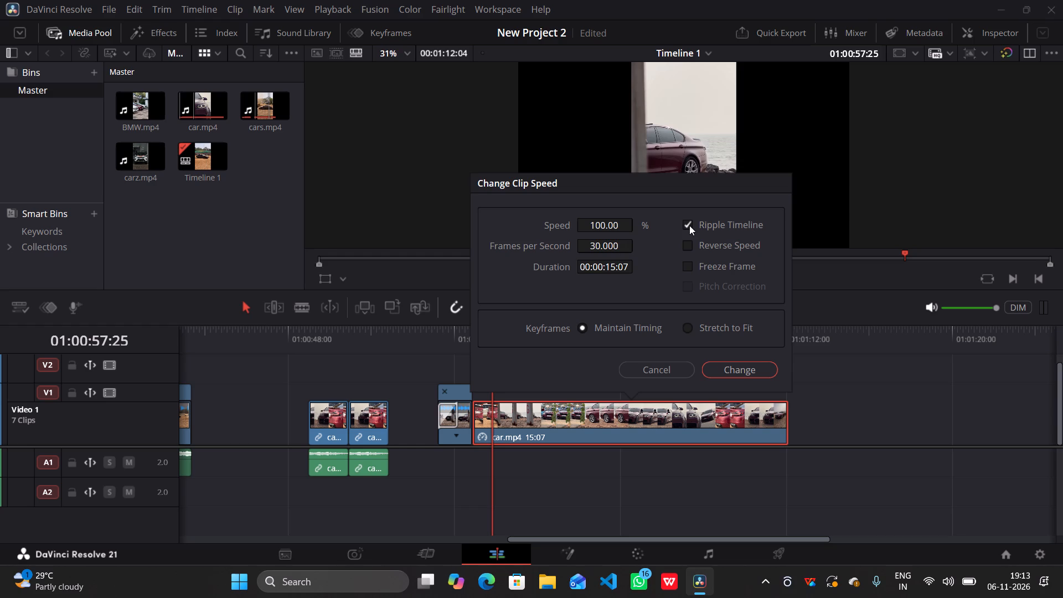
click(688, 265)
click(688, 280)
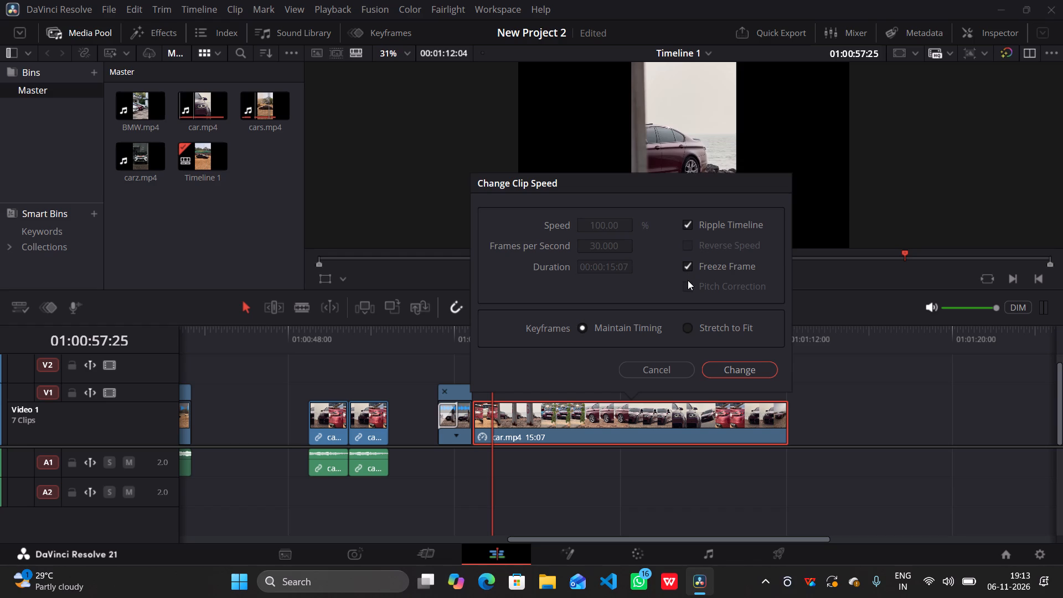
click(723, 365)
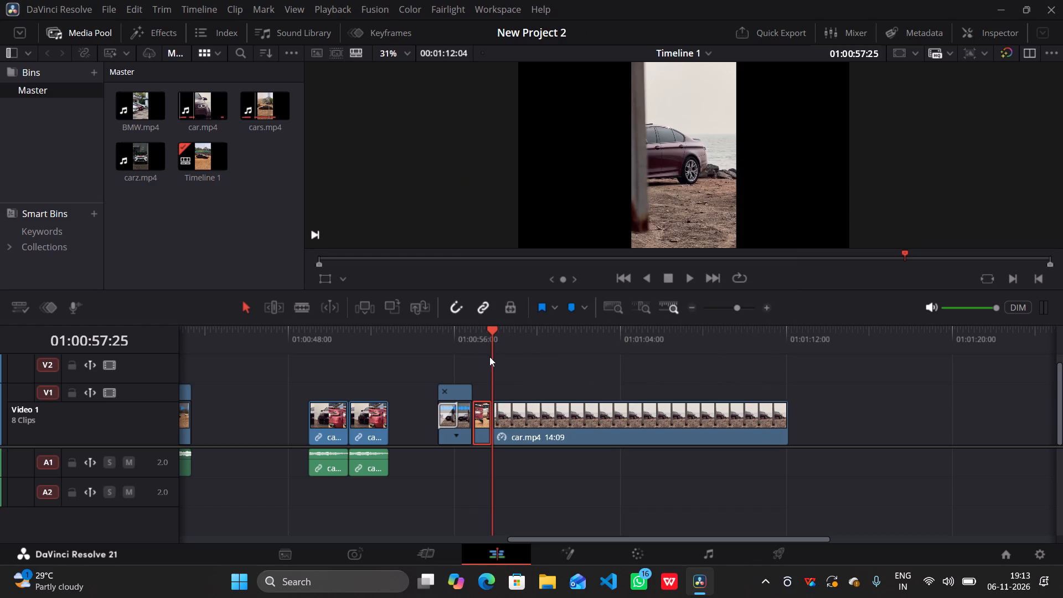
Scrub through the frozen clip and delete the short car.mp4 segment just before it without closing the gap.
drag(492, 357, 794, 380)
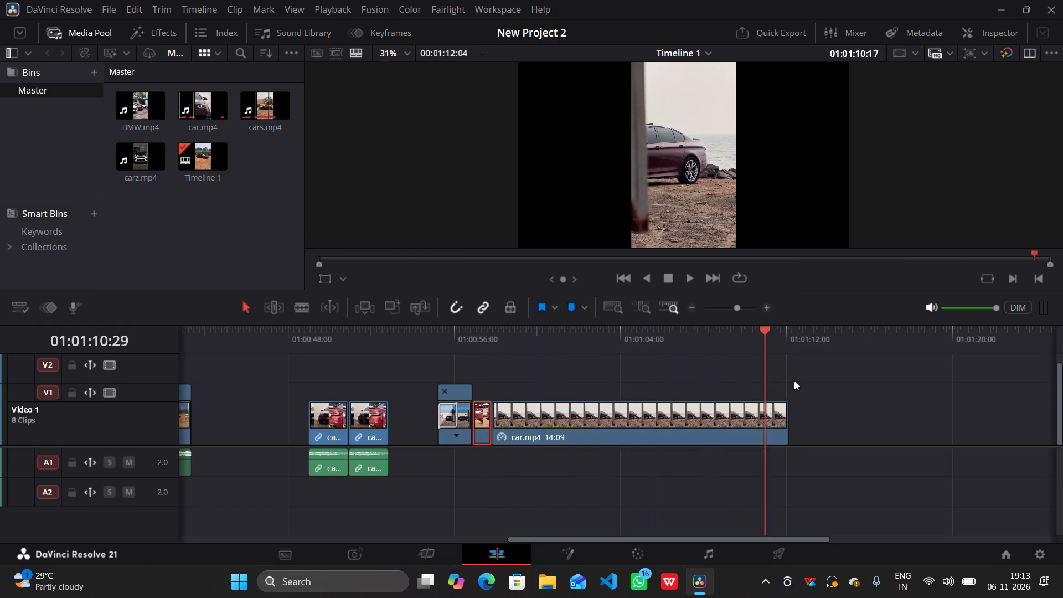
drag(794, 380, 482, 382)
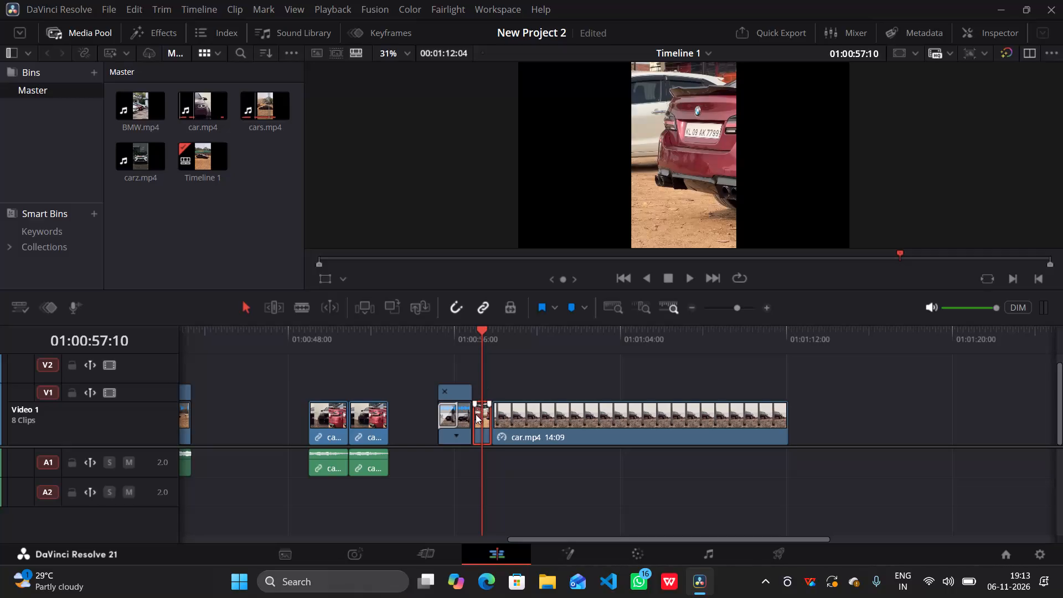
key(BackSpace)
key(BackSpace)
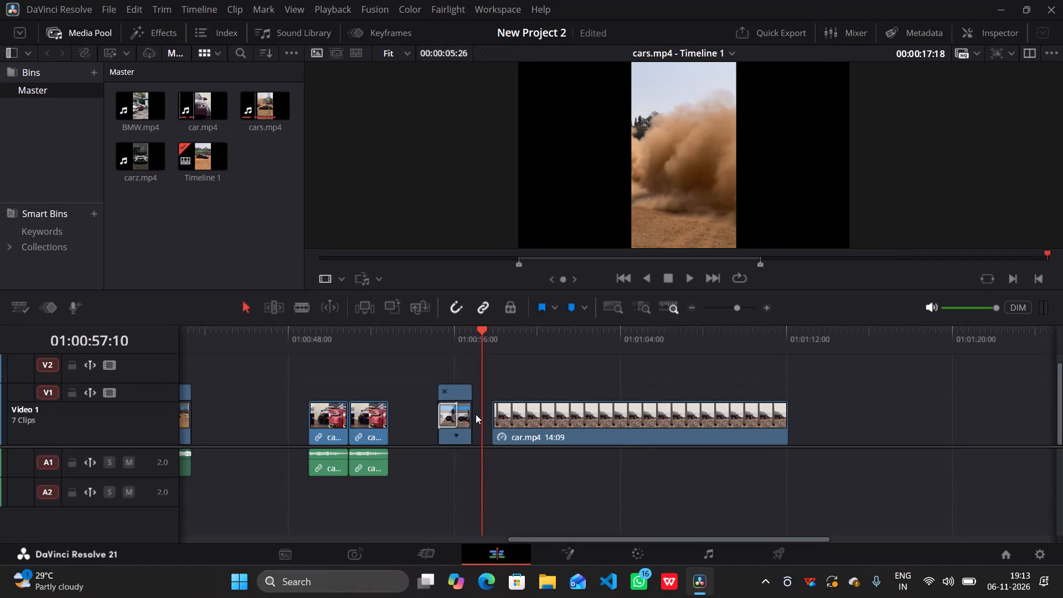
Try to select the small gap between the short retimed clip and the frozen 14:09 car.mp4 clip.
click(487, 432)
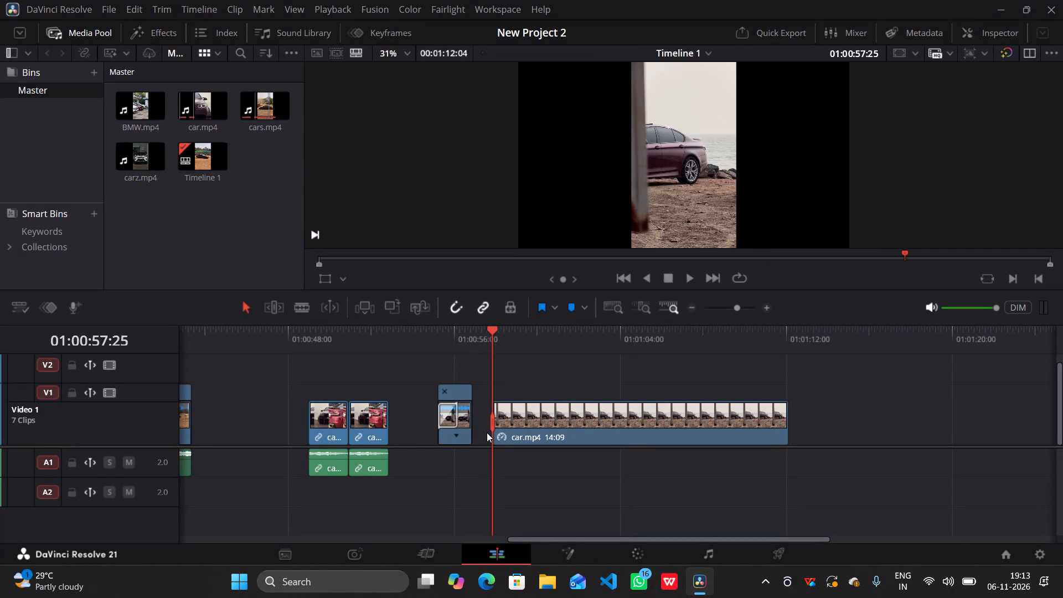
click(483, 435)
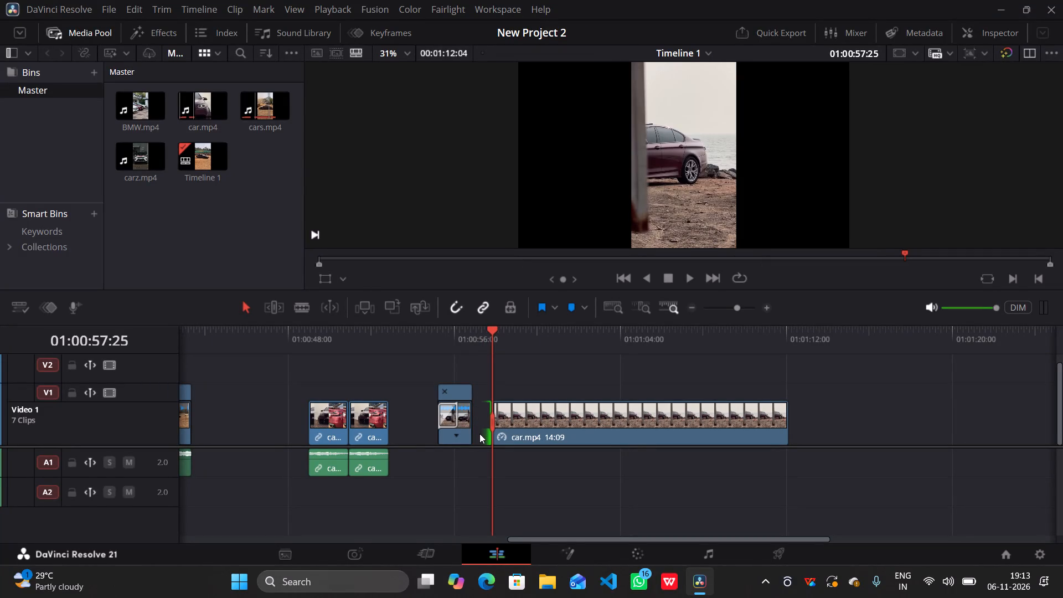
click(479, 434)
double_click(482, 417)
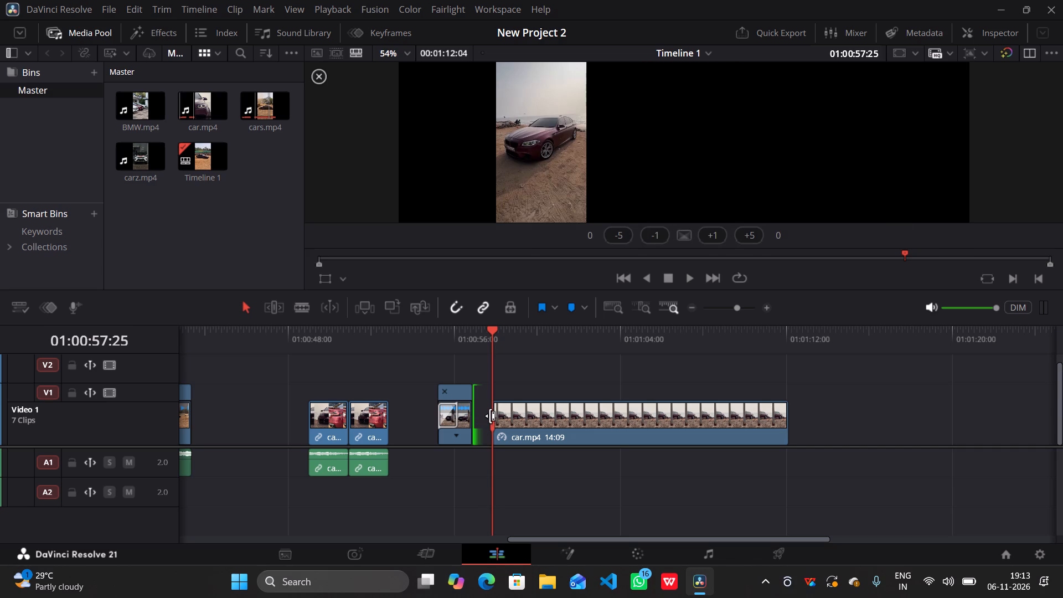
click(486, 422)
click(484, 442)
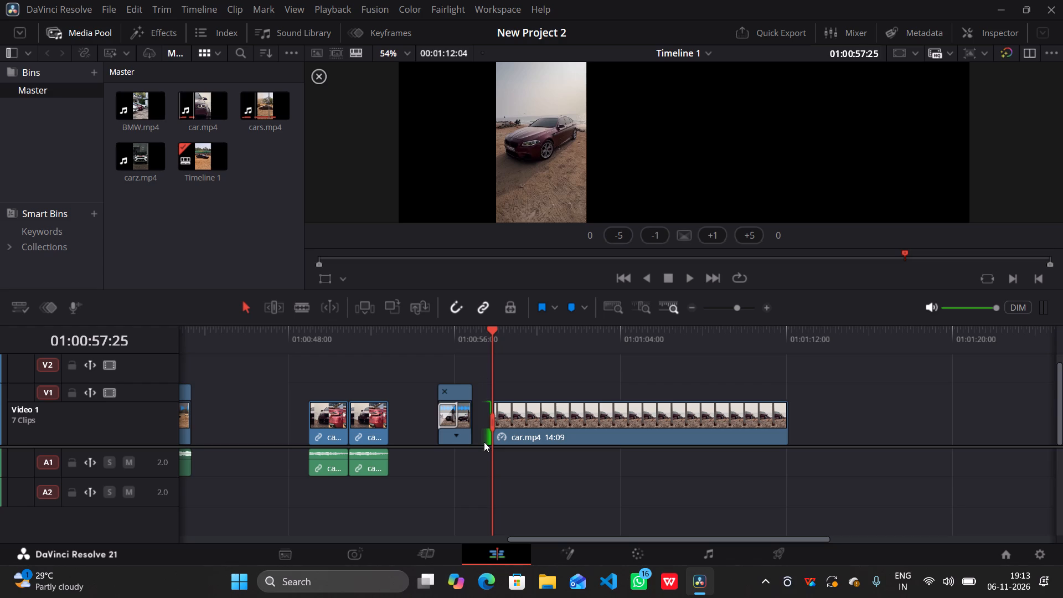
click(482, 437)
Move the short retimed clip before the frozen car.mp4 clip about 1 second earlier on Video 1.
drag(463, 413, 440, 423)
Delete the gap between the short retimed clip and the frozen 14:09 car.mp4 clip so the two meet.
click(468, 427)
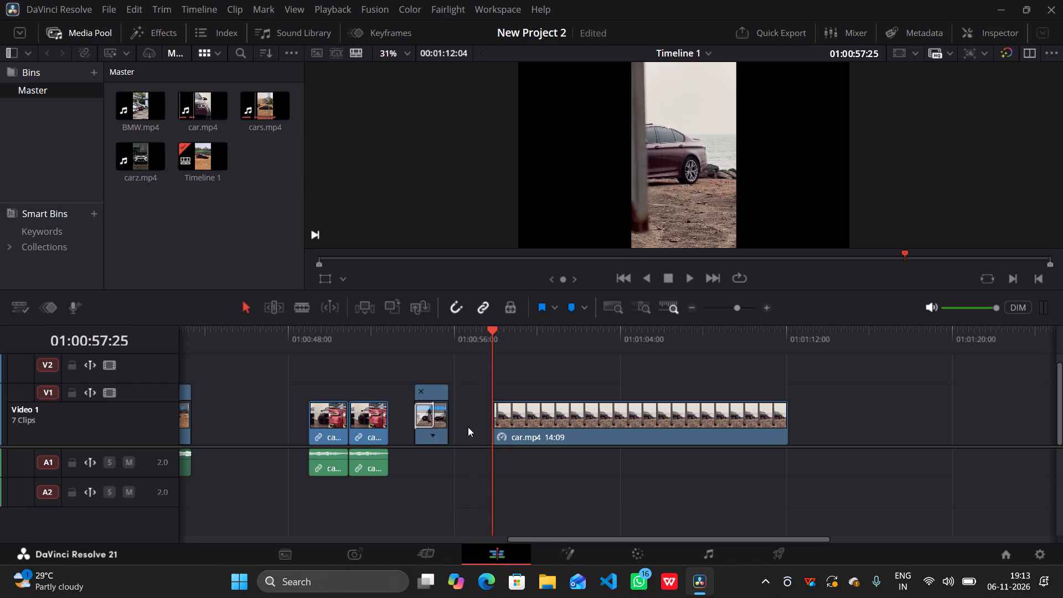
click(468, 427)
click(468, 427)
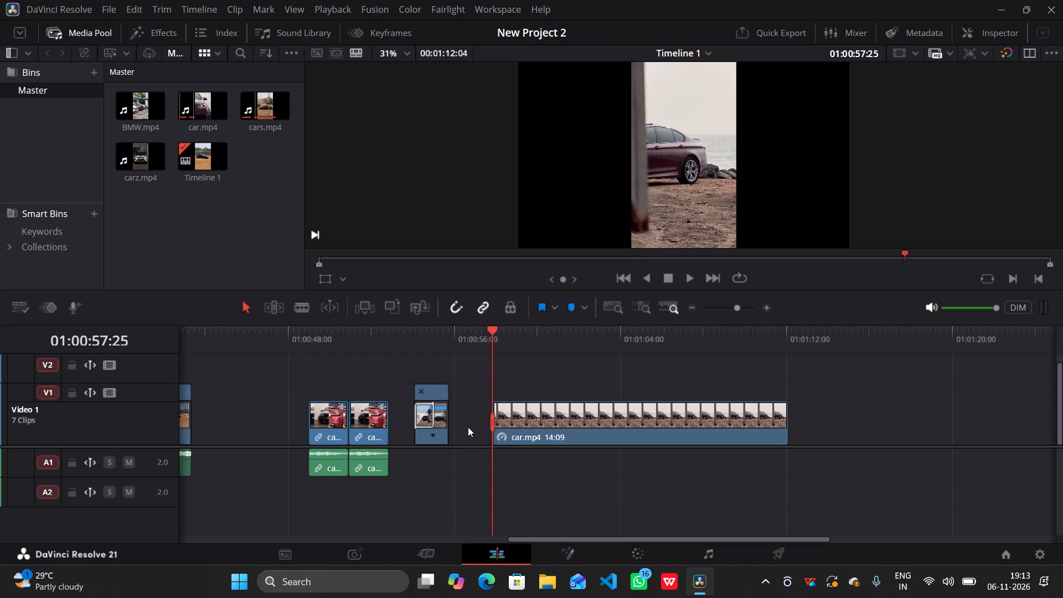
click(468, 427)
key(BackSpace)
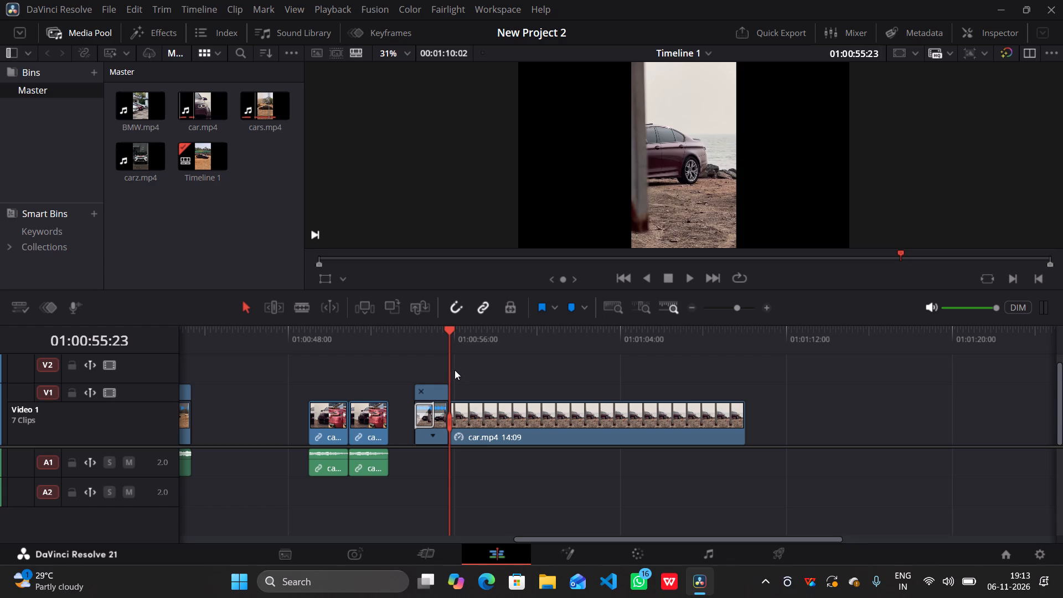
Move the frozen 14:09 car.mp4 clip 20 frames earlier, overwriting the end of the short clip before it.
drag(446, 368, 624, 380)
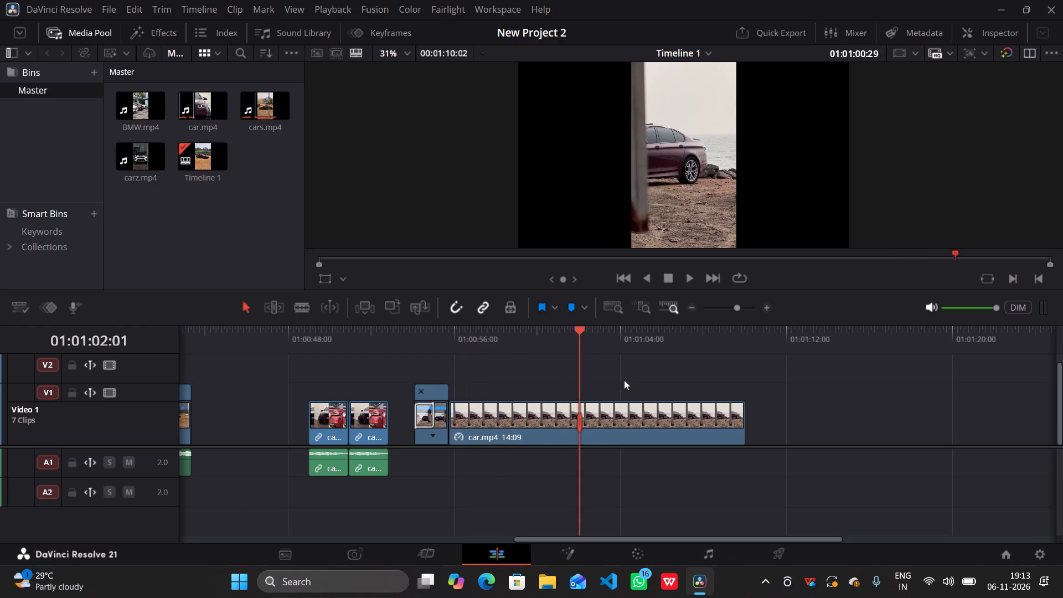
drag(624, 380, 489, 416)
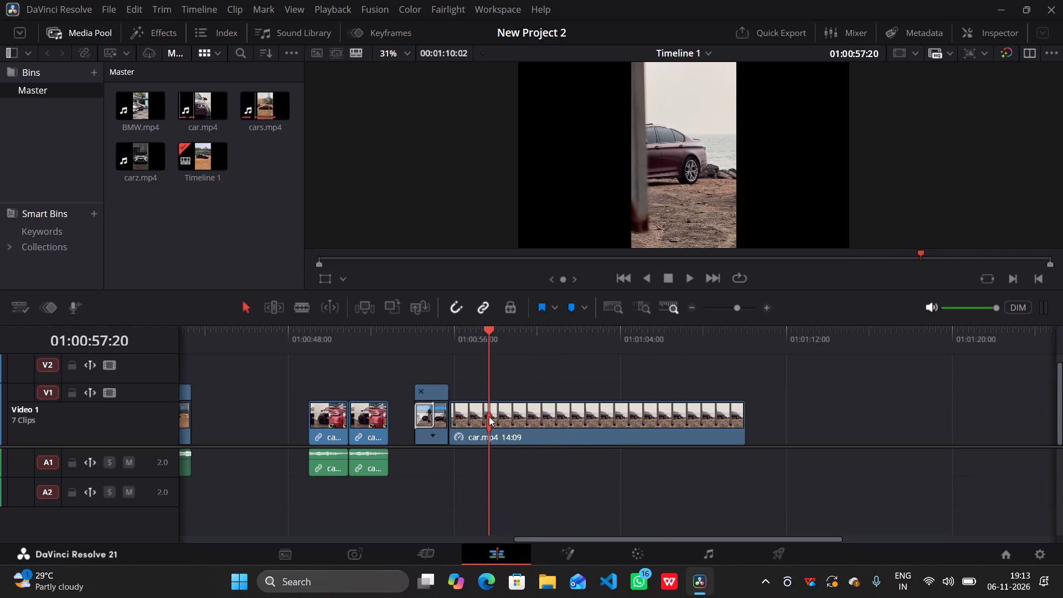
drag(489, 416, 484, 417)
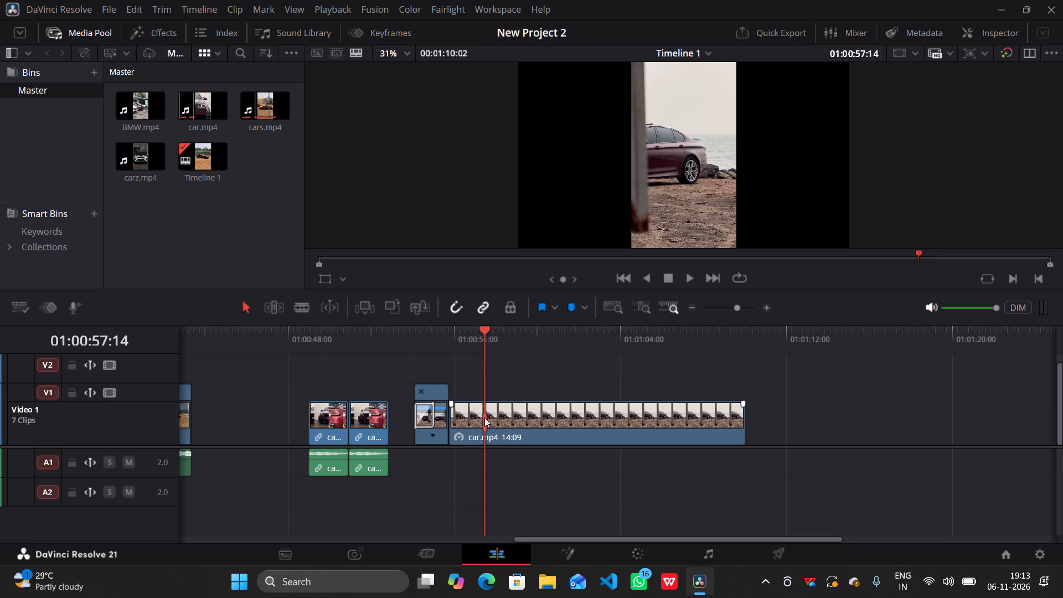
drag(484, 417, 473, 421)
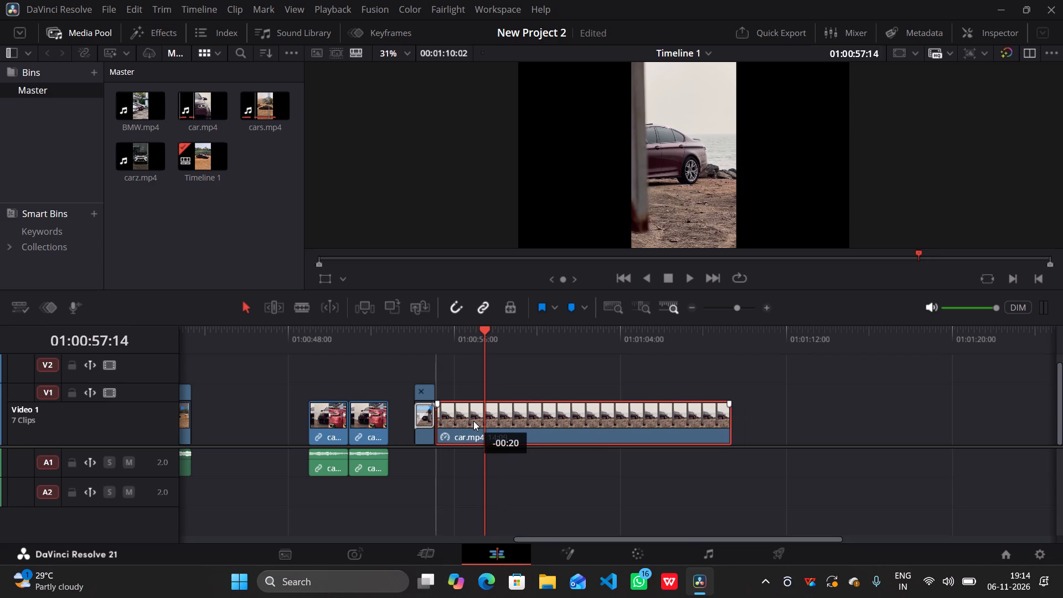
drag(473, 421, 476, 421)
drag(484, 416, 491, 419)
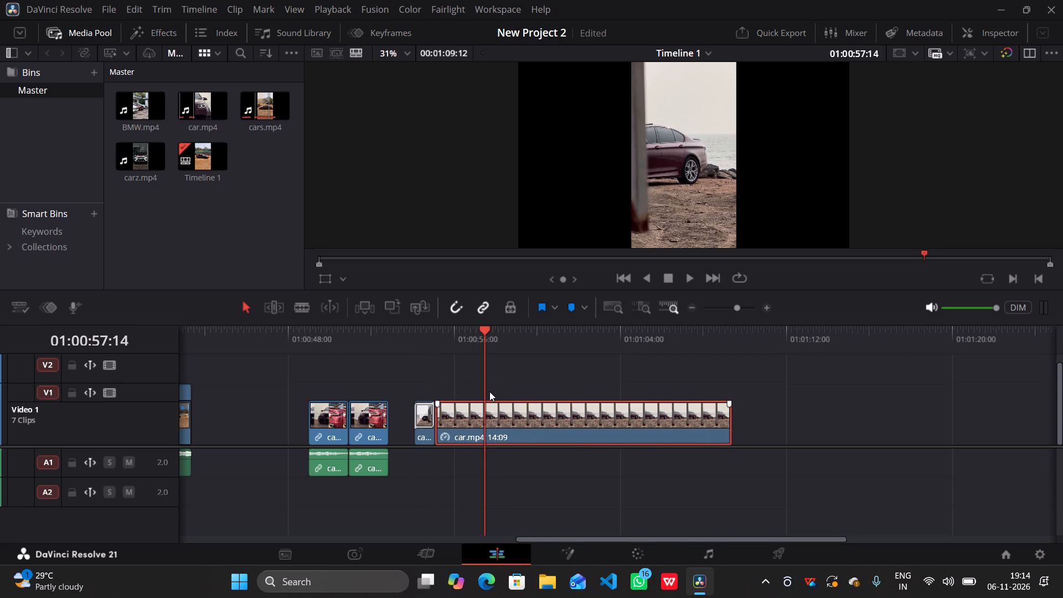
Split the frozen 14:09 car.mp4 clip at 01:00:56:13 and again at 01:00:58:15.
drag(482, 383, 467, 386)
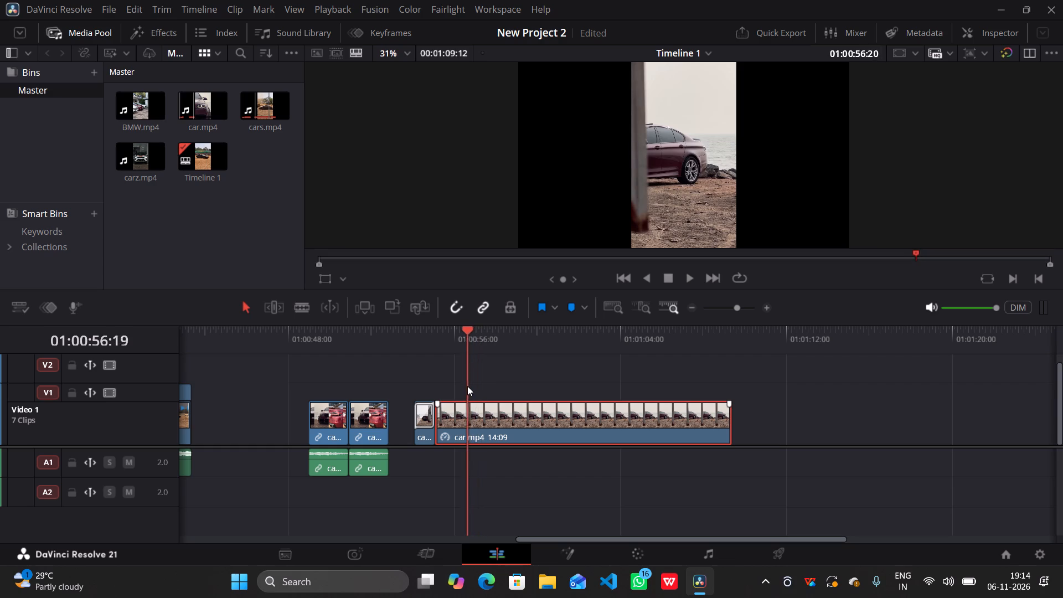
drag(467, 386, 463, 388)
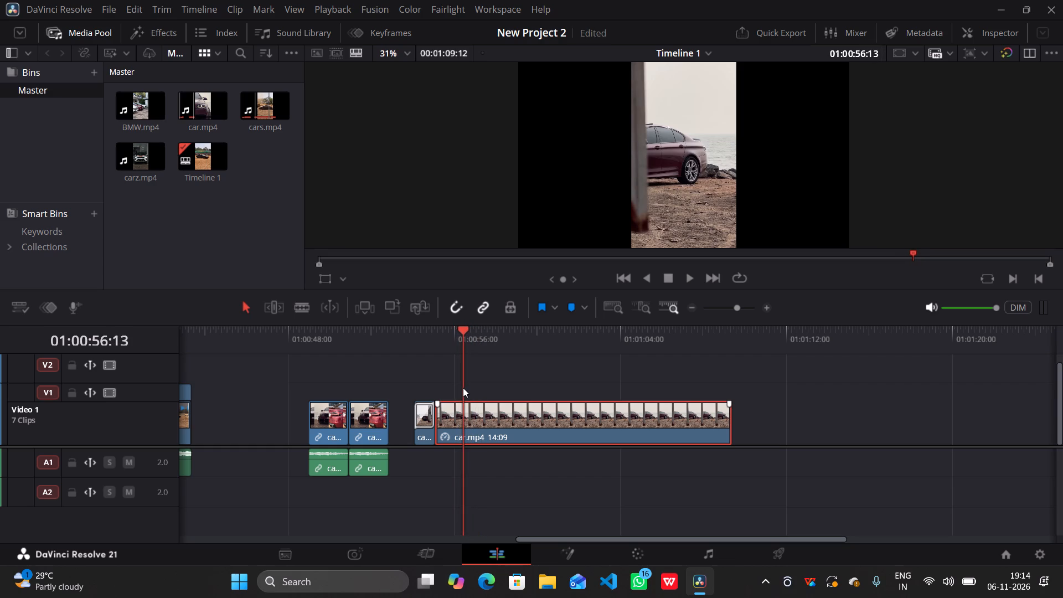
key(ctrl+b)
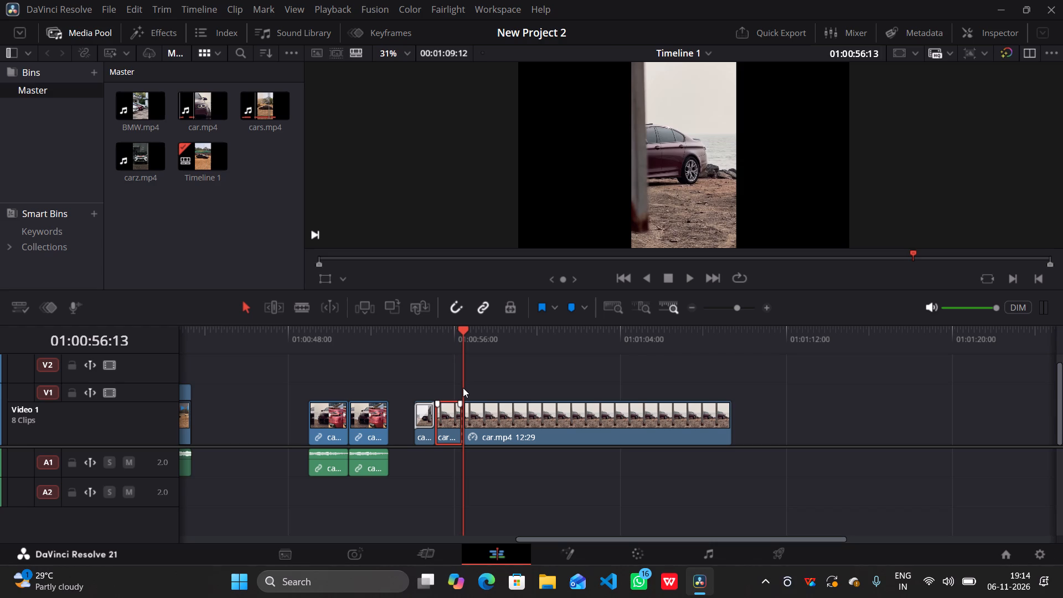
click(528, 413)
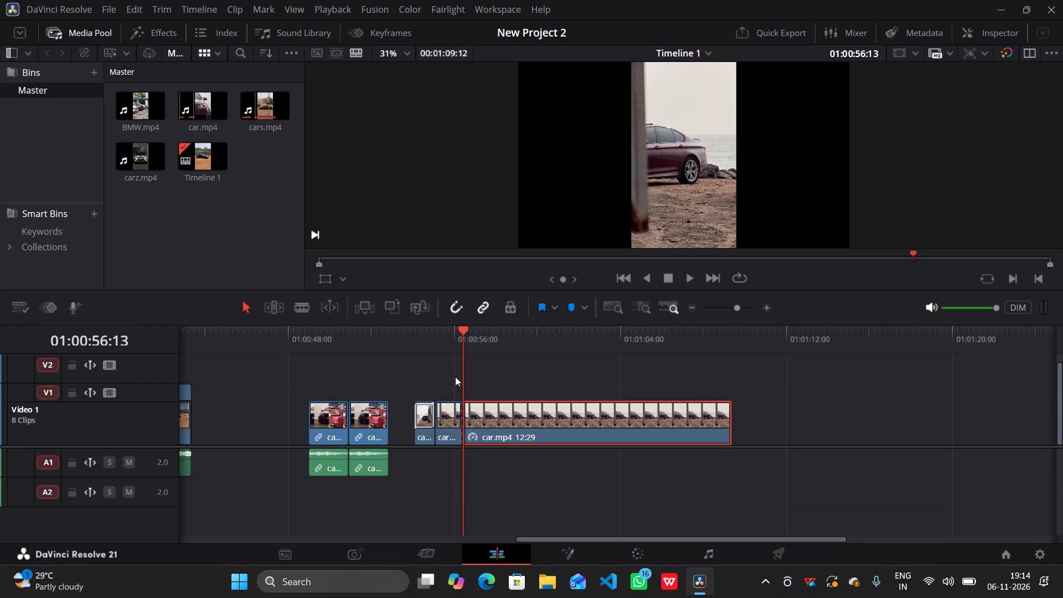
drag(463, 378, 506, 388)
key(ctrl+b)
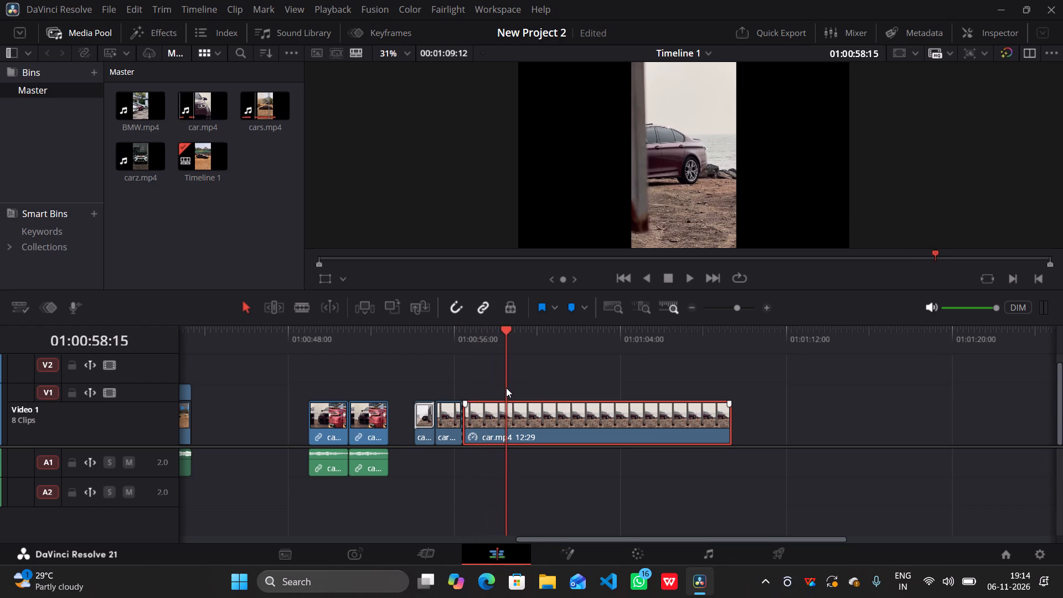
click(506, 388)
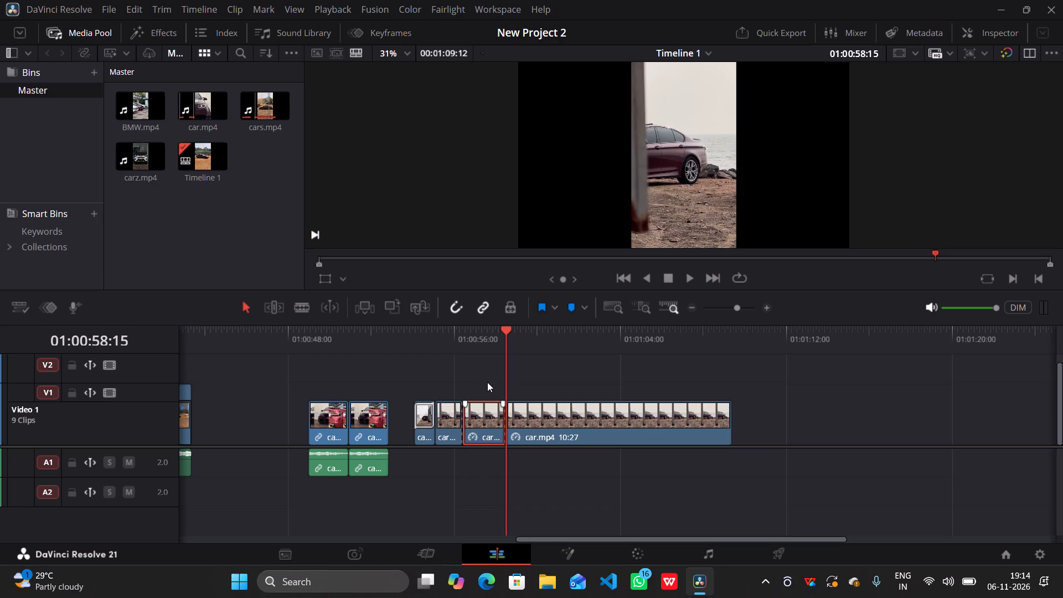
Turn Freeze Frame off for the middle car.mp4 segment between the two cuts in Change Clip Speed and apply the change.
double_click(493, 432)
double_click(493, 432)
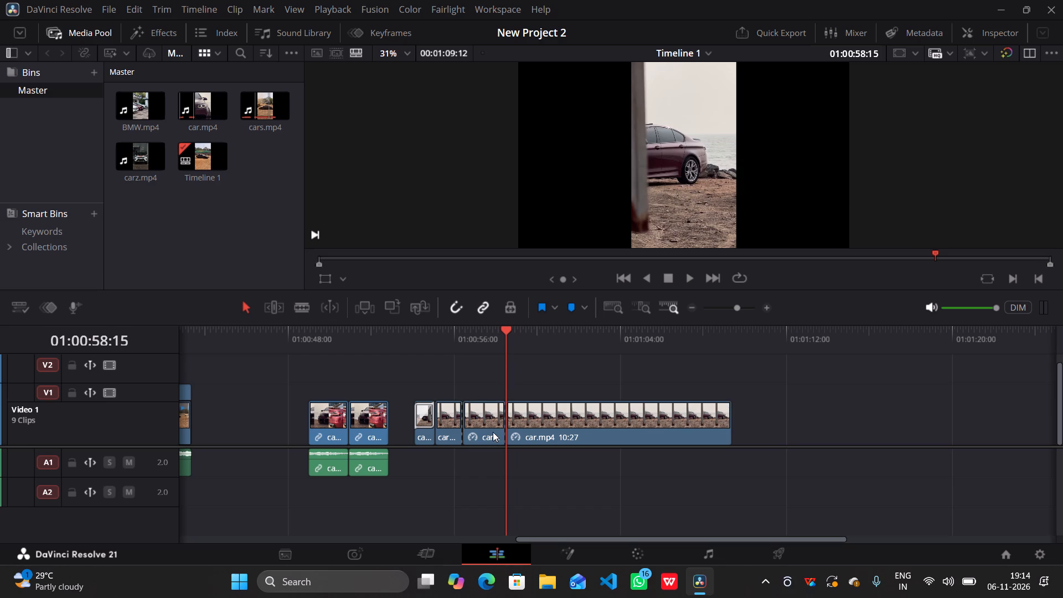
right_click(493, 432)
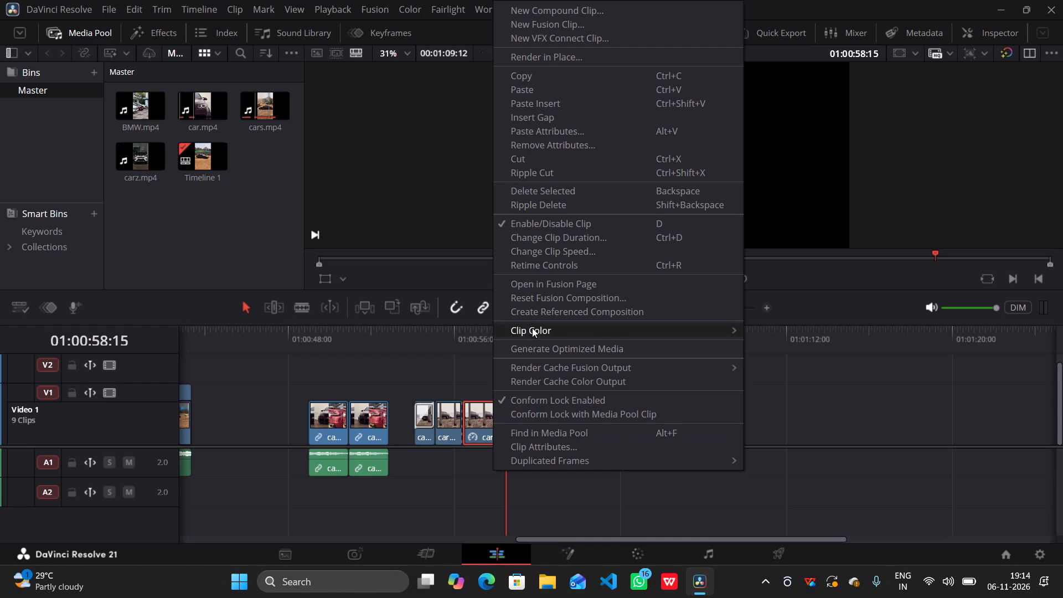
click(558, 251)
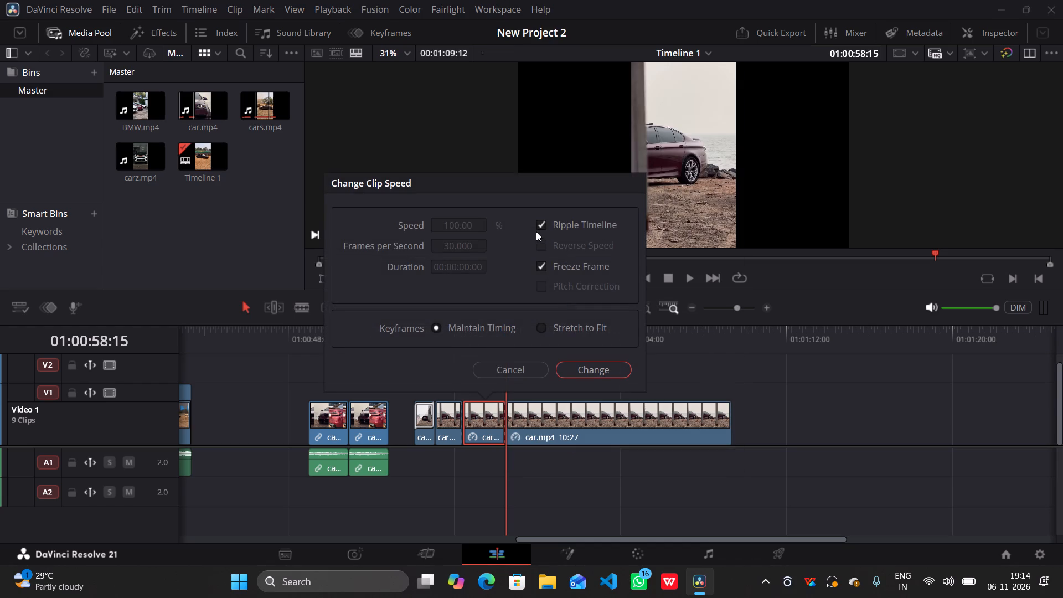
click(541, 264)
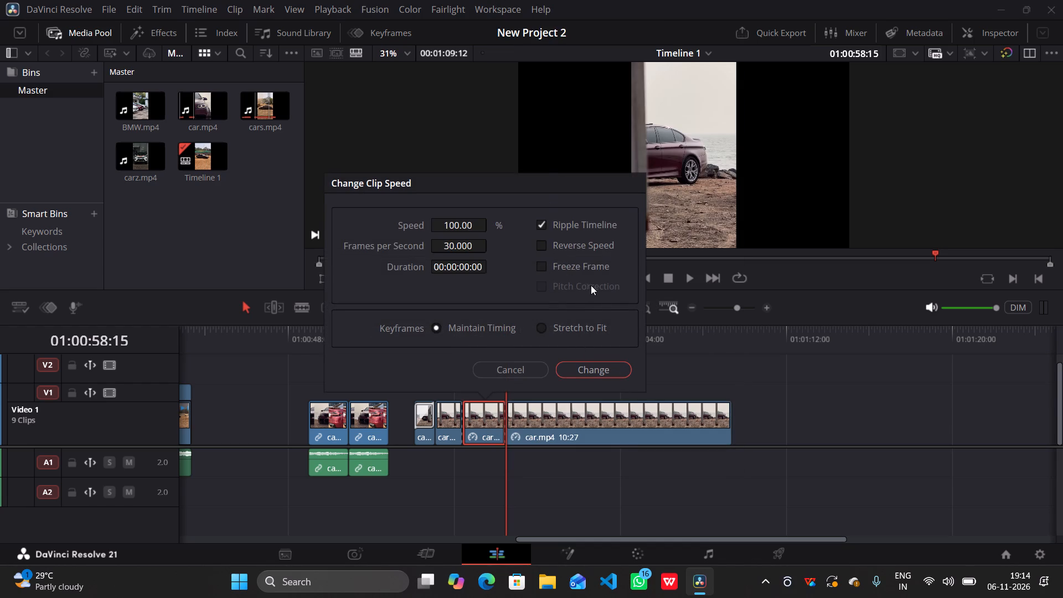
click(587, 361)
click(586, 376)
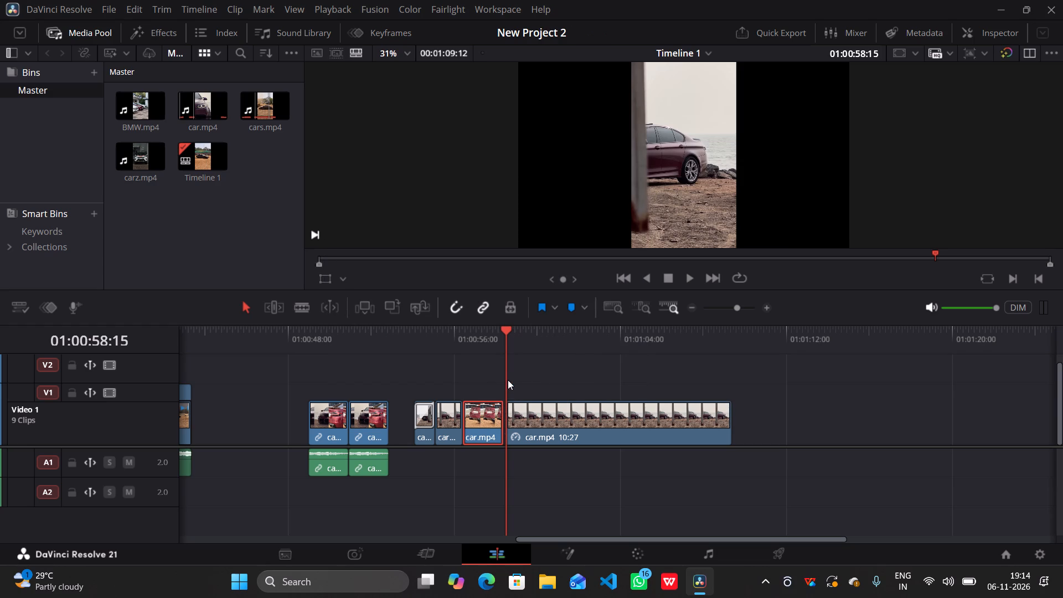
Scrub and play back the car.mp4 segments from 01:00:54:03 to review the frozen and unfrozen parts.
drag(505, 379, 493, 379)
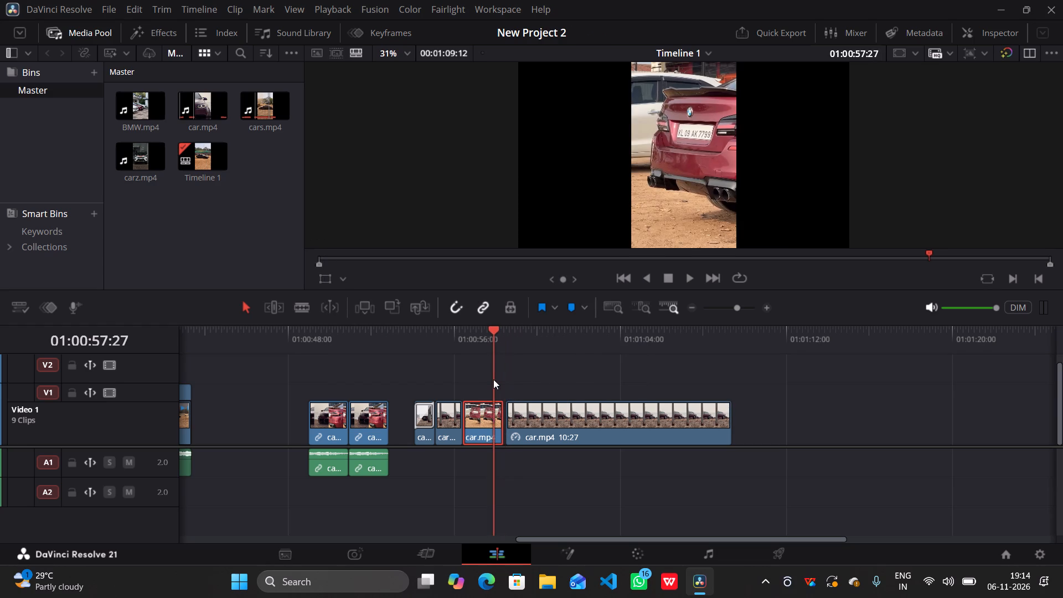
drag(493, 379, 467, 383)
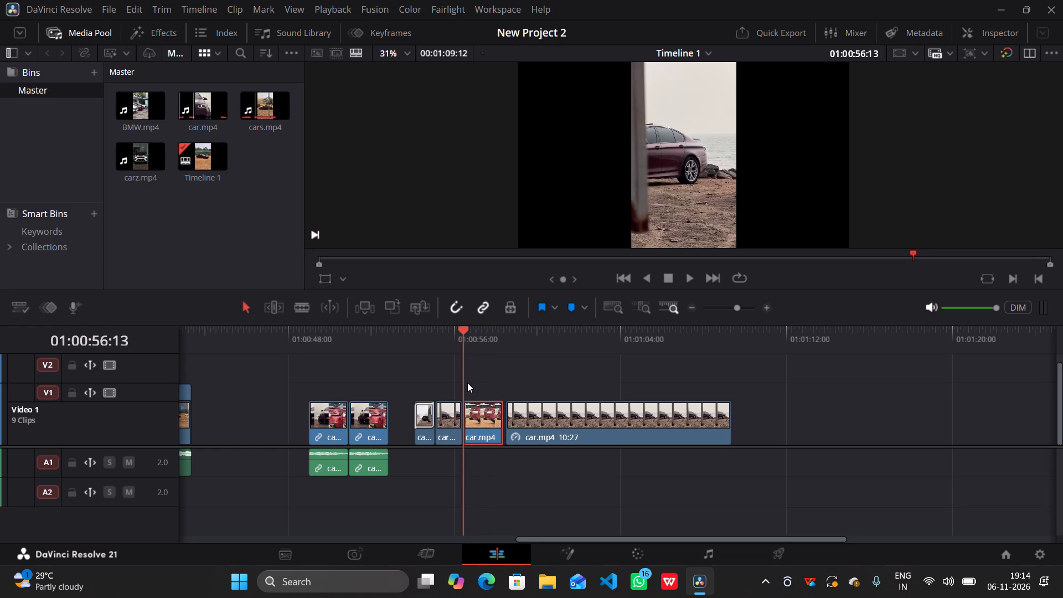
drag(467, 383, 451, 391)
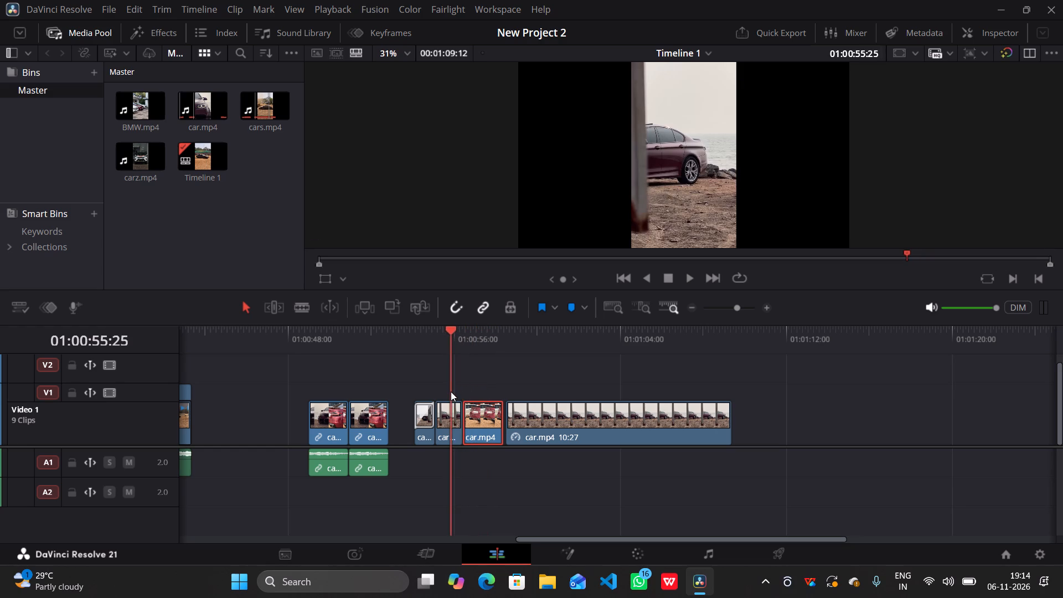
drag(451, 391, 474, 389)
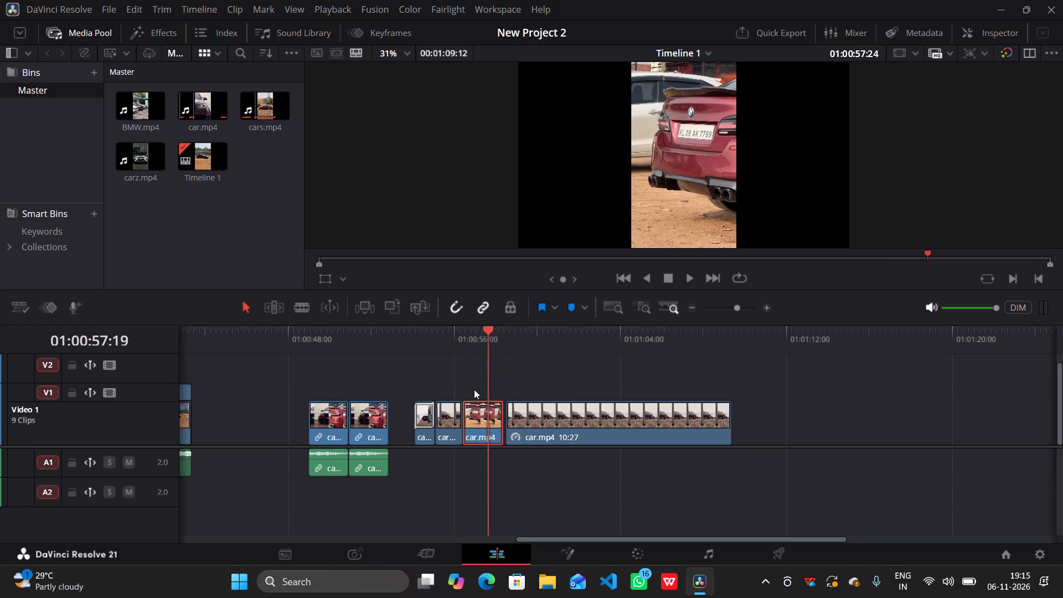
drag(474, 389, 417, 404)
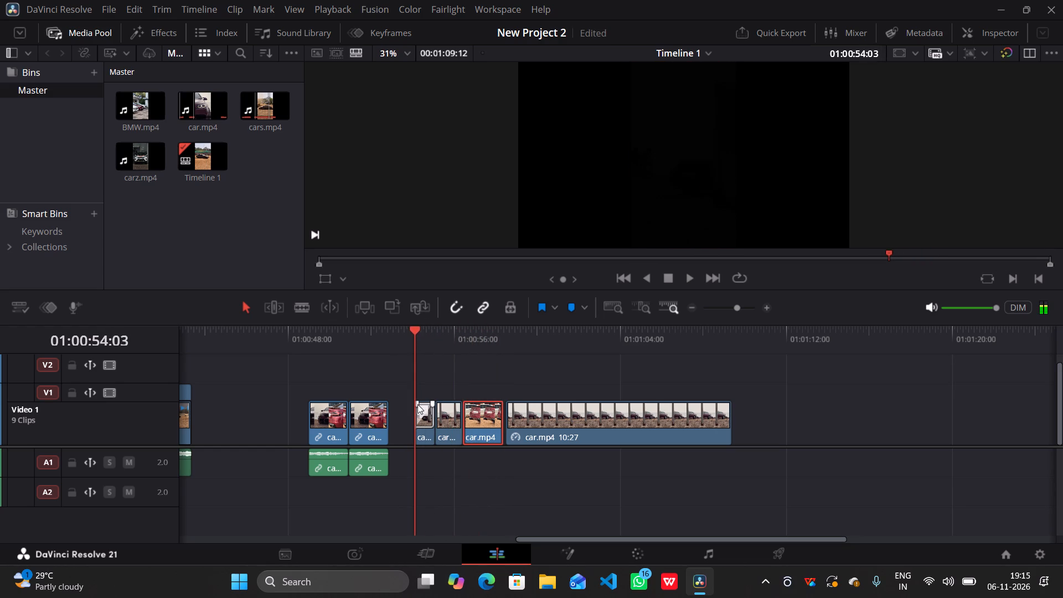
key(l)
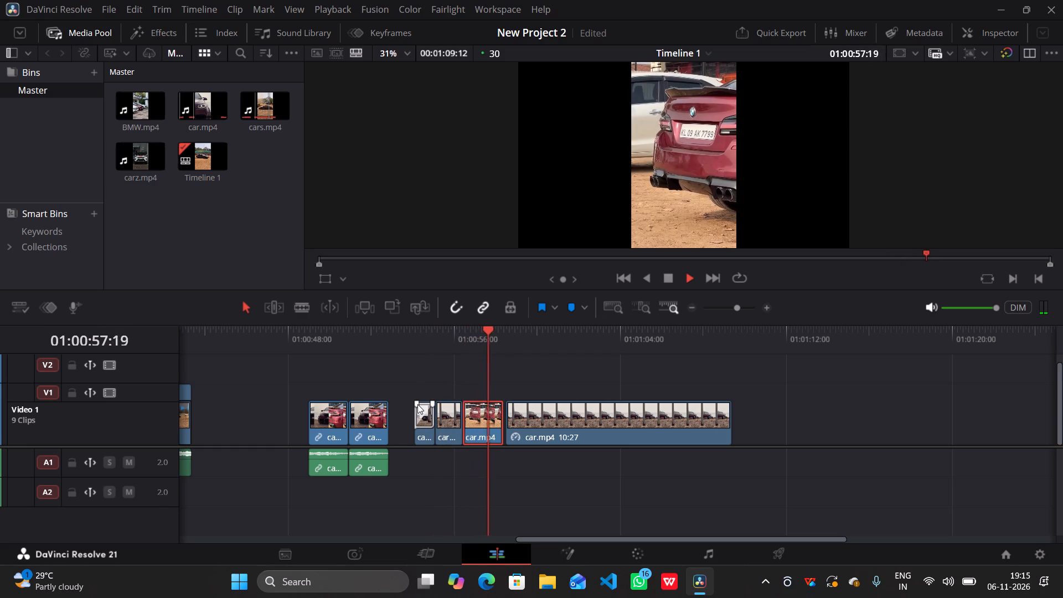
key(space)
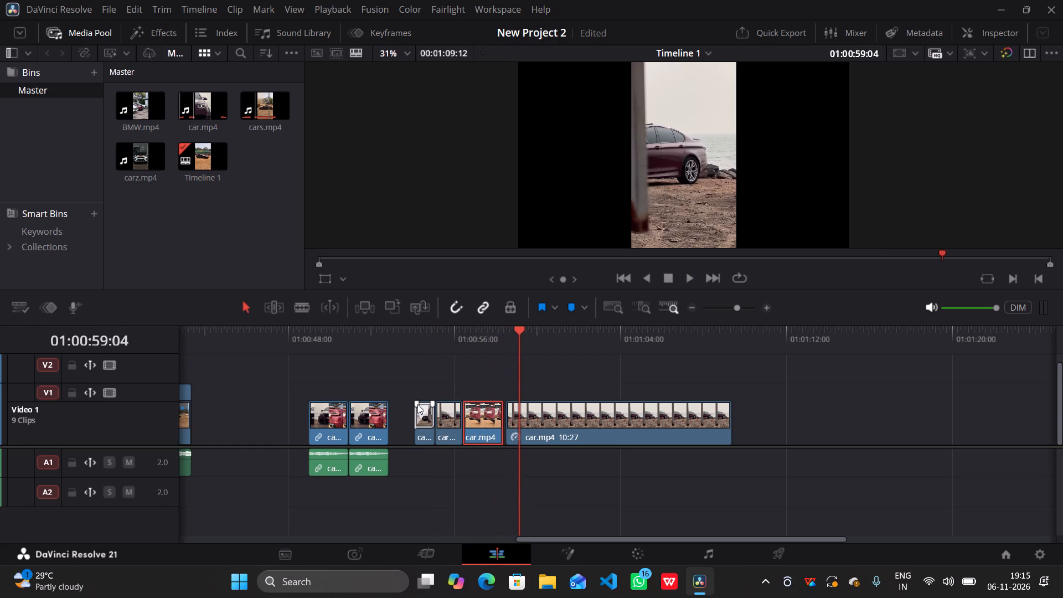
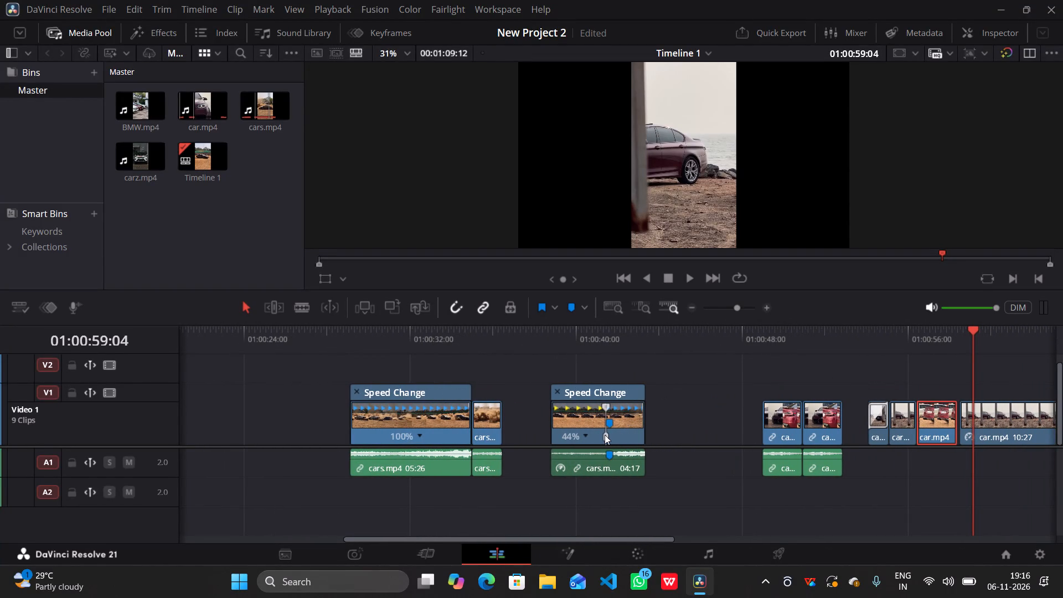
Reposition the speed point in the second retimed cars.mp4 clip to line up with Marker 1, keeping the first segment at 44%.
drag(605, 435, 687, 438)
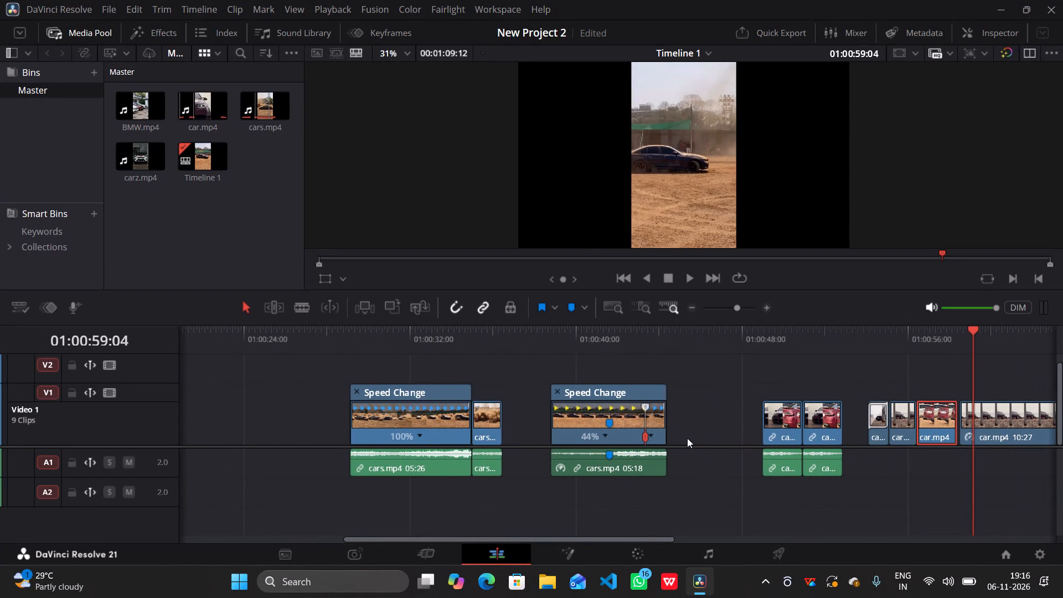
drag(687, 438, 568, 460)
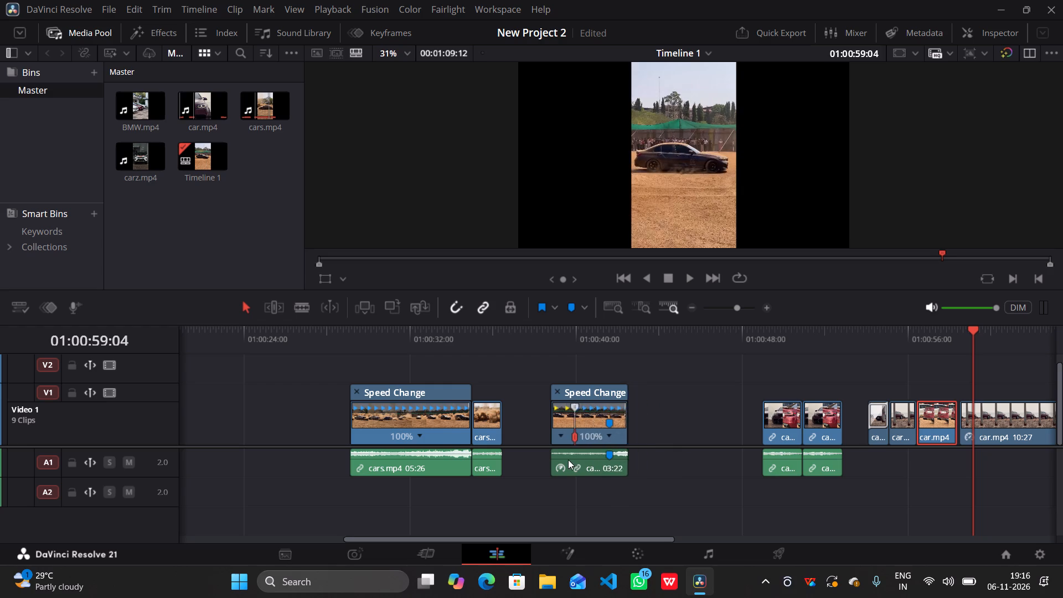
drag(568, 460, 608, 455)
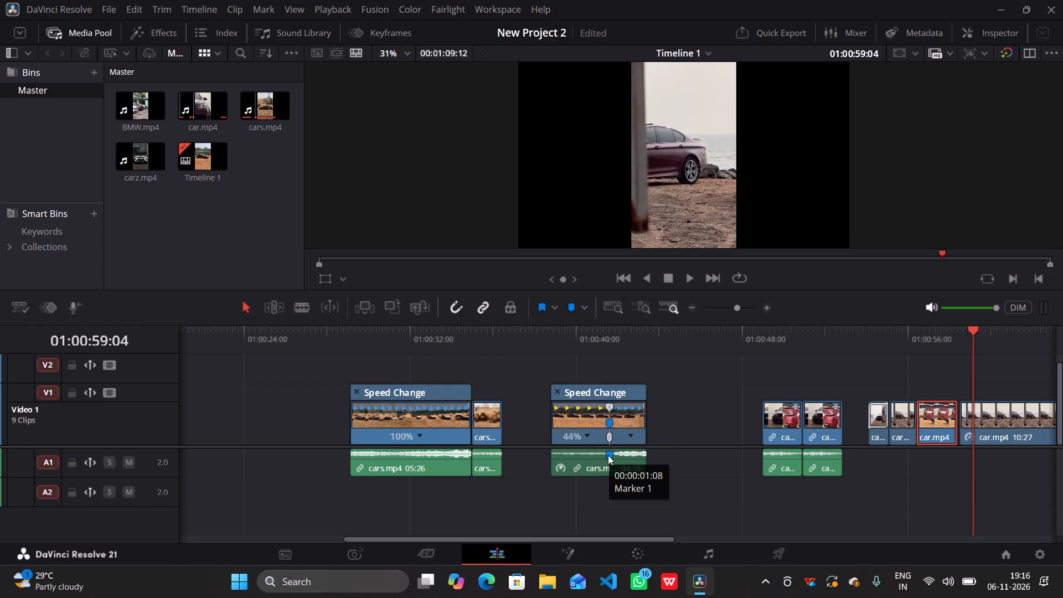
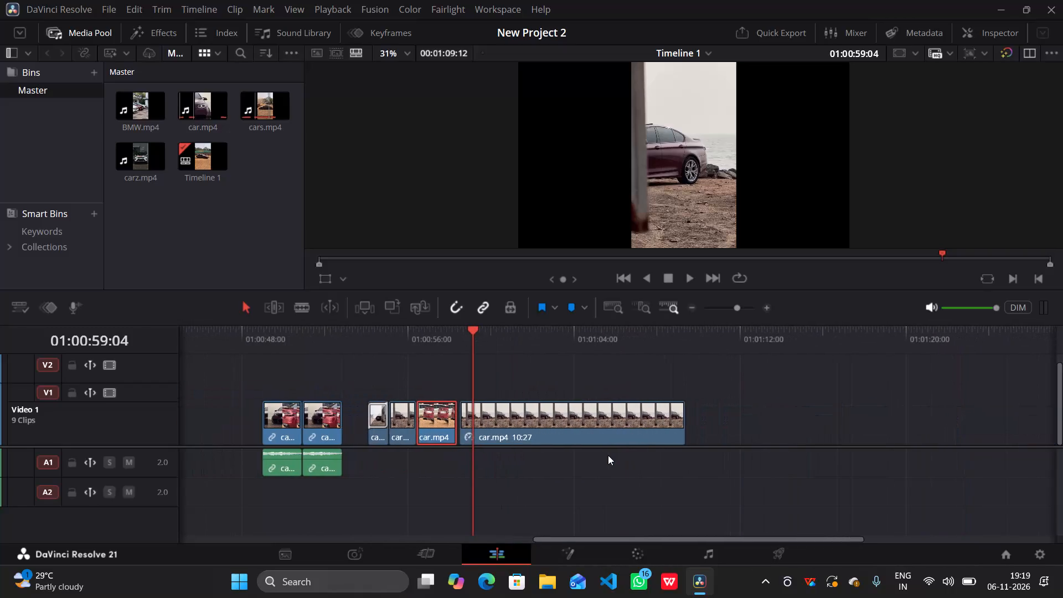
Duplicate the 10:27 freeze-frame car.mp4 clip and place the copy further along Video 1, starting at about 01:01:11.
double_click(587, 430)
click(587, 430)
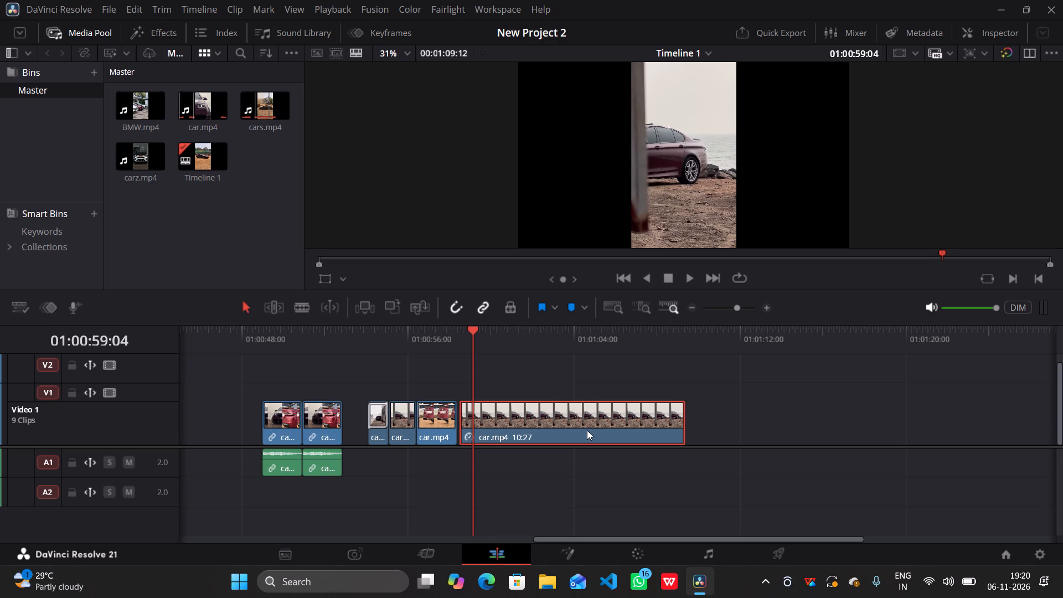
alt+click(587, 430)
alt+drag(587, 430, 636, 404)
alt+double_click(636, 404)
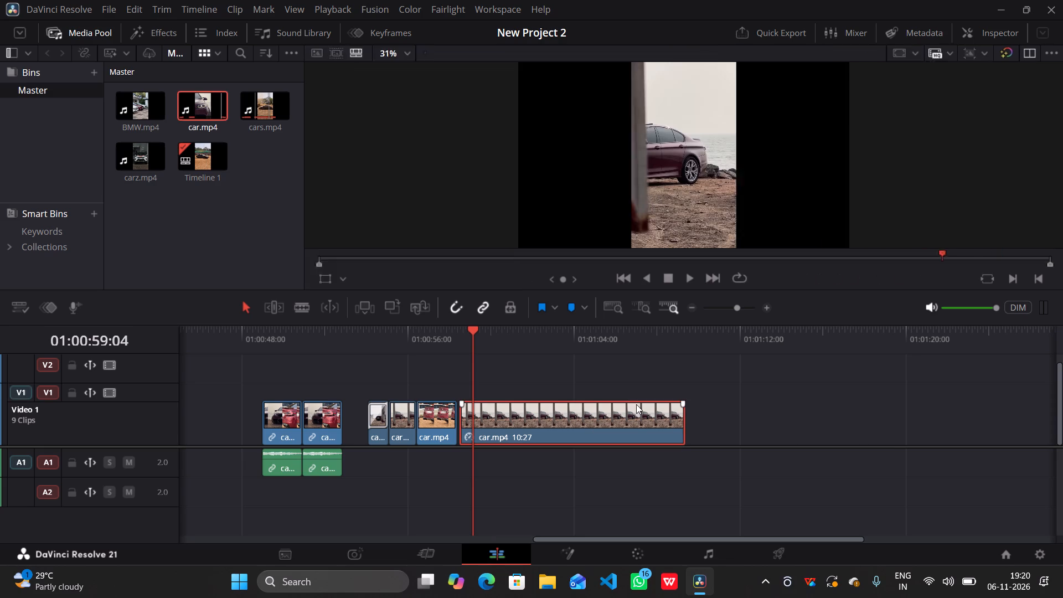
alt+drag(617, 415, 990, 372)
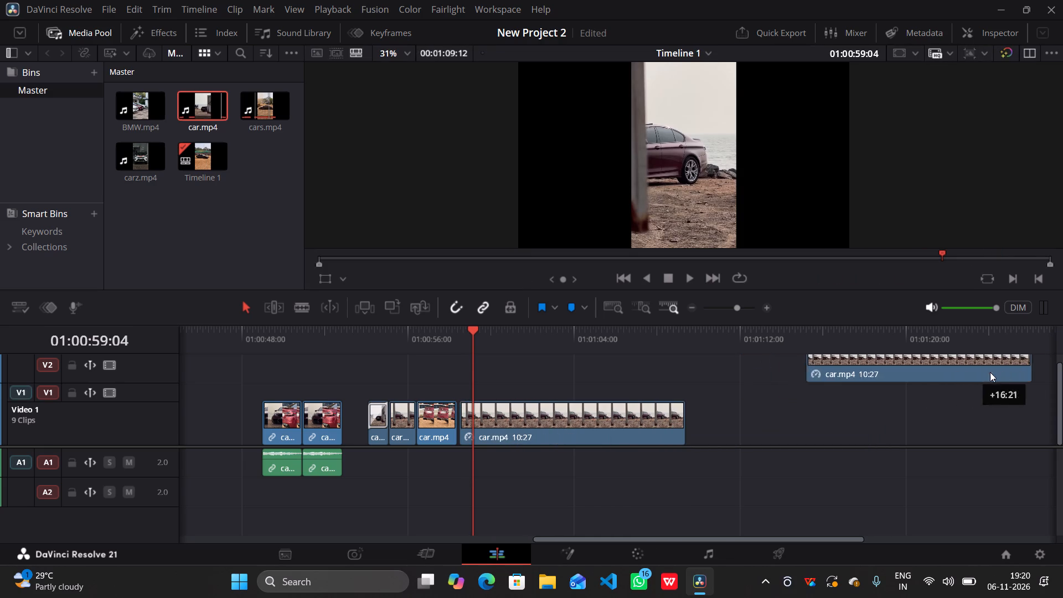
alt+drag(990, 372, 897, 449)
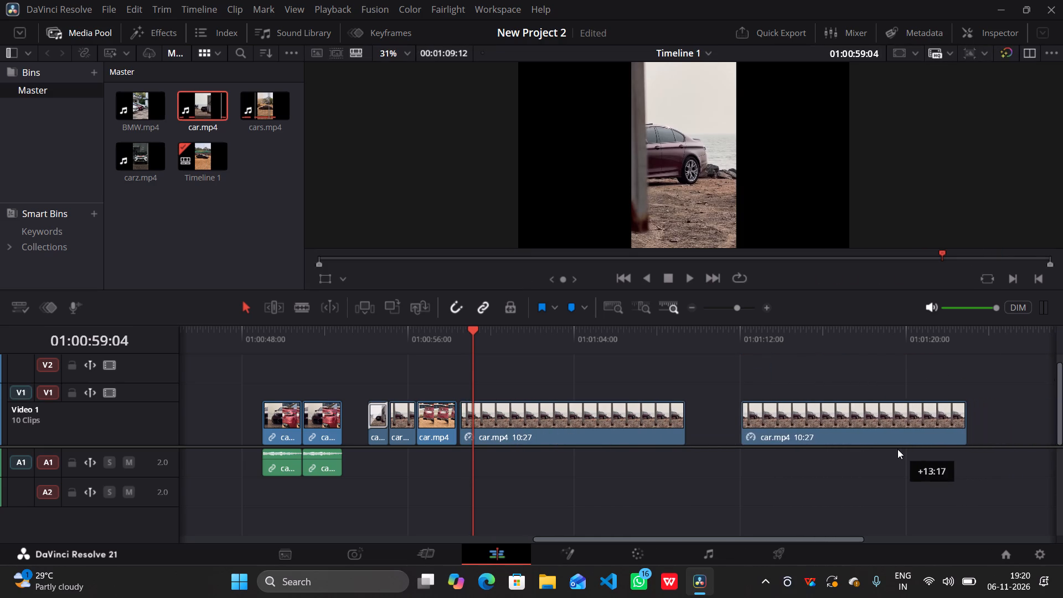
alt+drag(897, 449, 885, 453)
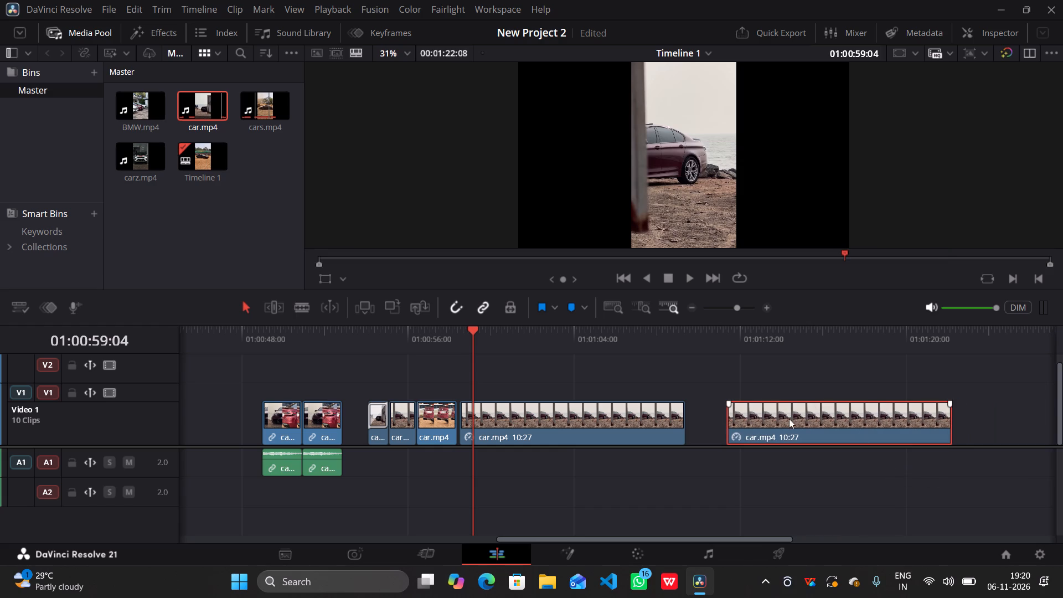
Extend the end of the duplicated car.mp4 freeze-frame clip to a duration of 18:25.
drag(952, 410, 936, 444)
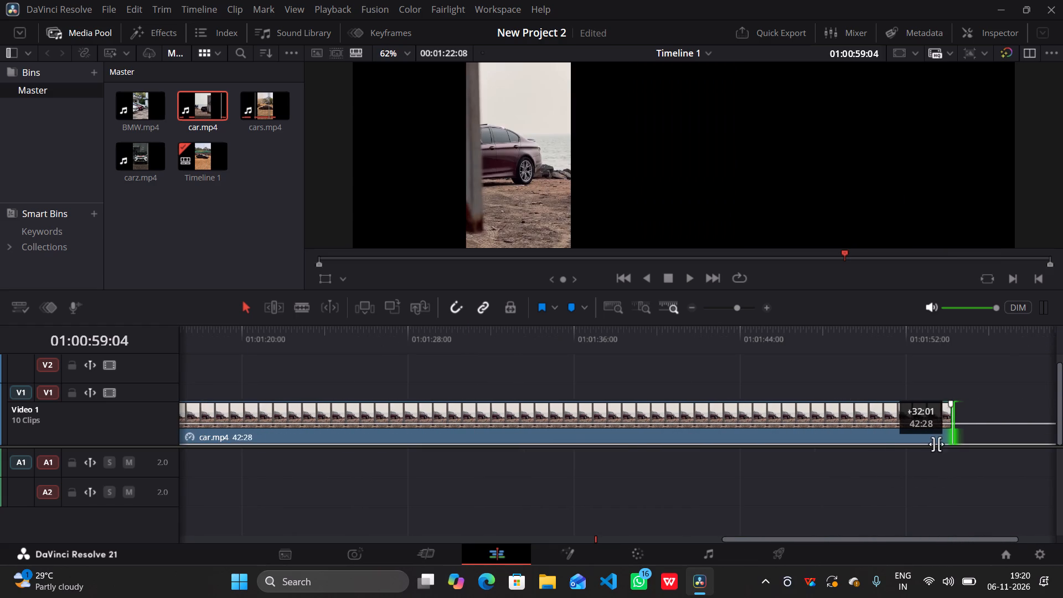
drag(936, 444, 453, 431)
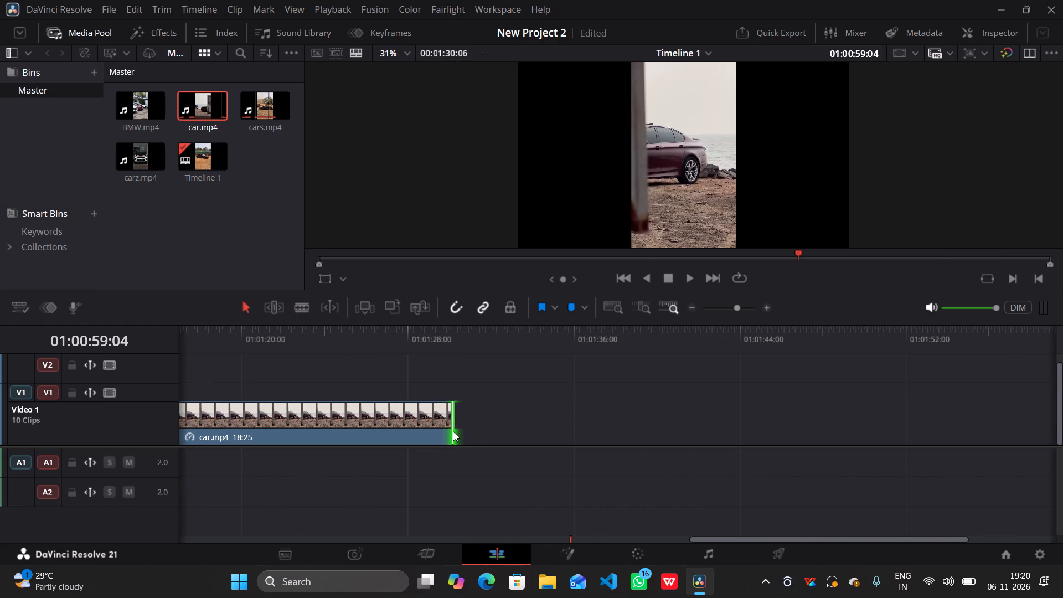
Show the retime controls on the duplicated car.mp4 clip and remove its freeze frame.
scroll(453, 431, right, 1)
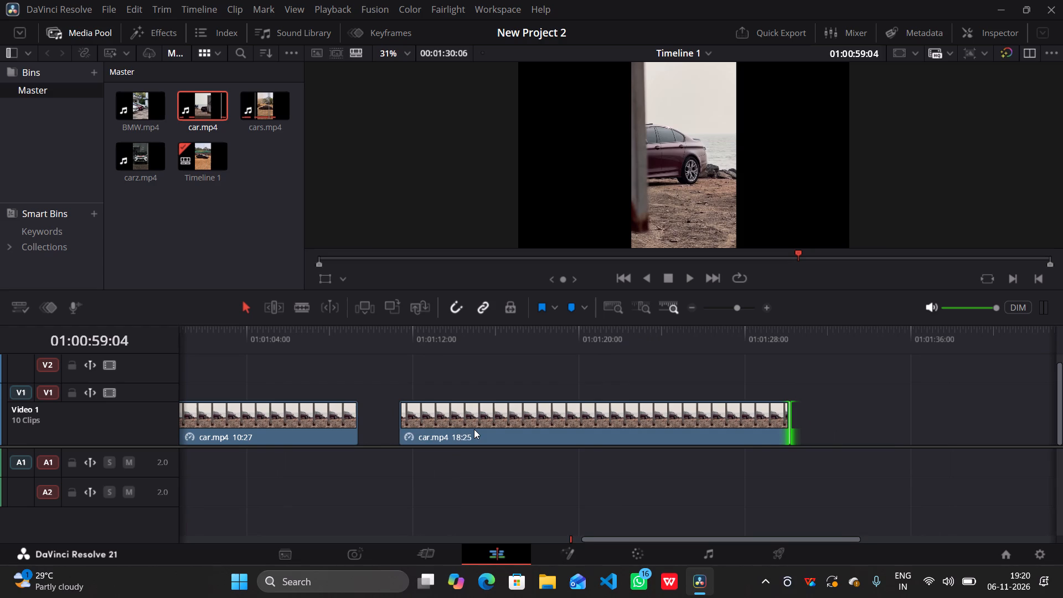
click(474, 429)
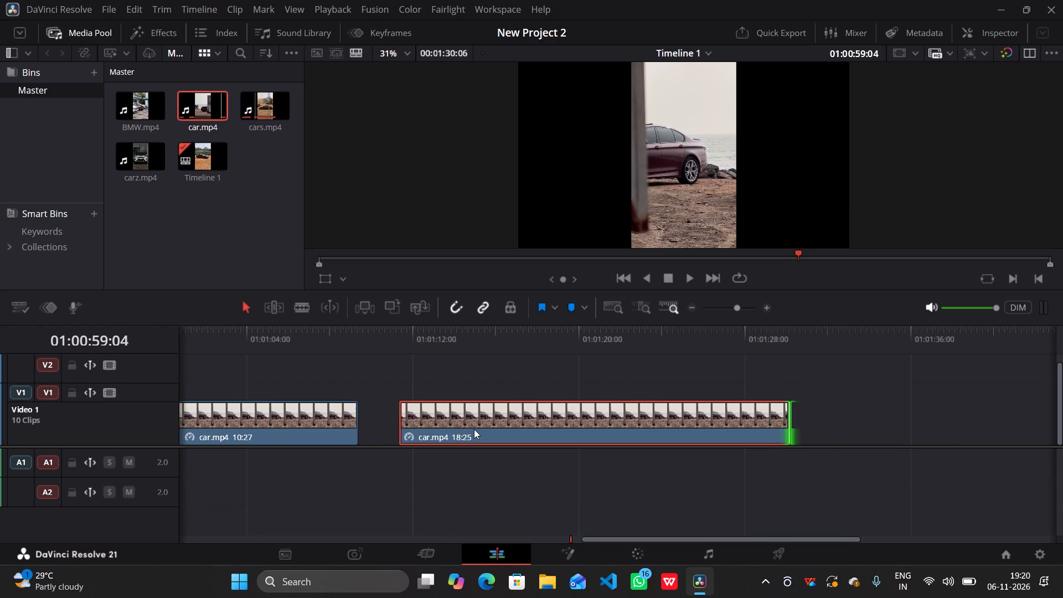
ctrl+click(474, 429)
key(ctrl+r)
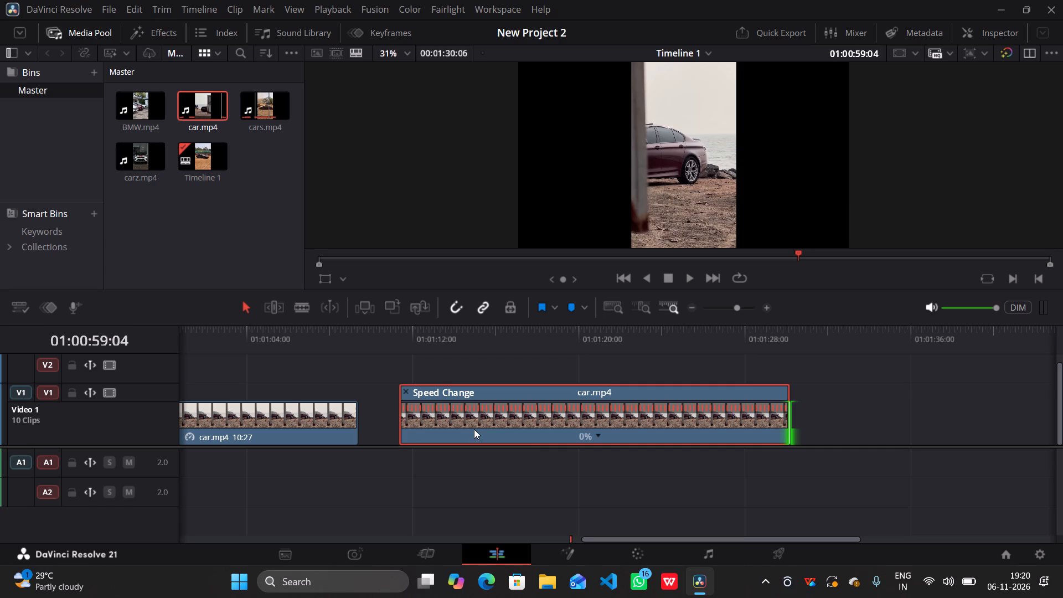
click(594, 437)
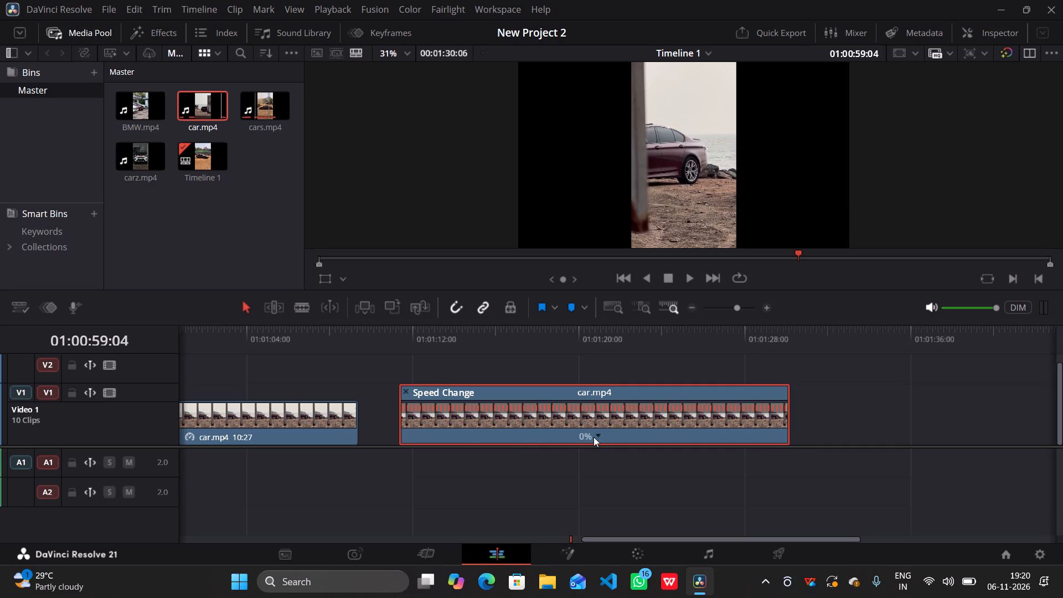
click(598, 433)
scroll(211, 392, right, 1)
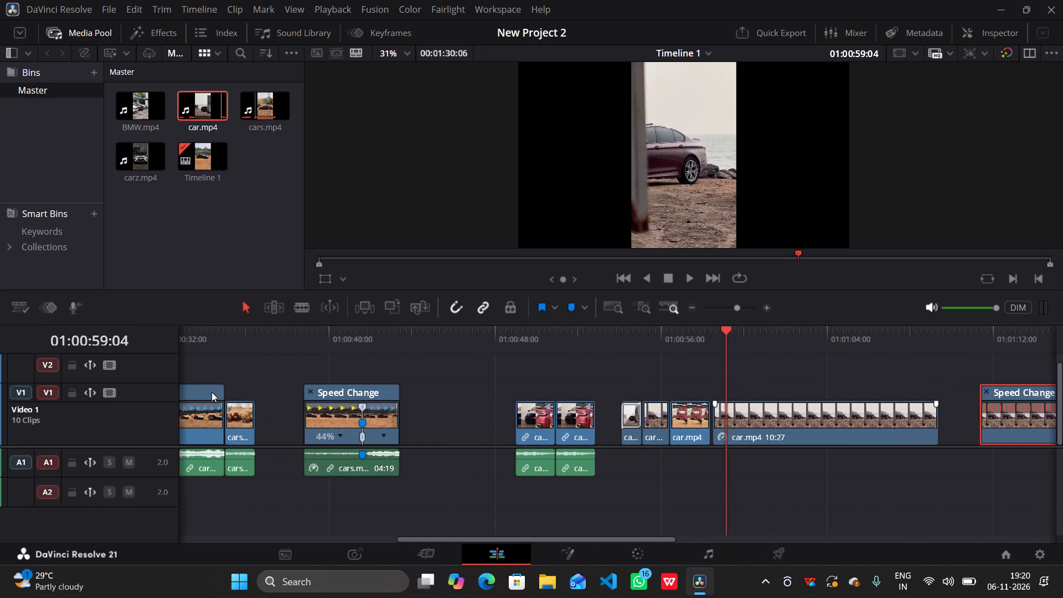
scroll(211, 392, right, 1)
drag(724, 370, 1062, 400)
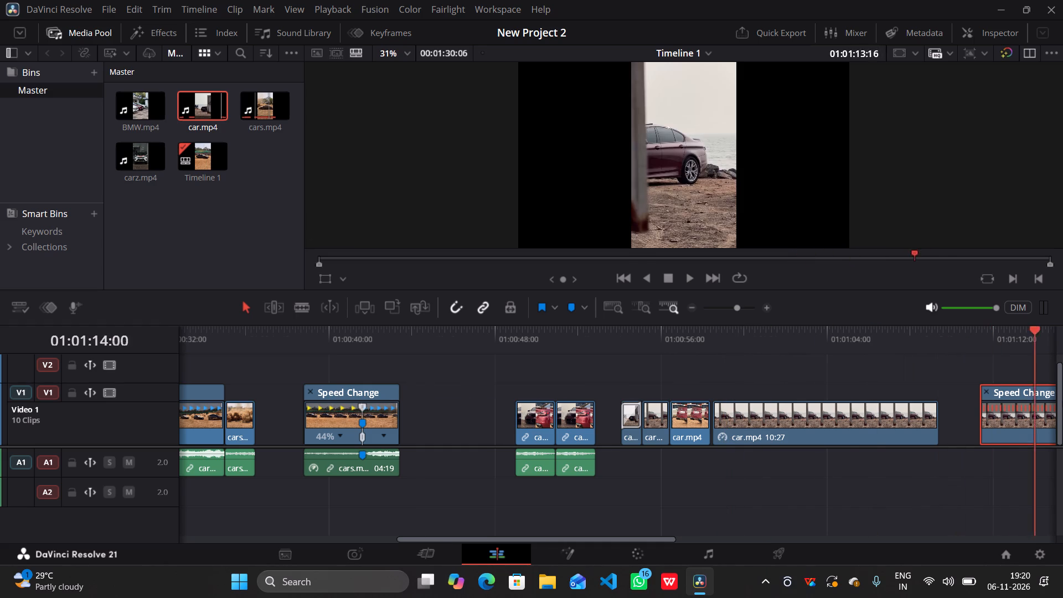
drag(1062, 400, 395, 382)
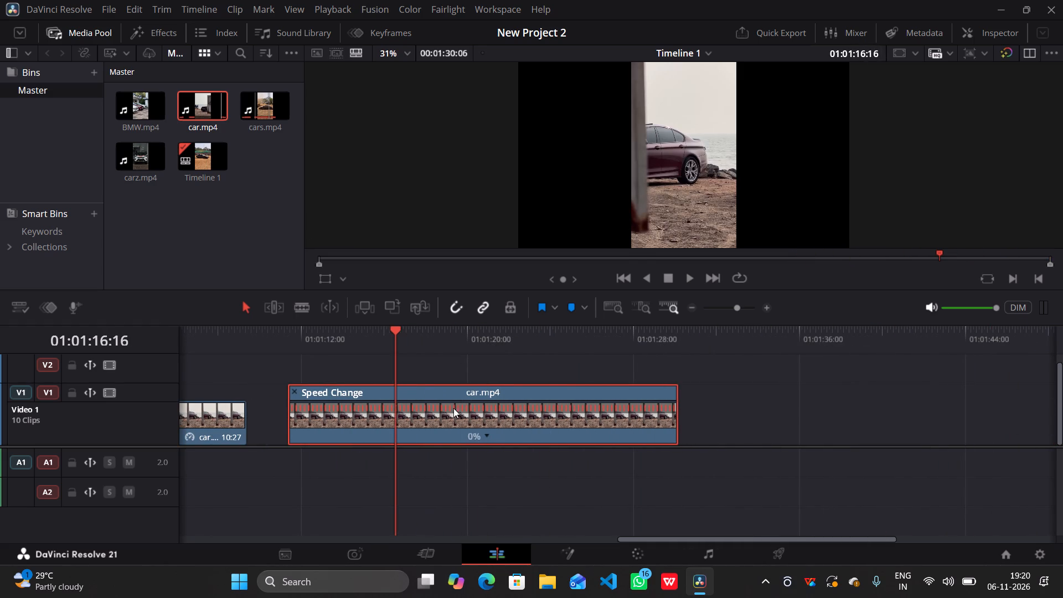
click(486, 432)
triple_click(486, 432)
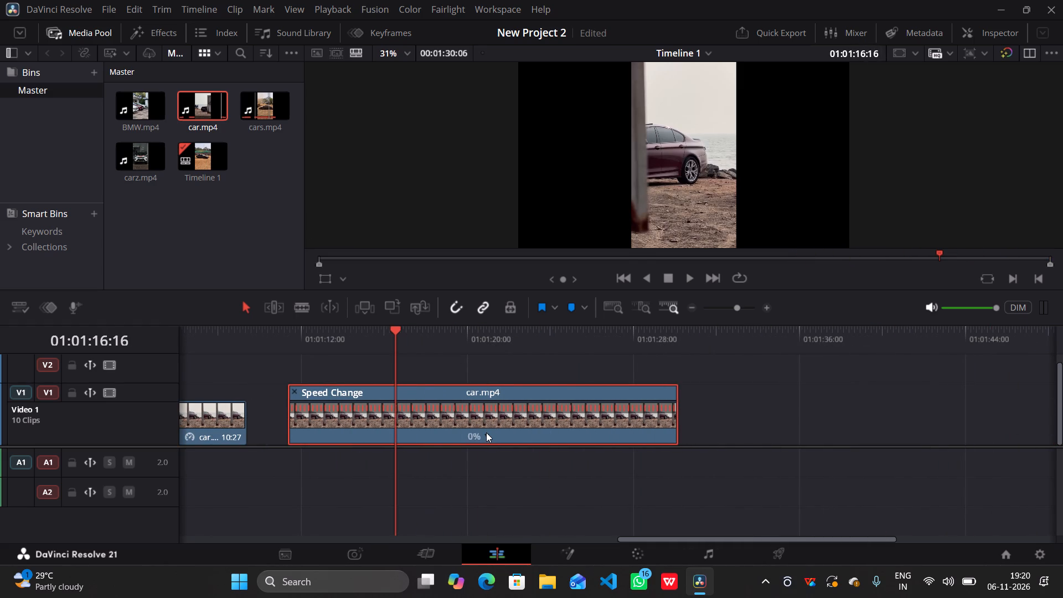
click(486, 434)
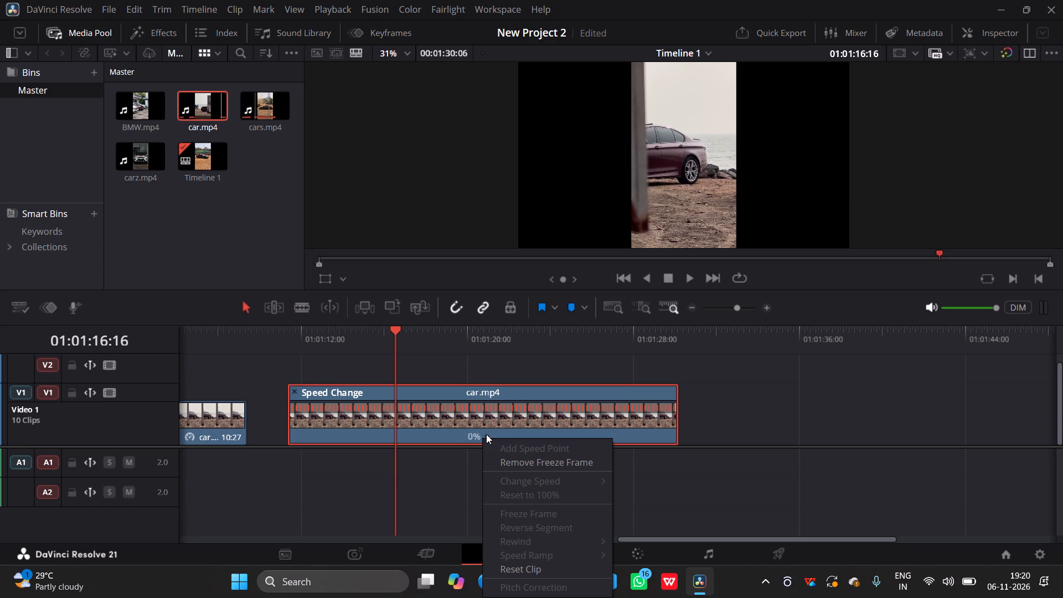
click(520, 463)
Turn off Freeze Frame for the original 10:27 car.mp4 clip through Change Clip Speed, keeping 100% speed and Ripple Timeline on.
scroll(373, 417, right, 1)
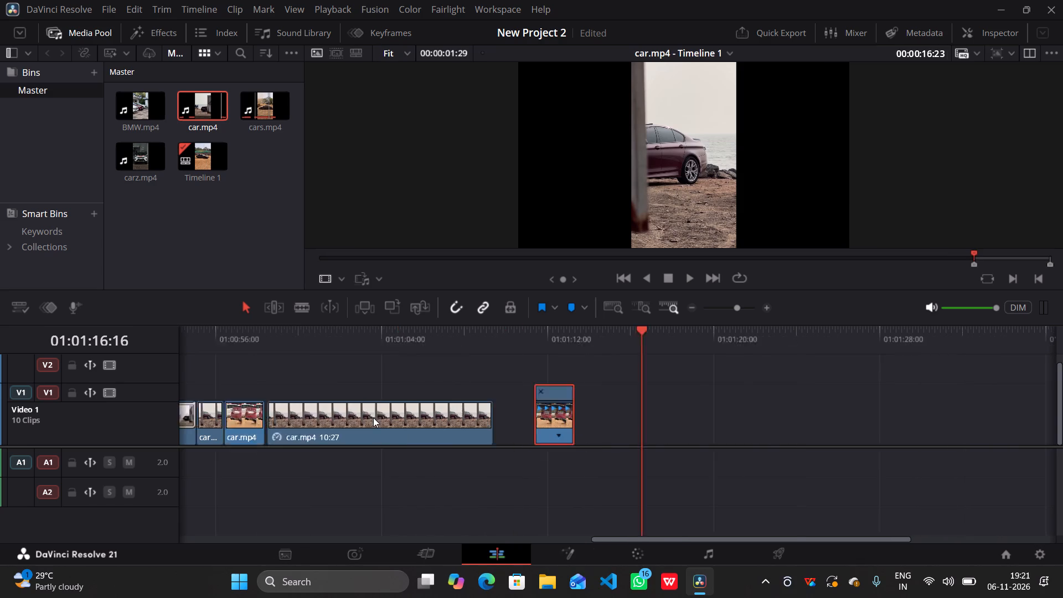
scroll(373, 417, right, 1)
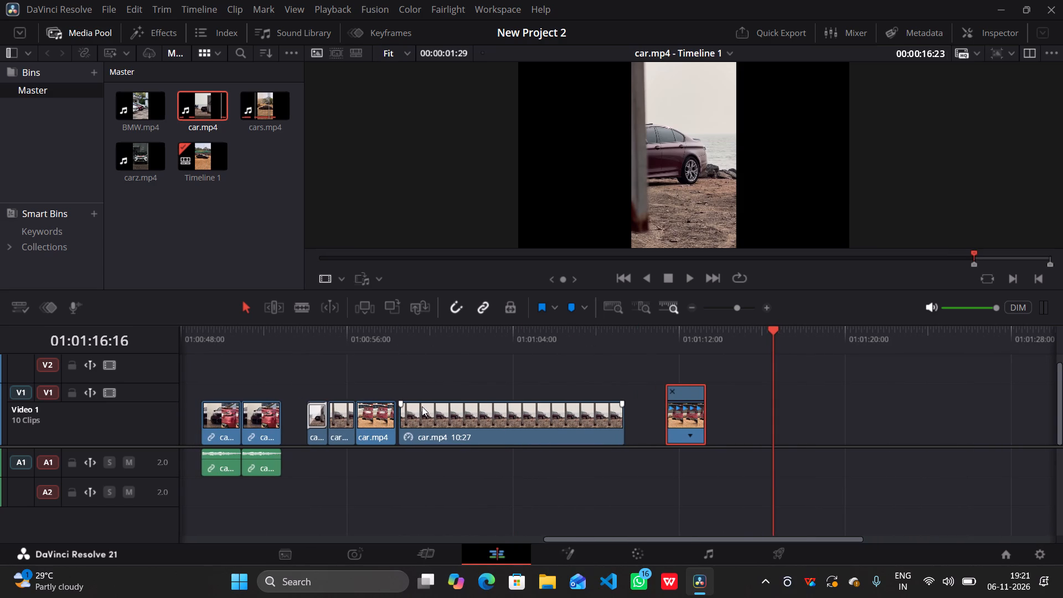
drag(770, 371, 688, 364)
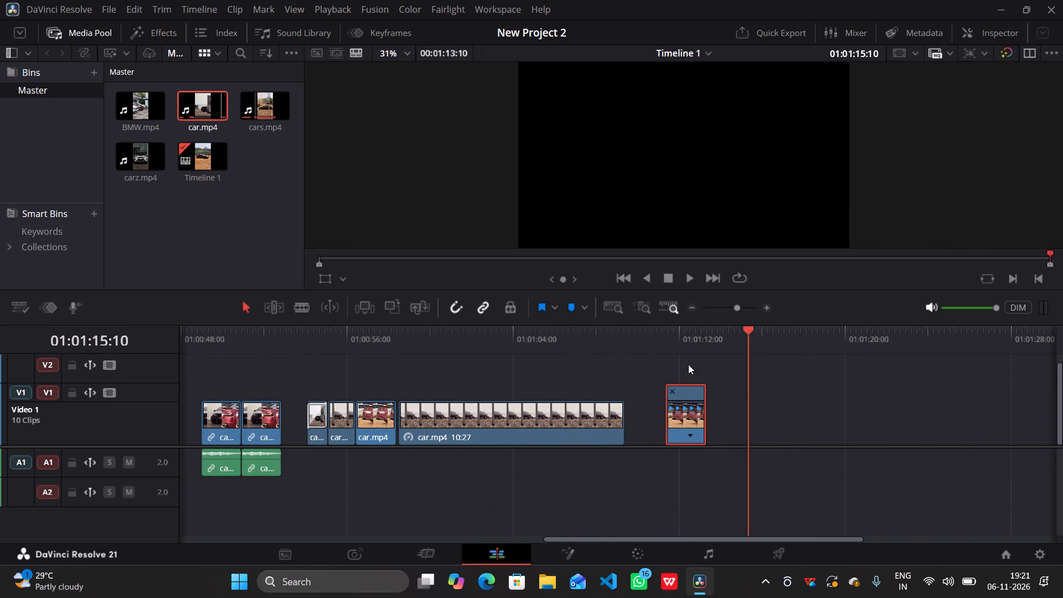
drag(688, 364, 563, 413)
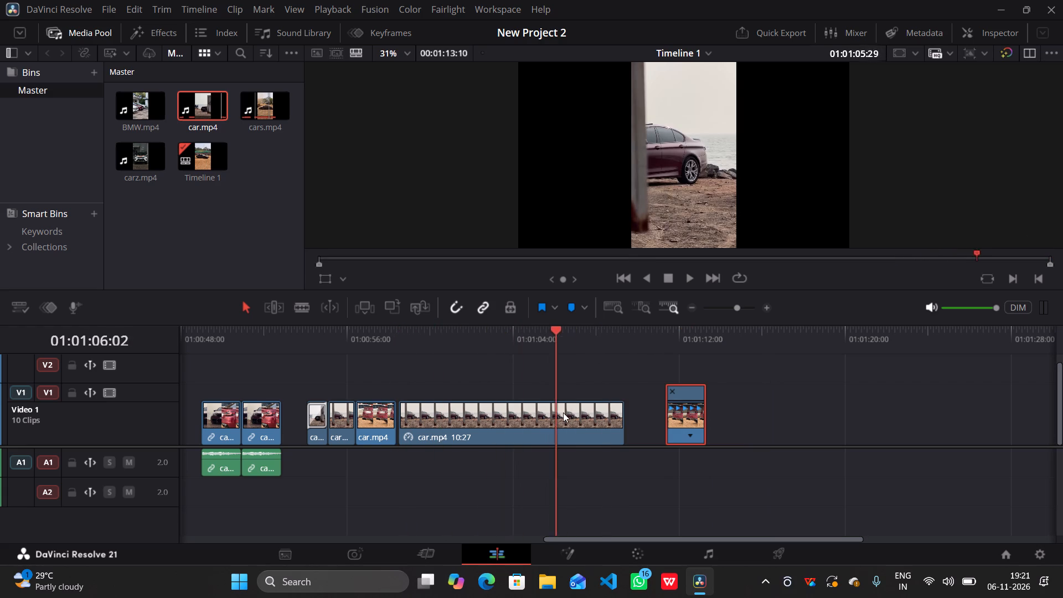
drag(563, 413, 493, 422)
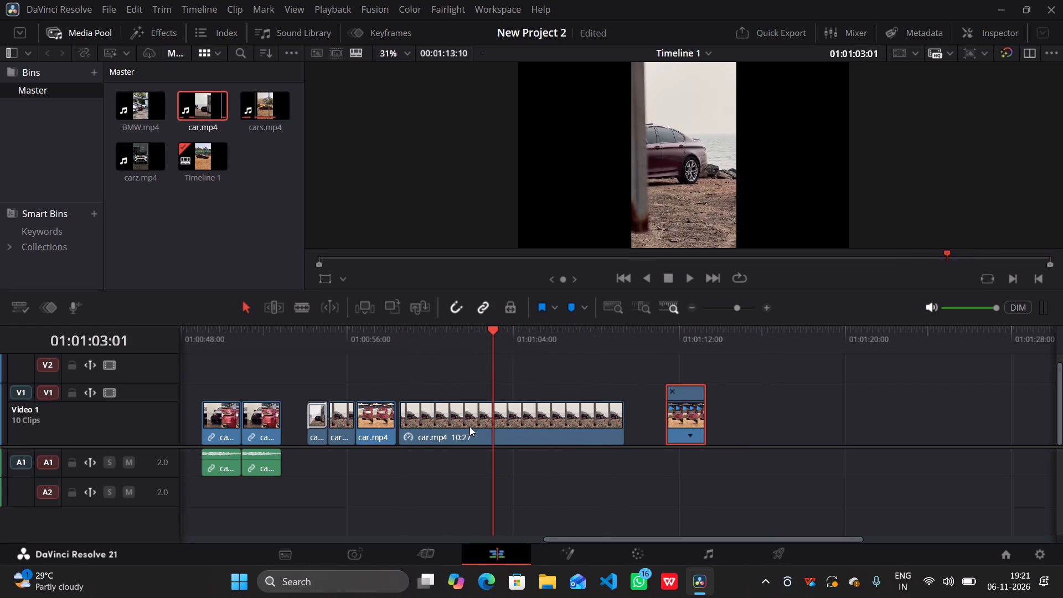
double_click(496, 430)
right_click(496, 430)
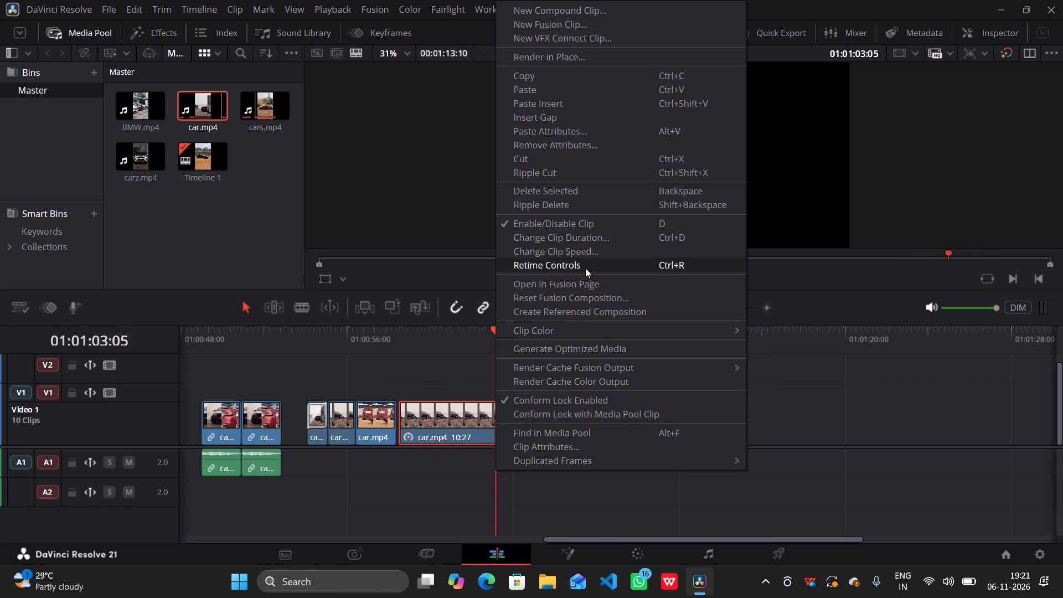
click(591, 256)
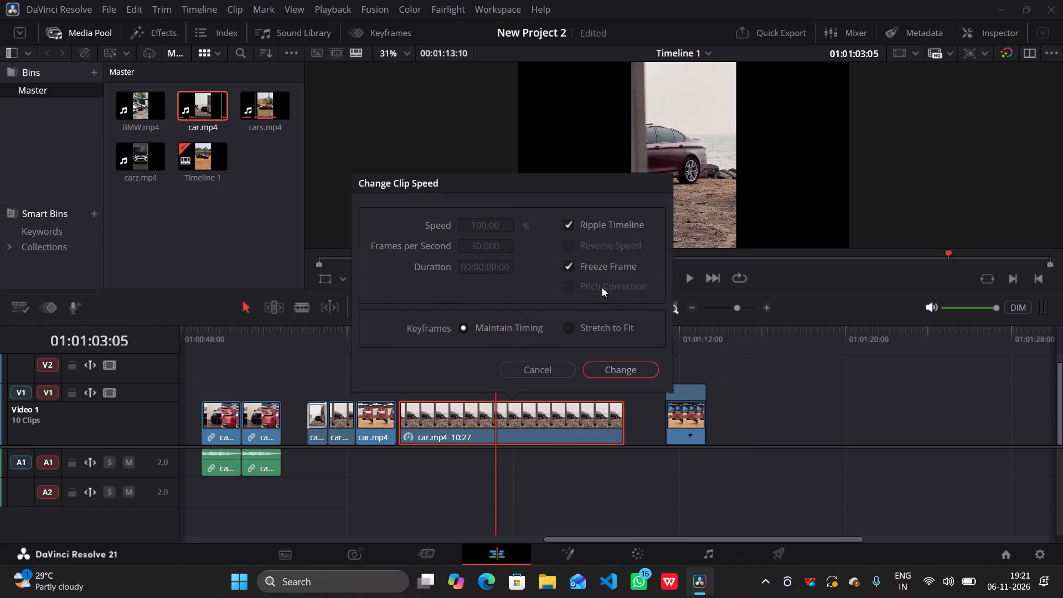
click(569, 264)
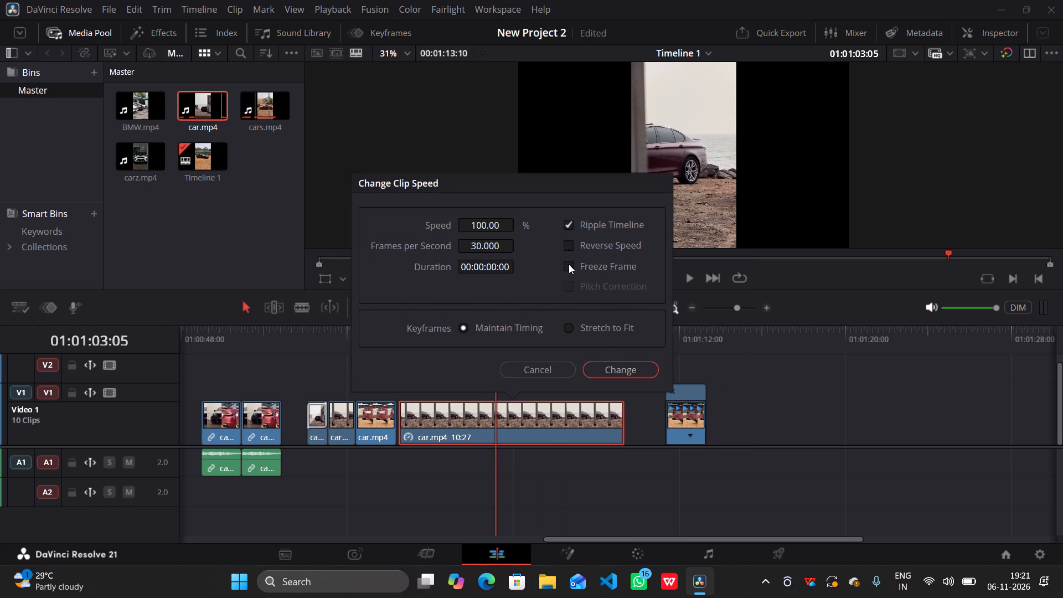
click(603, 364)
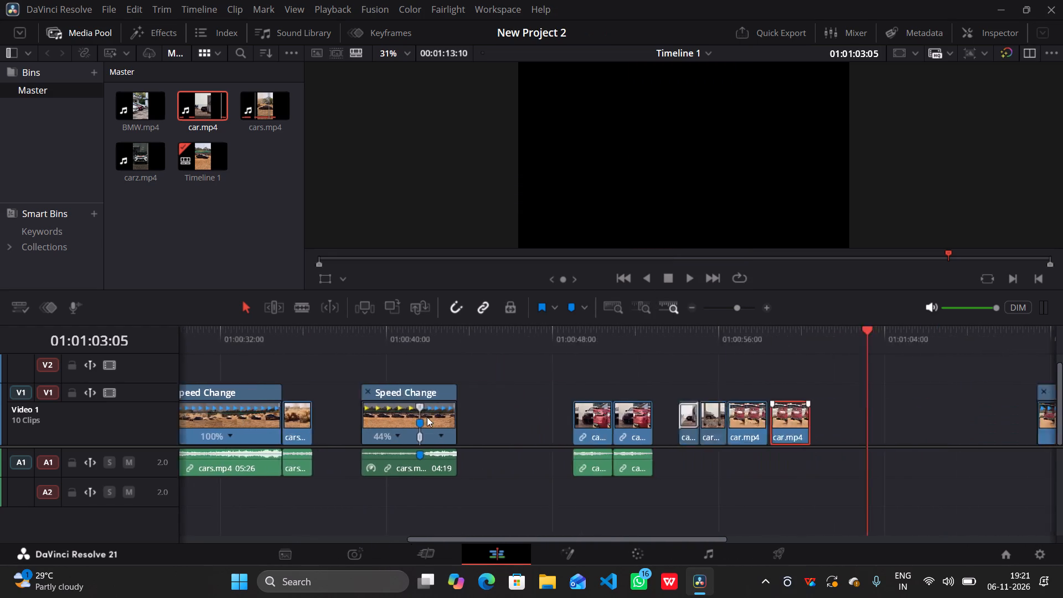
Add carz.mp4 from the Master bin to the timeline on tracks V2 and A2, starting at about 01:01:05.
scroll(427, 417, left, 2)
scroll(427, 417, right, 3)
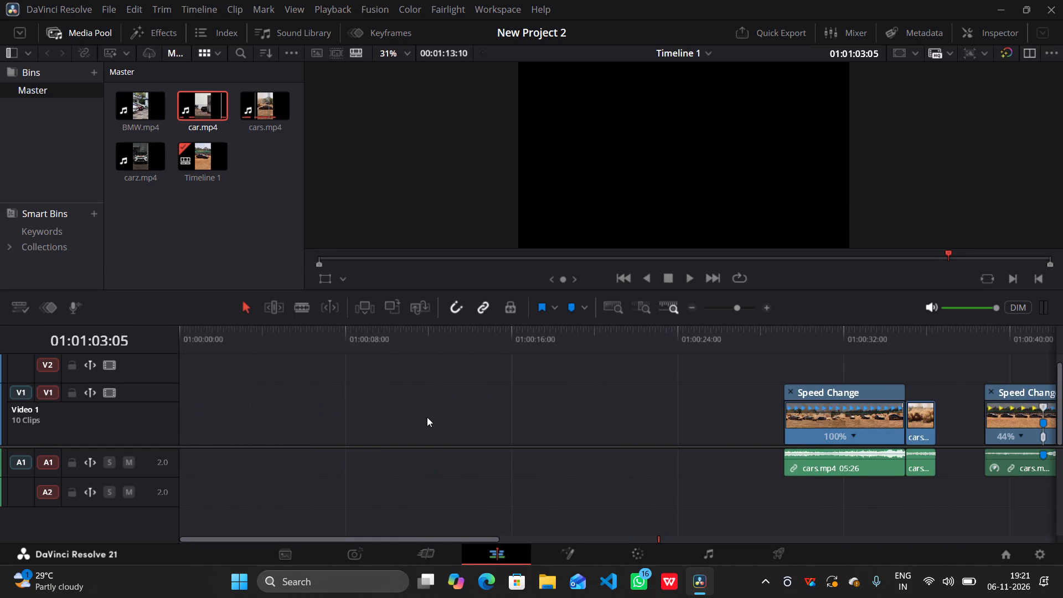
scroll(427, 417, left, 2)
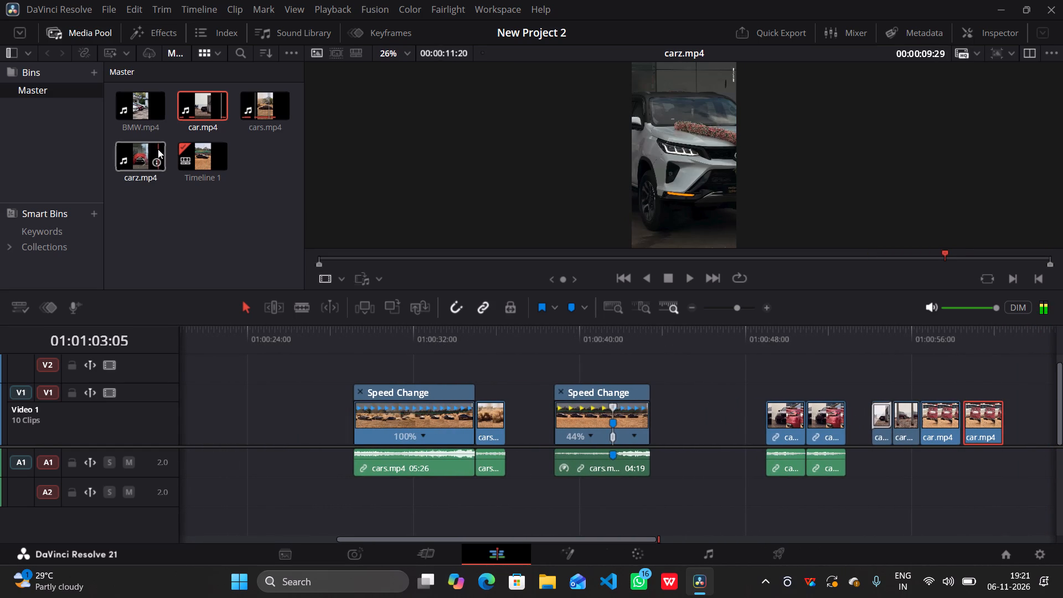
drag(158, 149, 1062, 533)
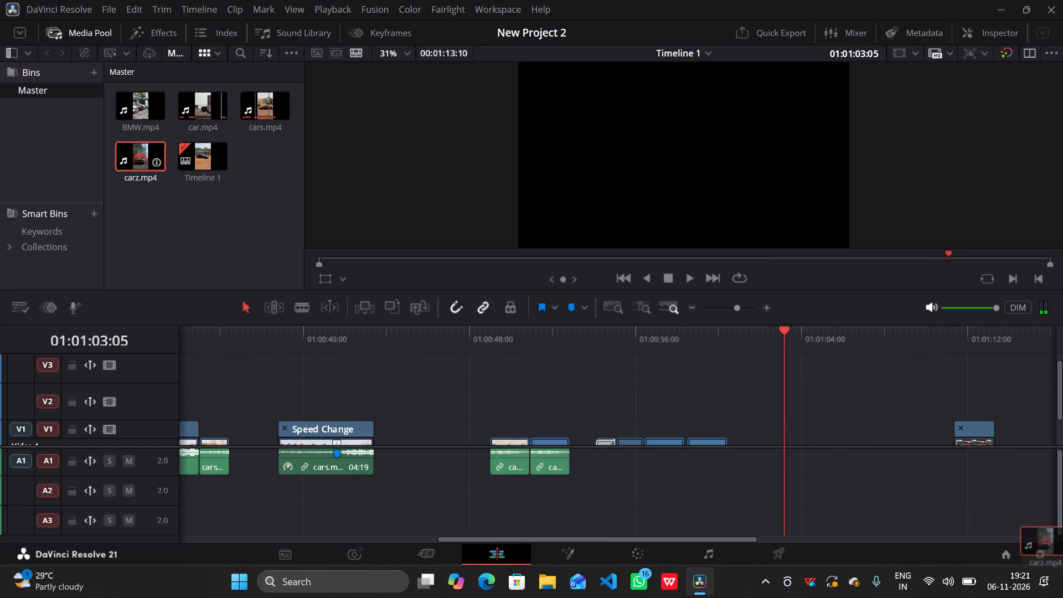
drag(1062, 533, 809, 532)
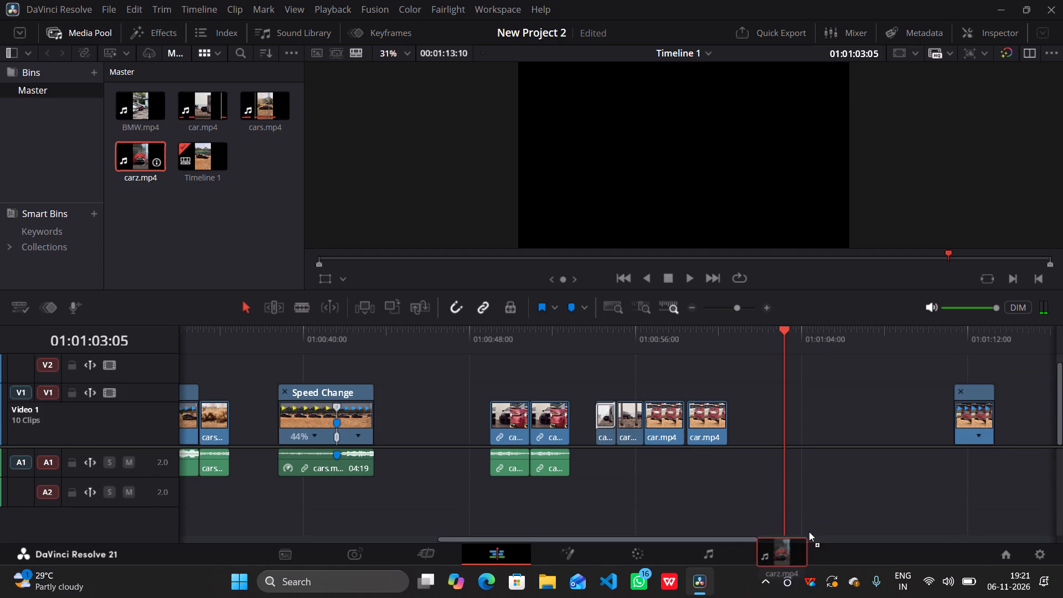
drag(809, 532, 831, 492)
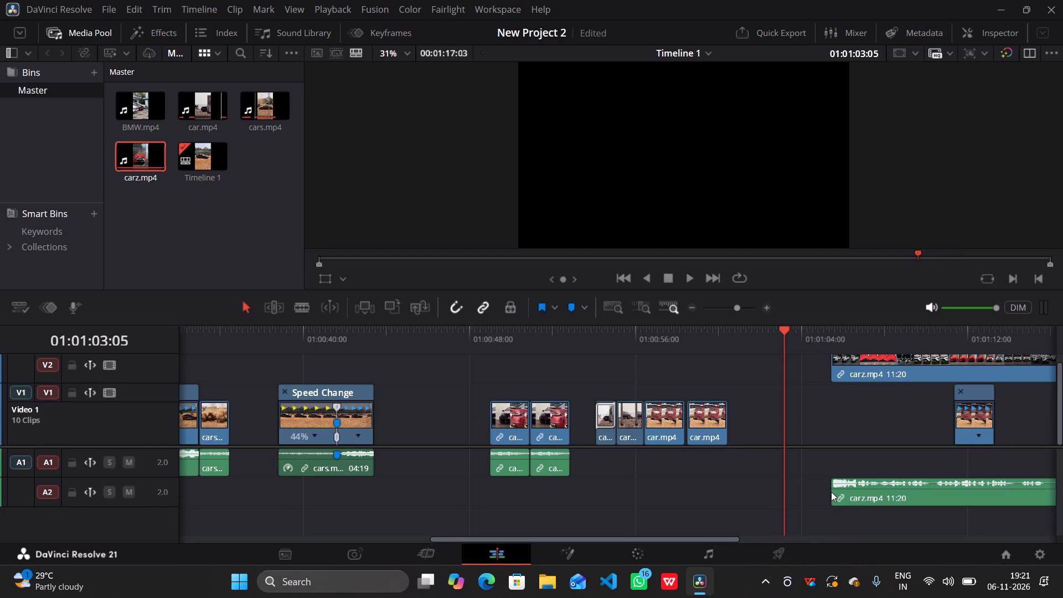
Move the carz.mp4 clip down to tracks V1 and A1, starting at about 01:01:22 after the last car.mp4 clip.
drag(878, 374, 889, 399)
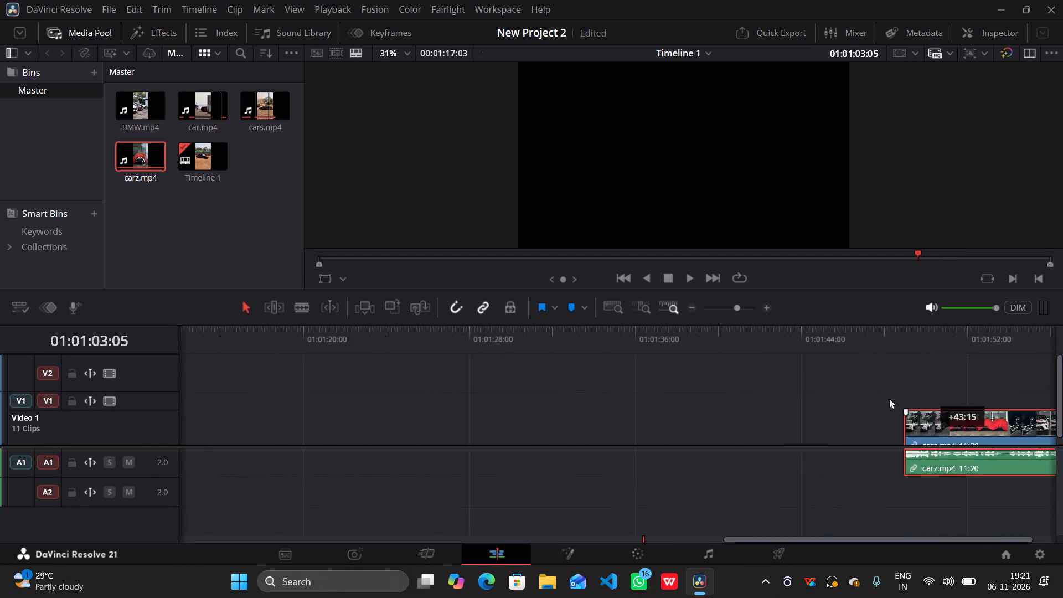
drag(889, 399, 405, 388)
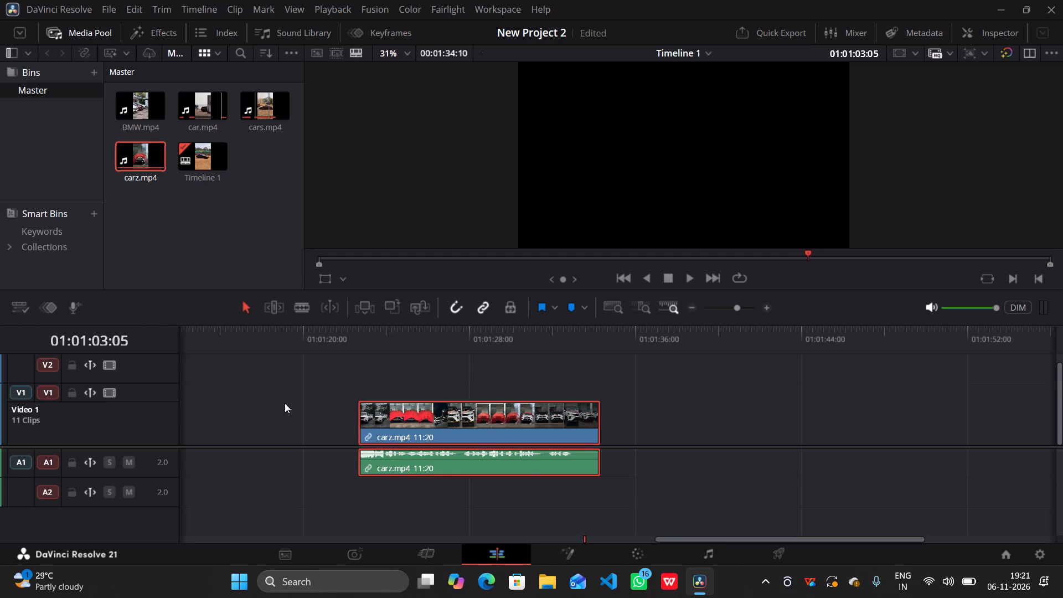
Place the playhead at 01:01:25:18 within carz.mp4 and show the clip's retime controls.
scroll(285, 403, right, 3)
scroll(788, 377, left, 1)
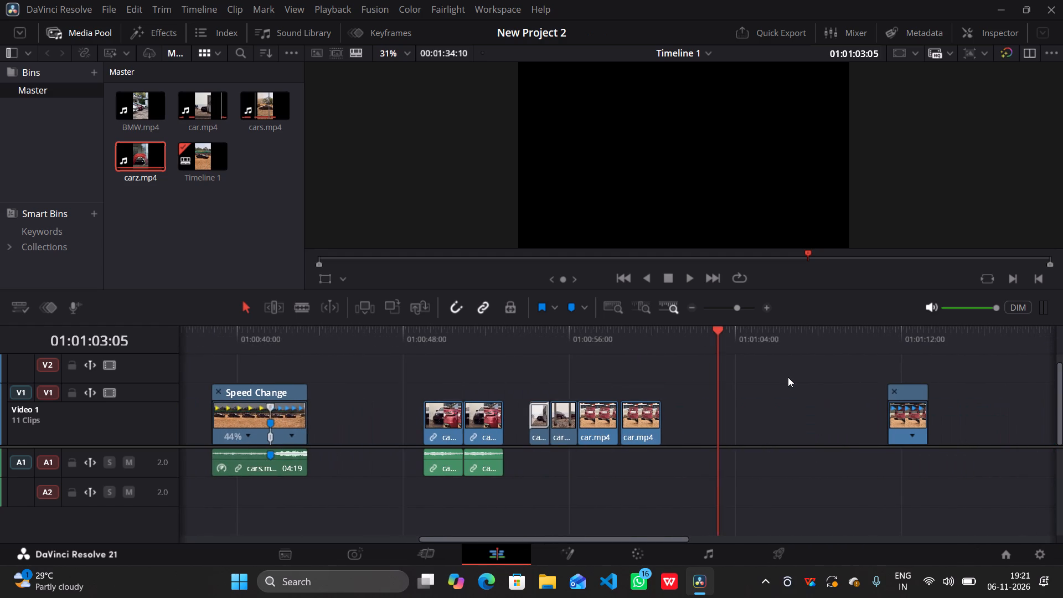
scroll(788, 377, left, 1)
drag(721, 382, 603, 383)
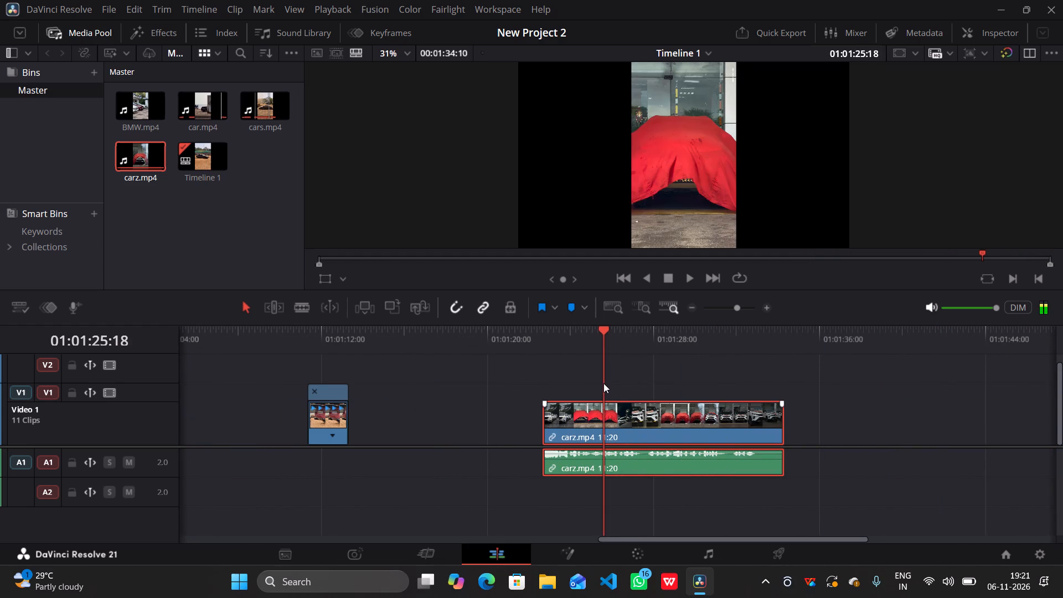
key(ctrl+r)
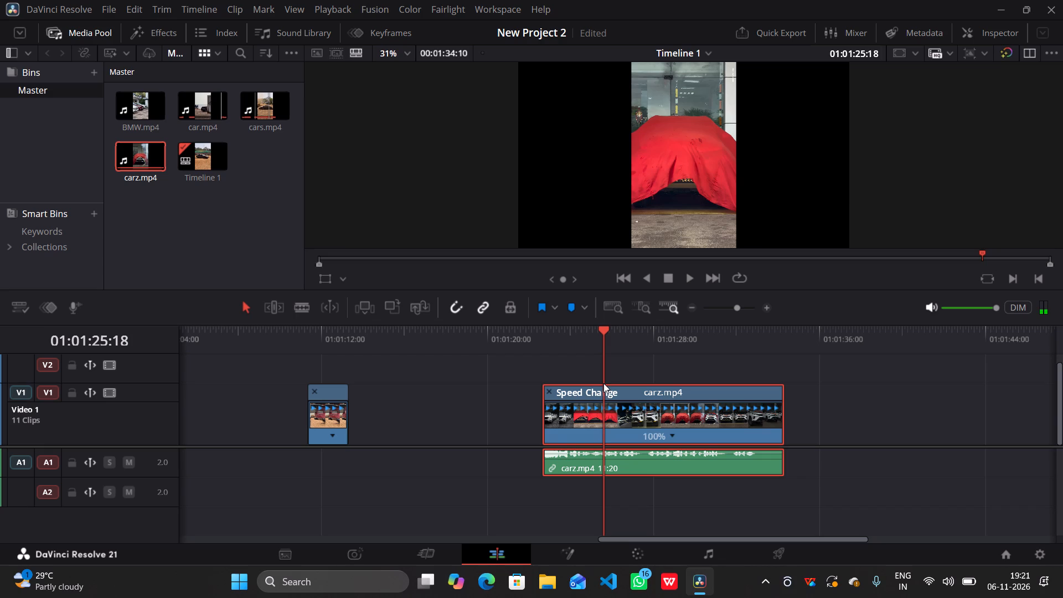
Apply a 200% Rewind to the carz.mp4 clip from its retime controls.
click(667, 434)
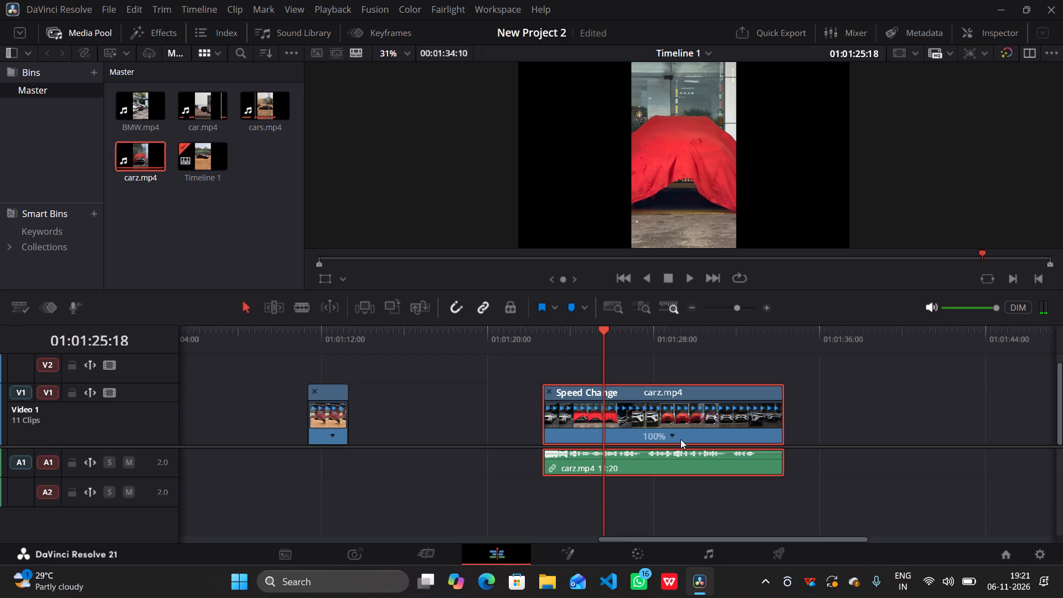
click(680, 439)
click(673, 436)
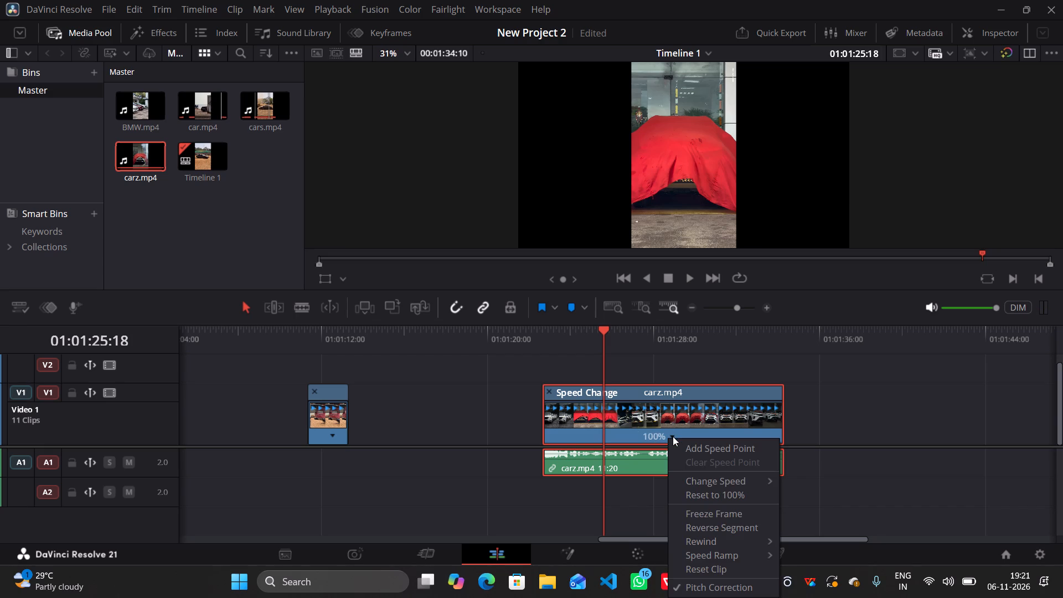
click(698, 540)
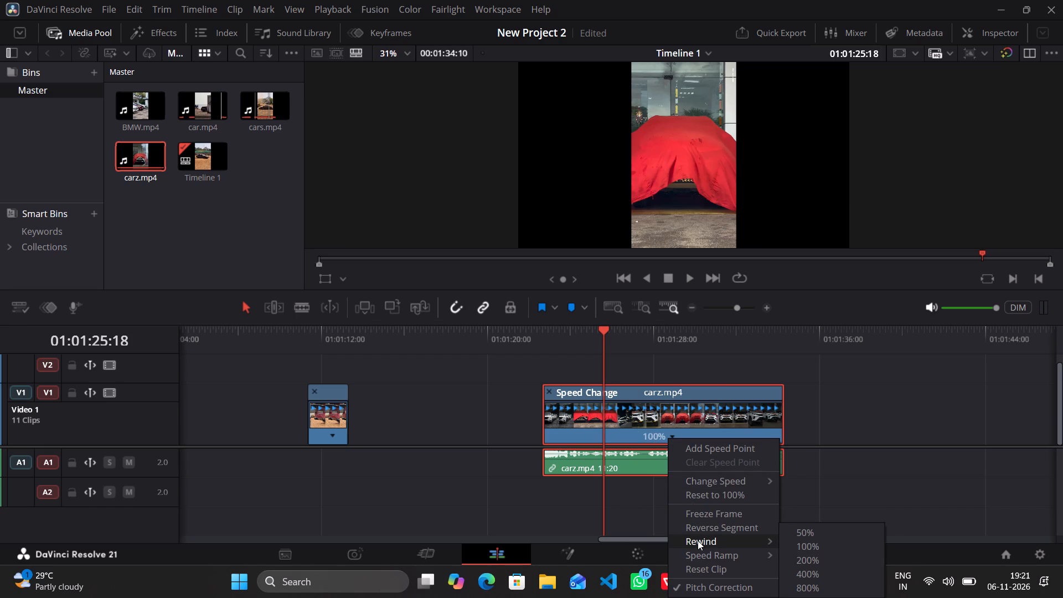
click(698, 540)
triple_click(698, 540)
right_click(698, 540)
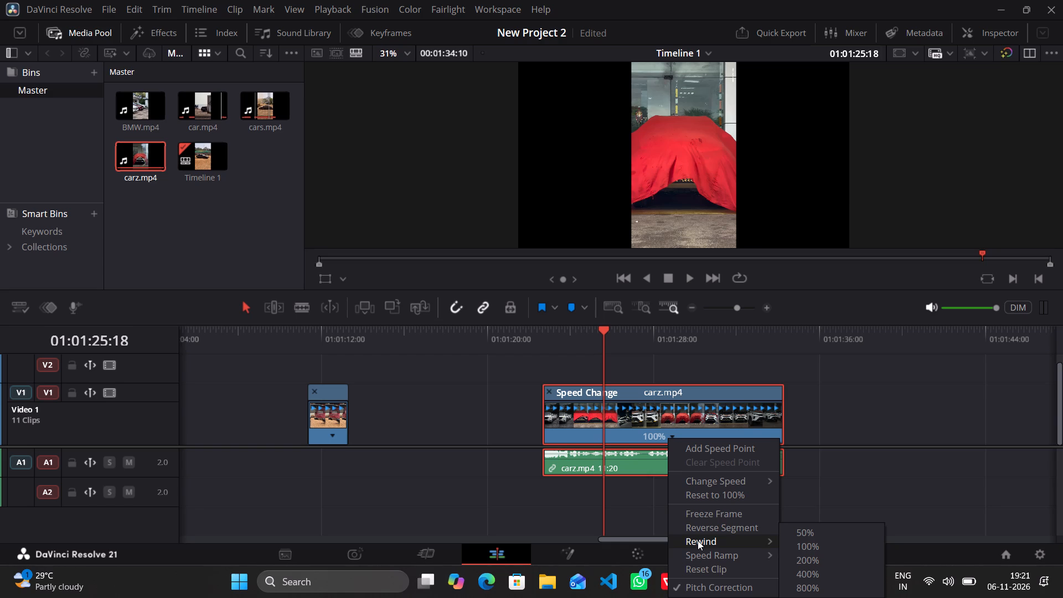
double_click(698, 540)
drag(698, 540, 704, 551)
drag(704, 551, 716, 539)
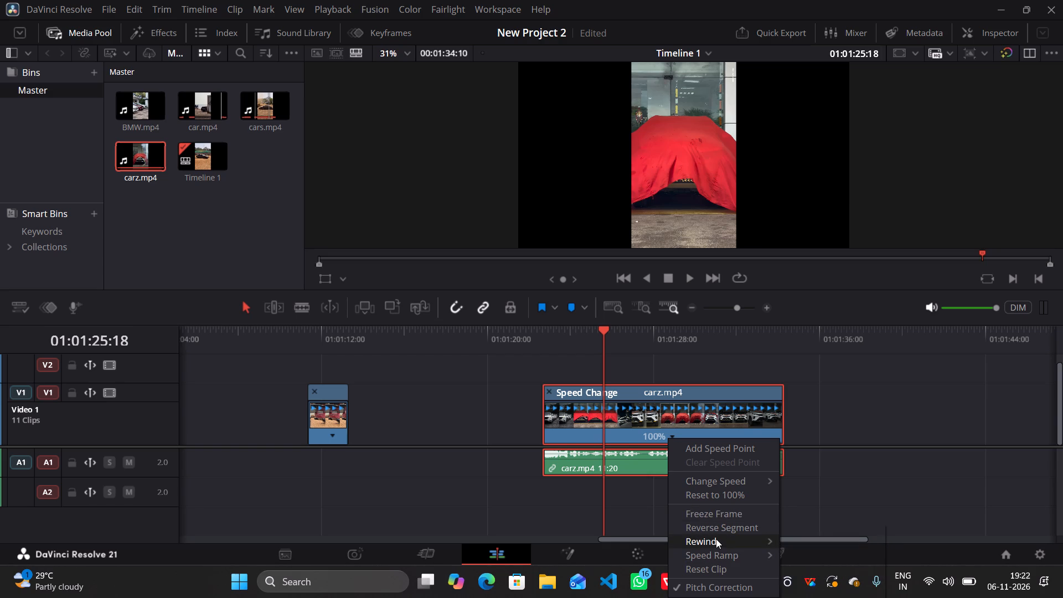
click(716, 539)
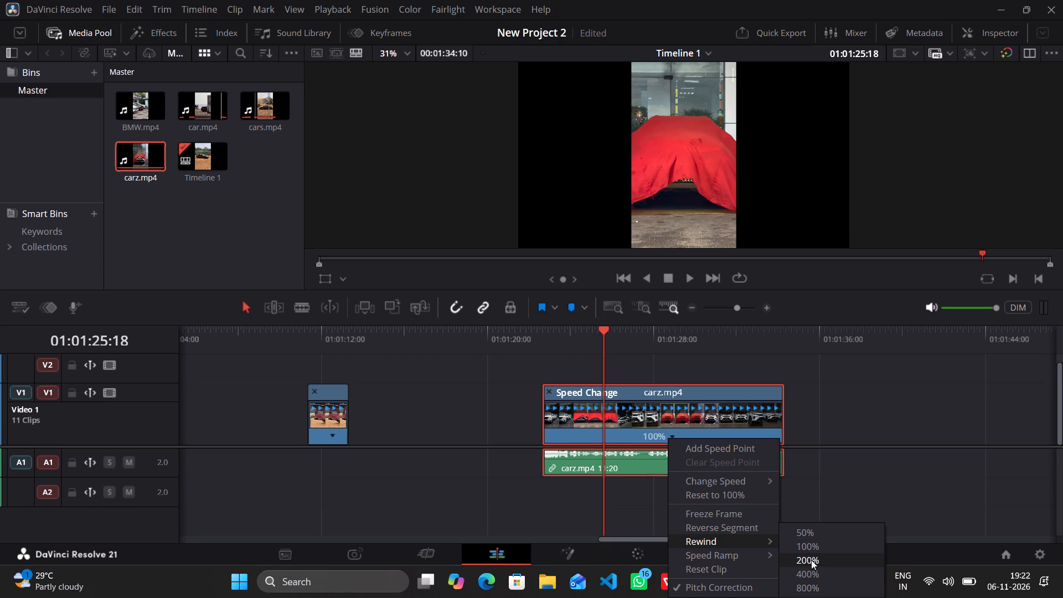
click(811, 561)
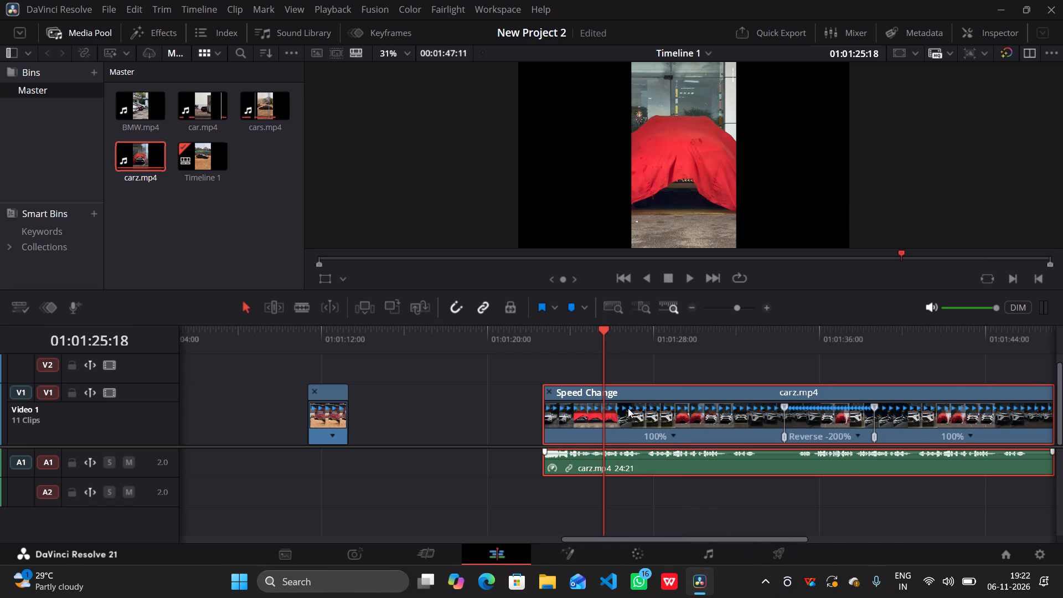
Scrub through carz.mp4 to review its forward and reversed sections, muting the audio monitoring along the way.
drag(601, 328, 647, 349)
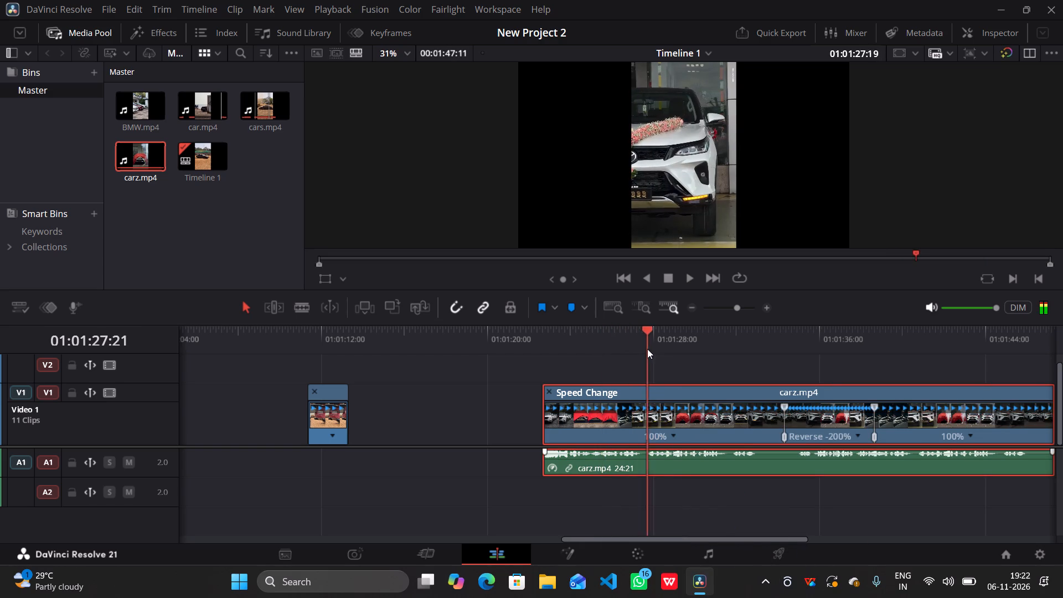
drag(647, 349, 726, 368)
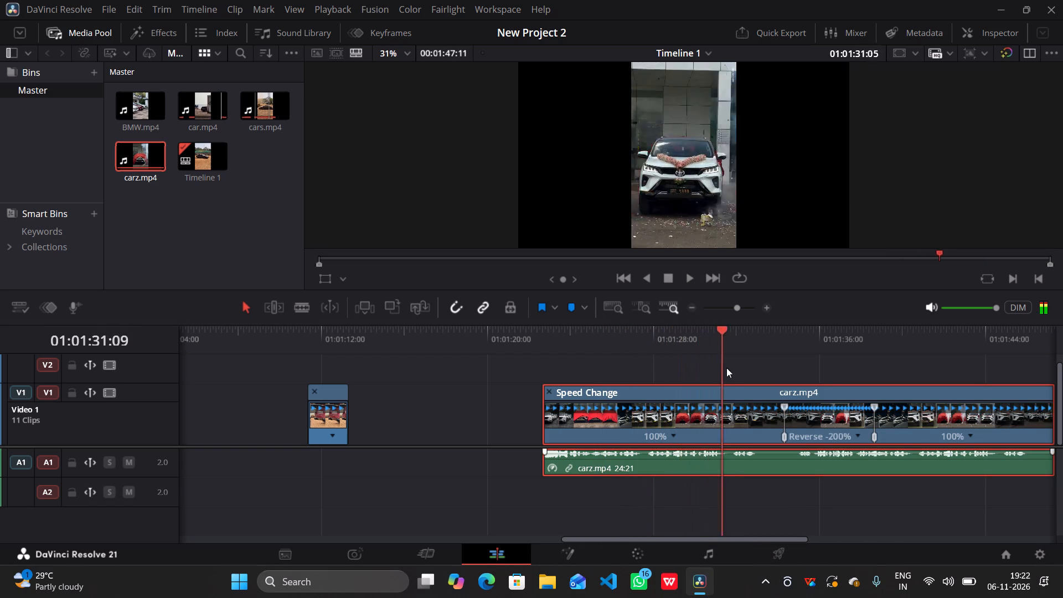
drag(726, 368, 734, 368)
click(935, 310)
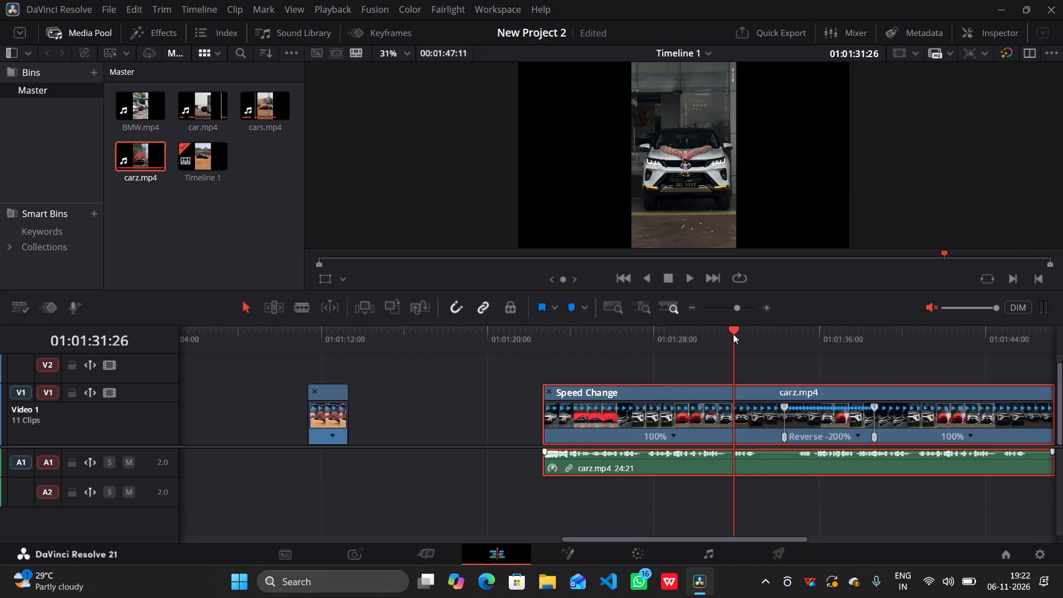
drag(733, 334, 937, 405)
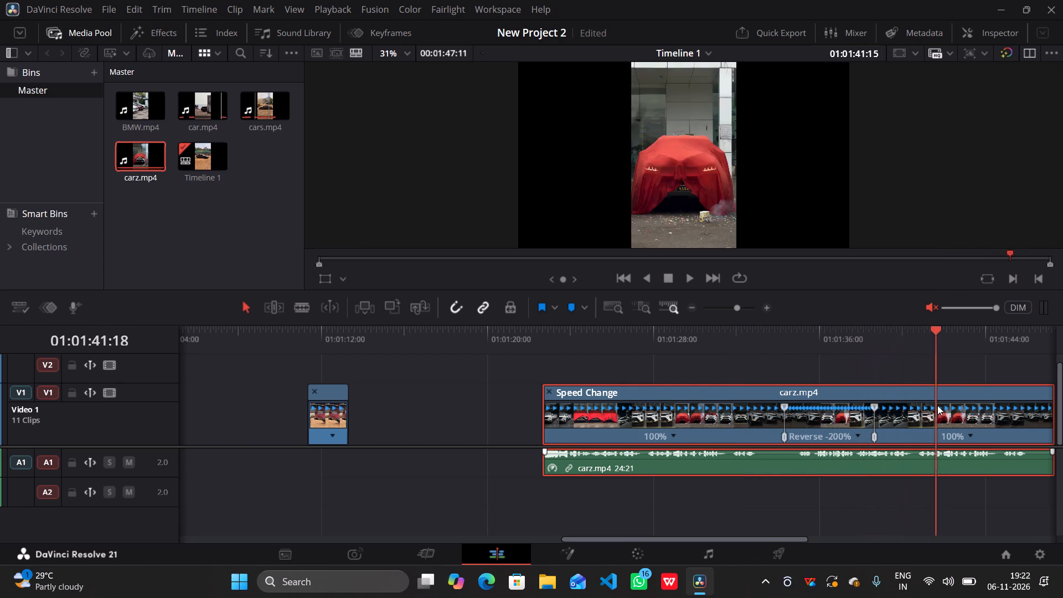
drag(937, 405, 557, 424)
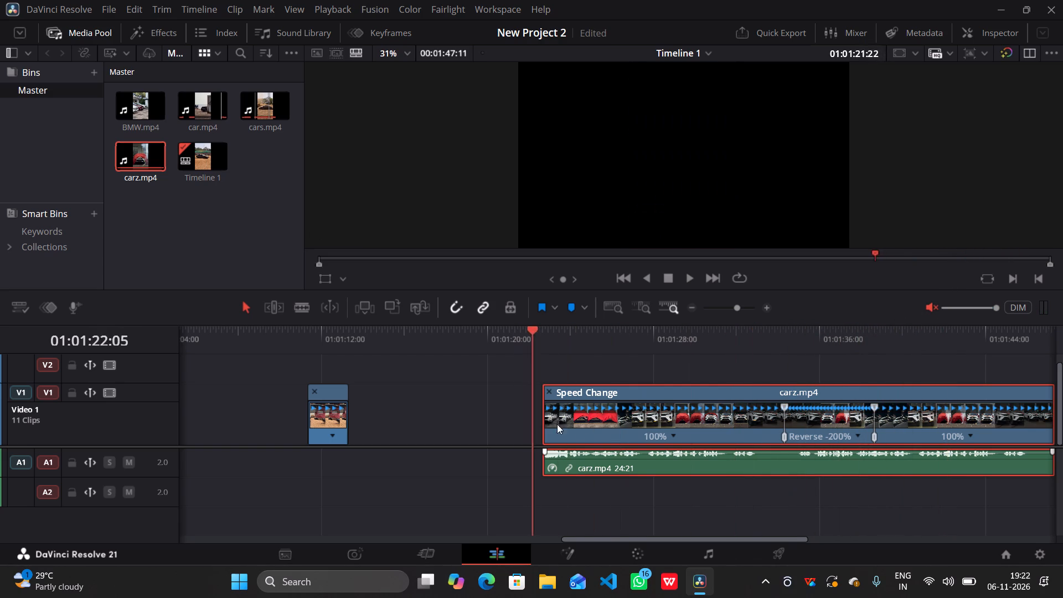
drag(557, 424, 787, 439)
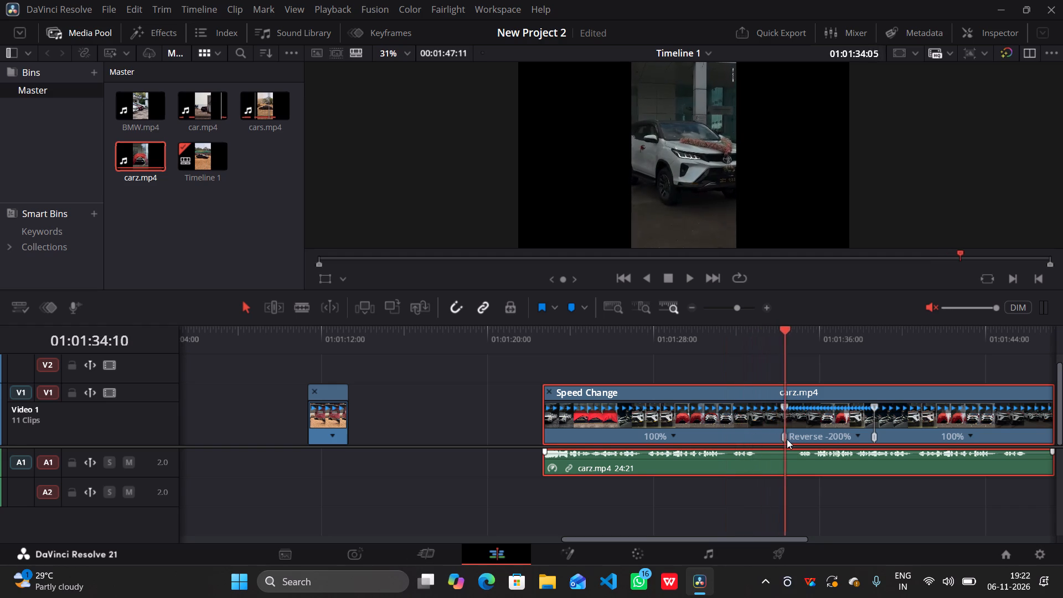
drag(787, 439, 812, 439)
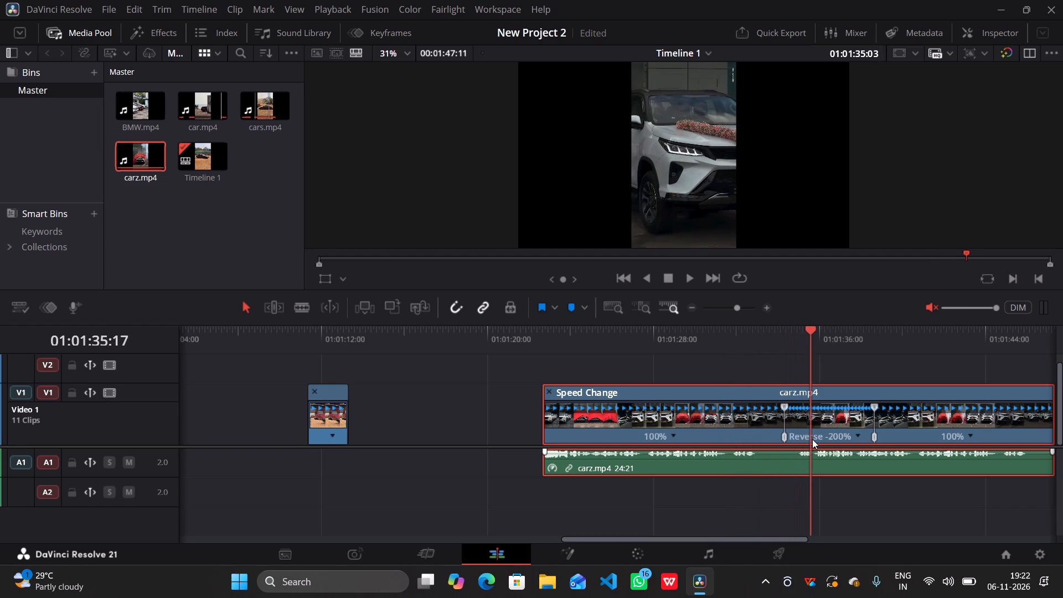
drag(812, 439, 1062, 428)
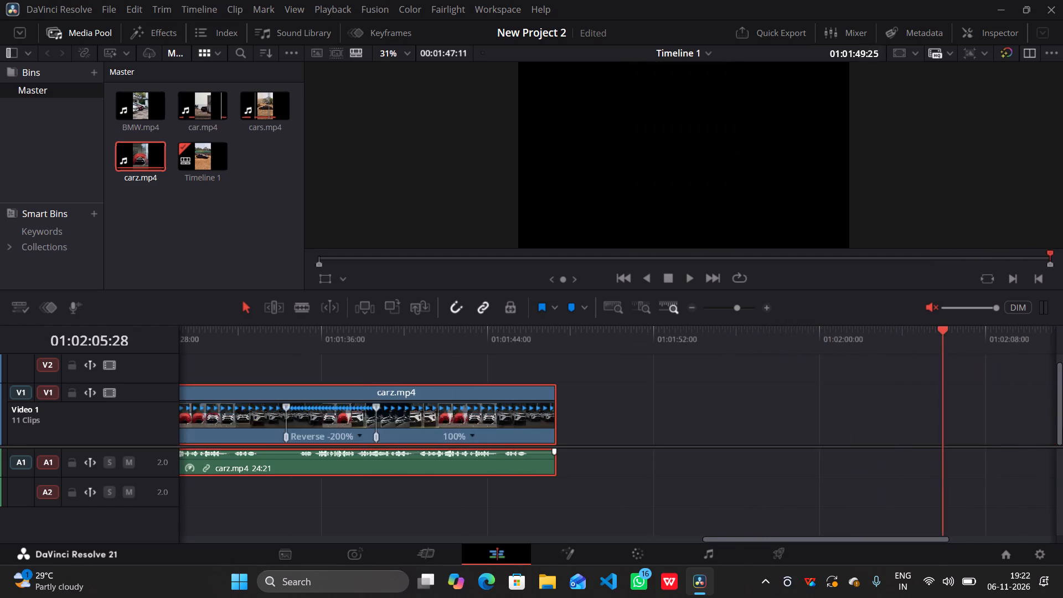
drag(1062, 428, 829, 415)
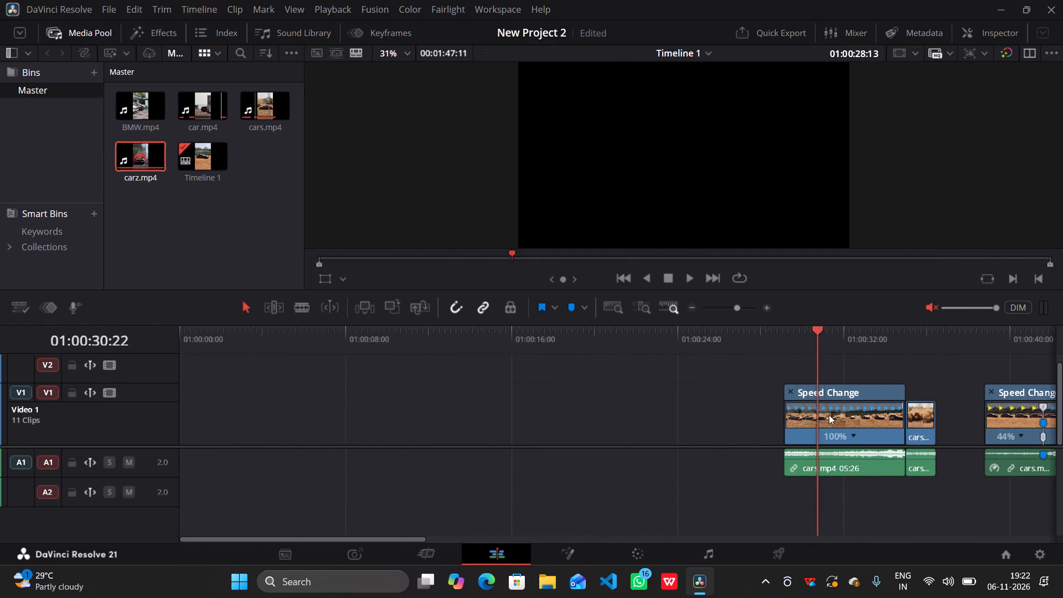
drag(829, 415, 1062, 416)
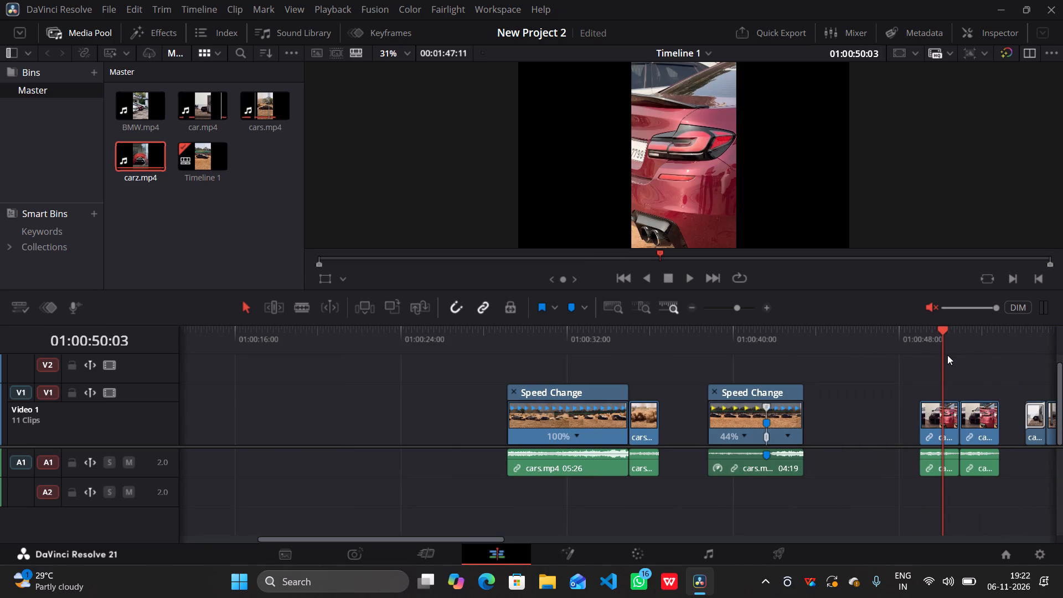
drag(940, 357, 654, 381)
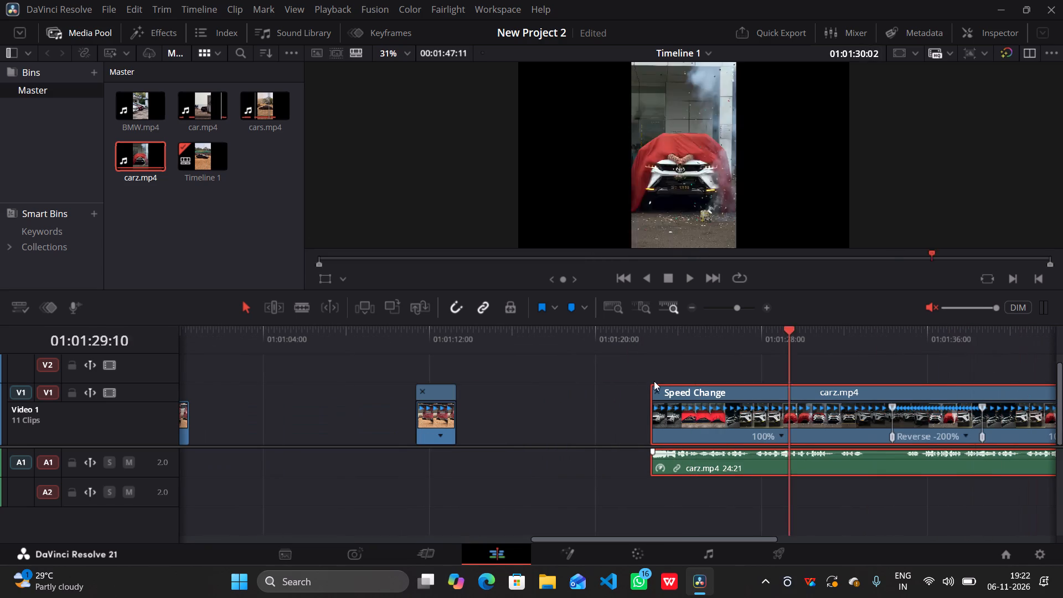
drag(654, 381, 690, 384)
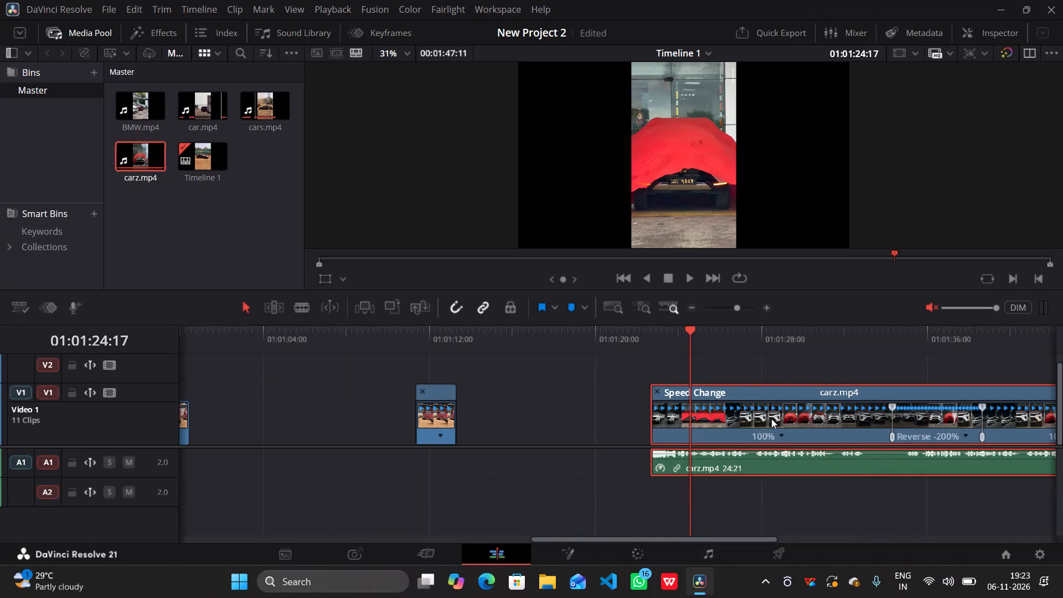
Change the speed of the first segment of carz.mp4, before the reversed section, to 200%.
click(778, 431)
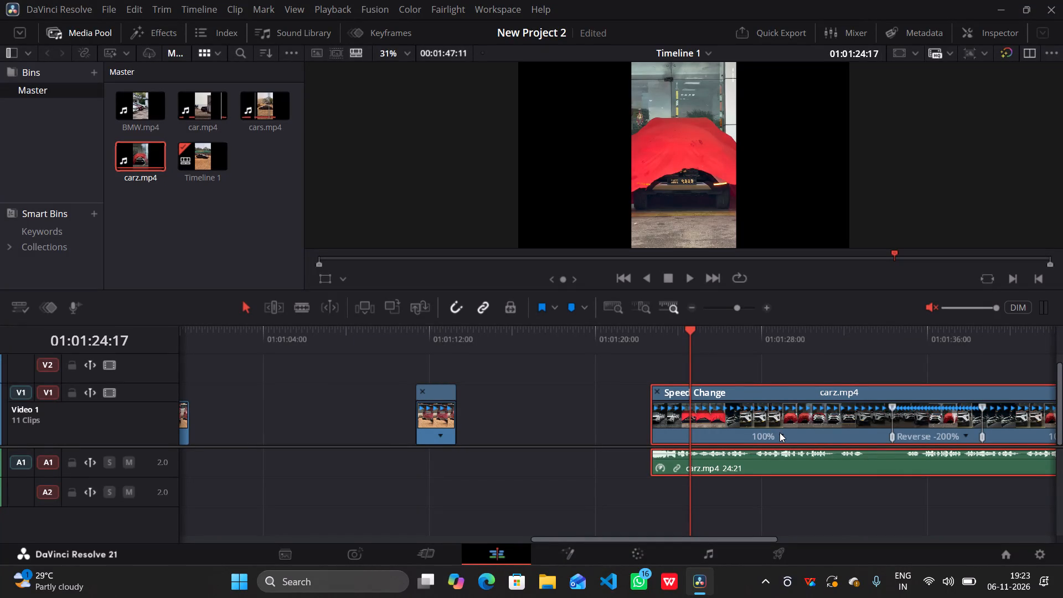
click(780, 432)
click(784, 432)
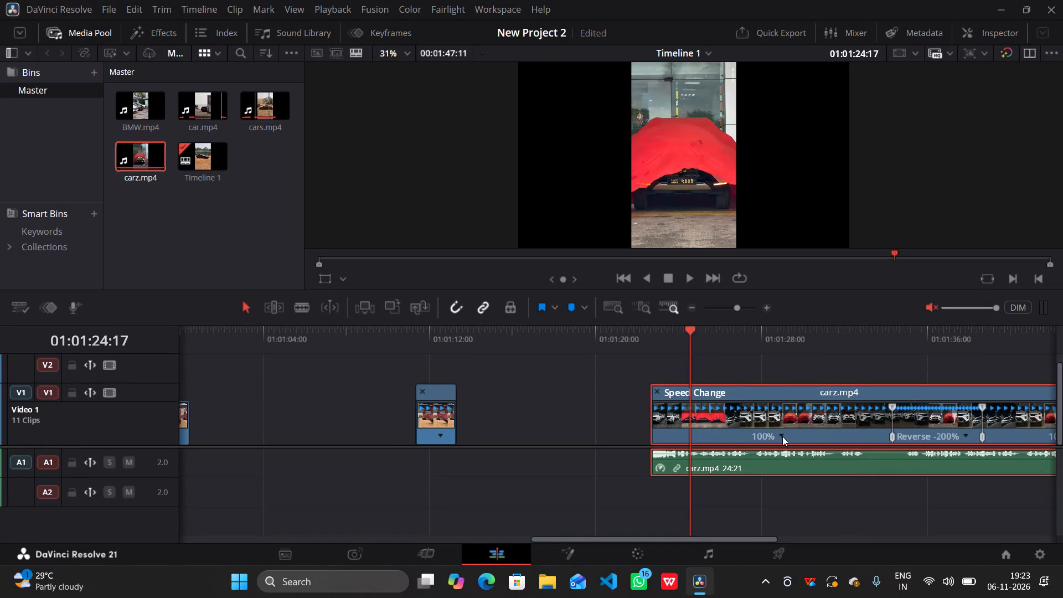
click(782, 437)
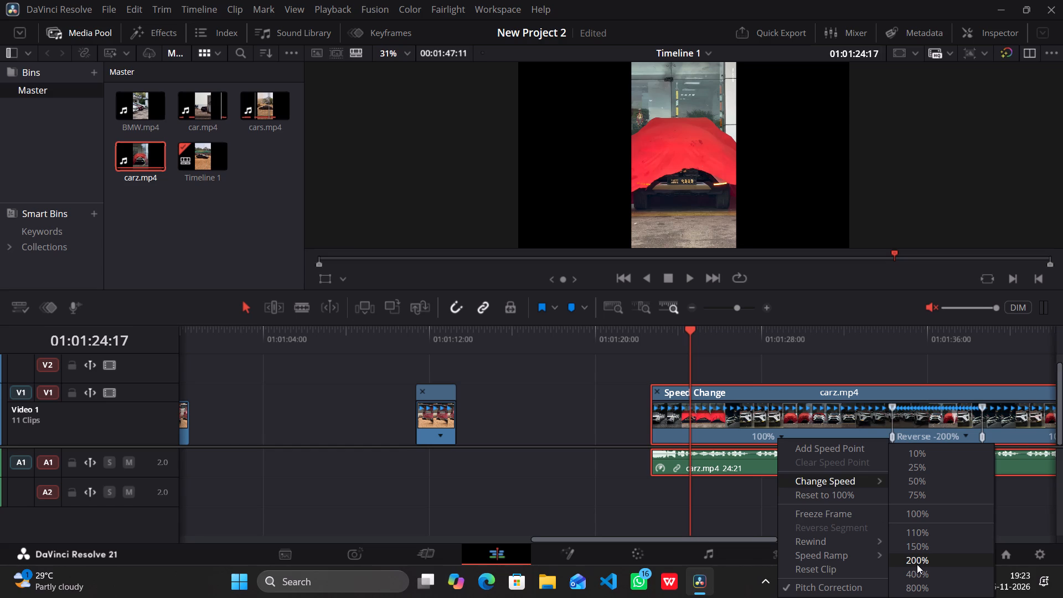
click(917, 564)
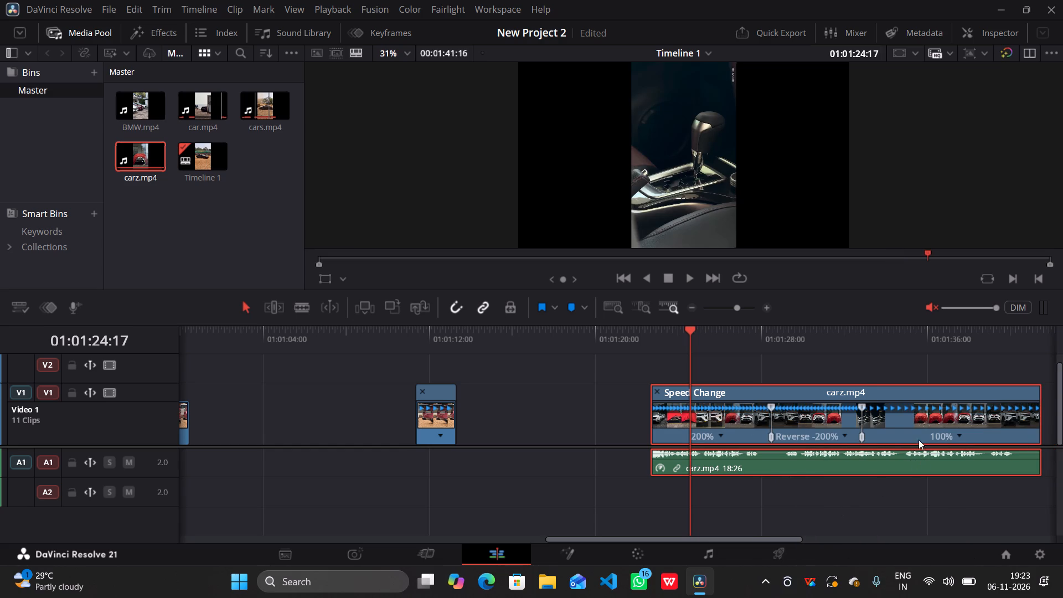
Change the speed of the last segment of carz.mp4, after the reversed section, to 400%.
click(948, 443)
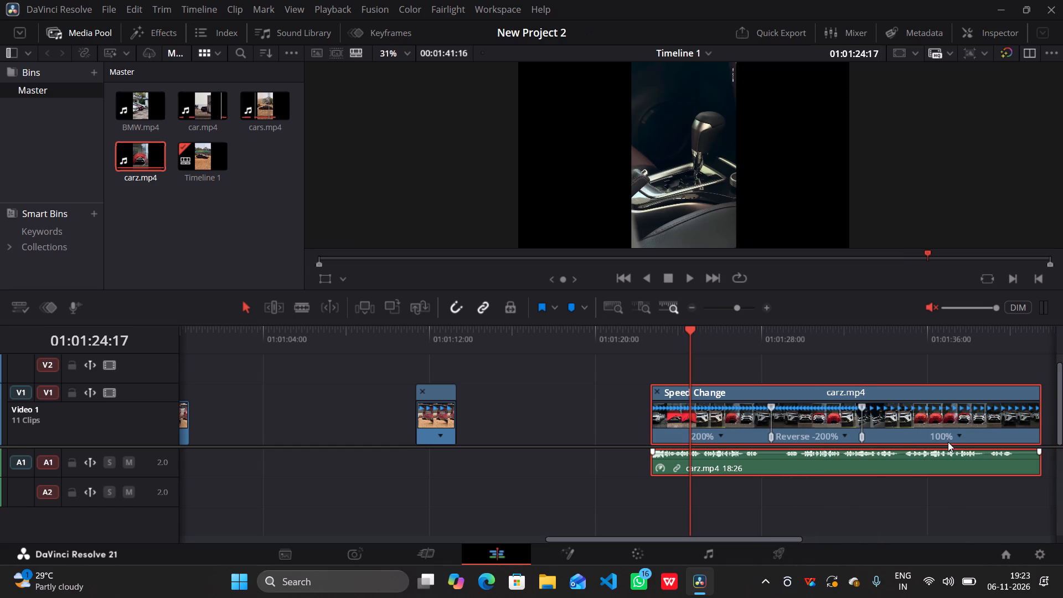
click(956, 432)
click(959, 431)
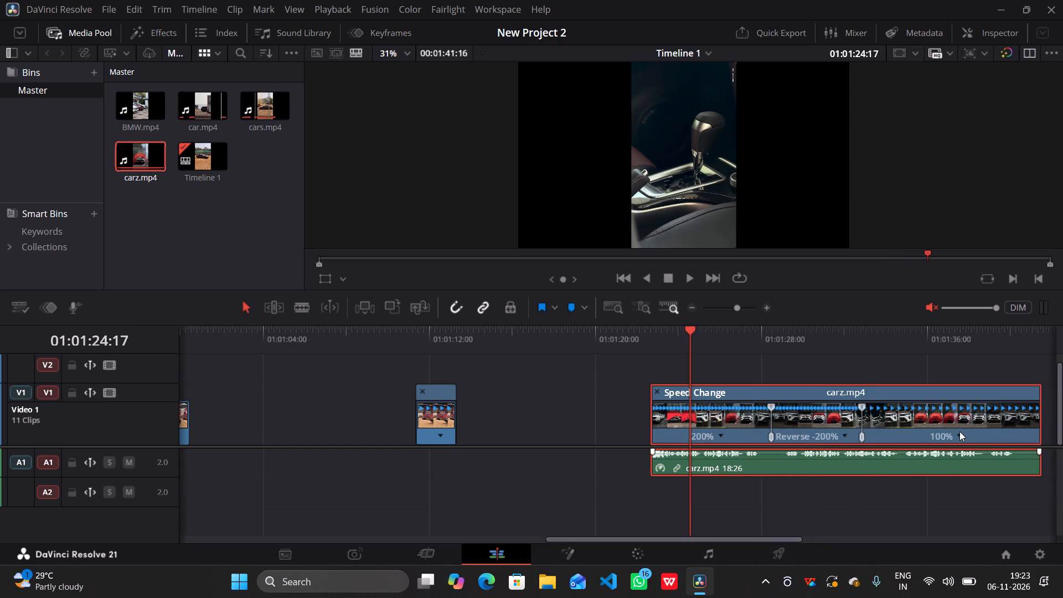
click(959, 432)
click(959, 437)
scroll(973, 489, left, 1)
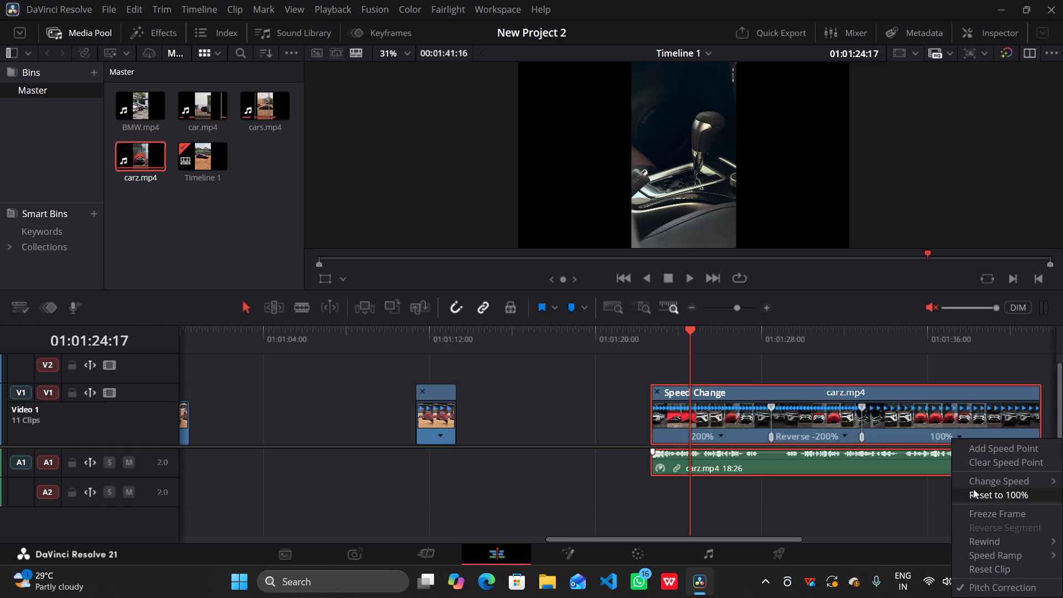
scroll(973, 489, left, 1)
click(1018, 484)
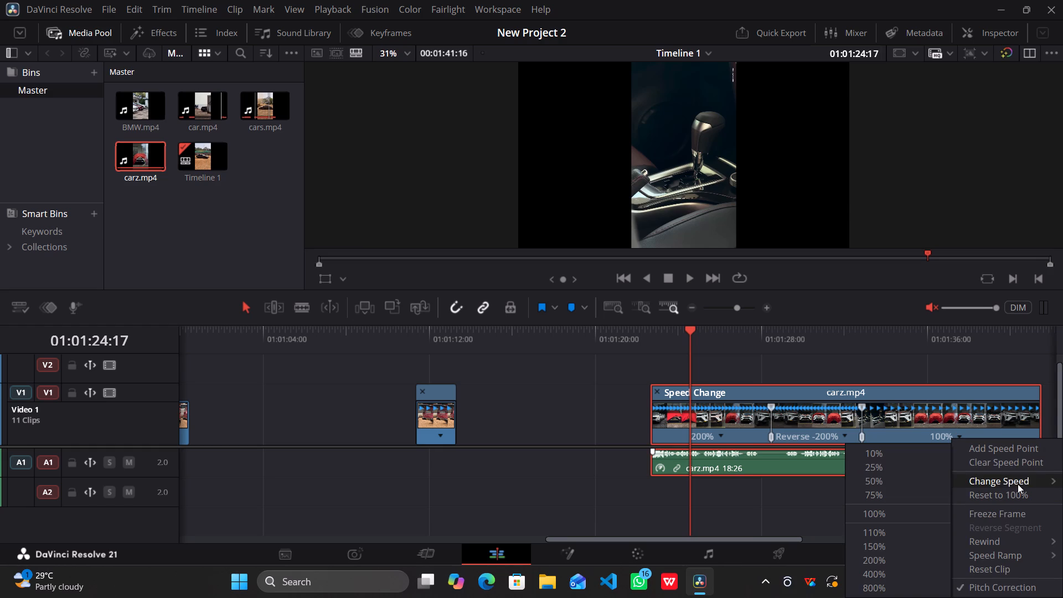
click(884, 571)
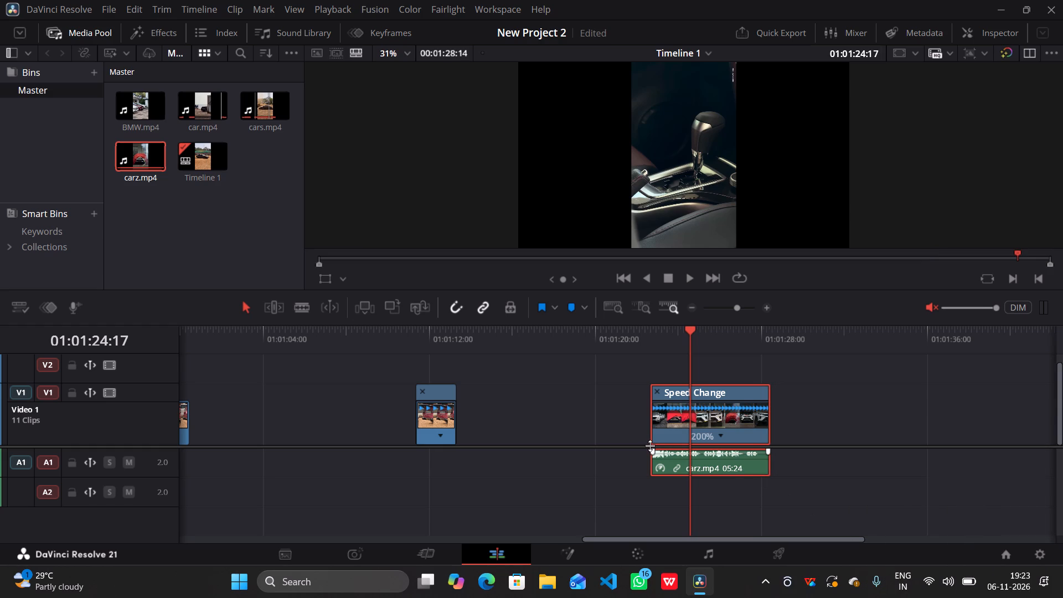
Play carz.mp4 forward and in reverse to review its speed changes, and stop playback.
key(l)
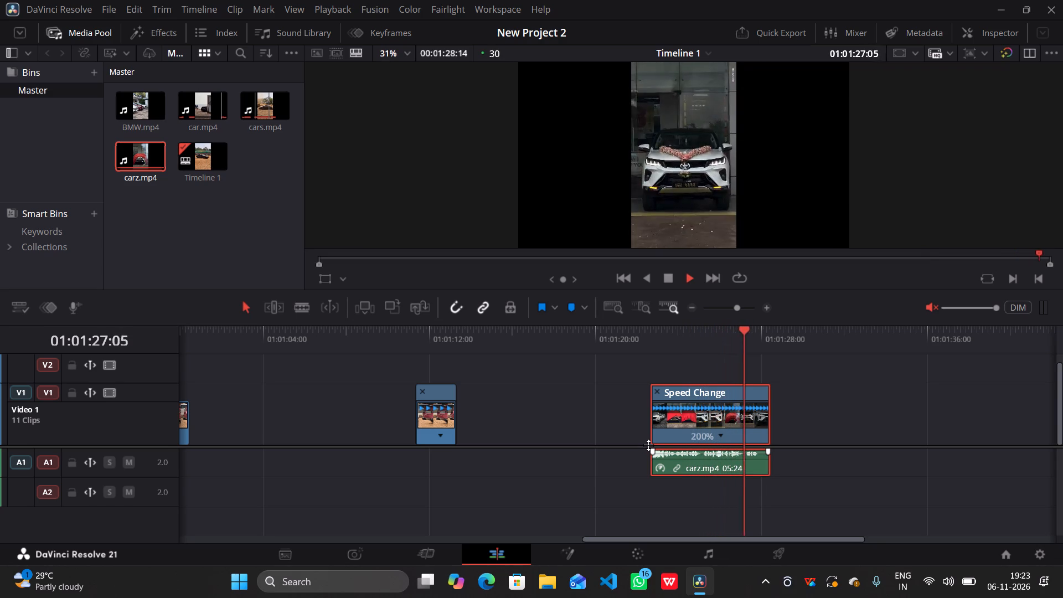
key(j)
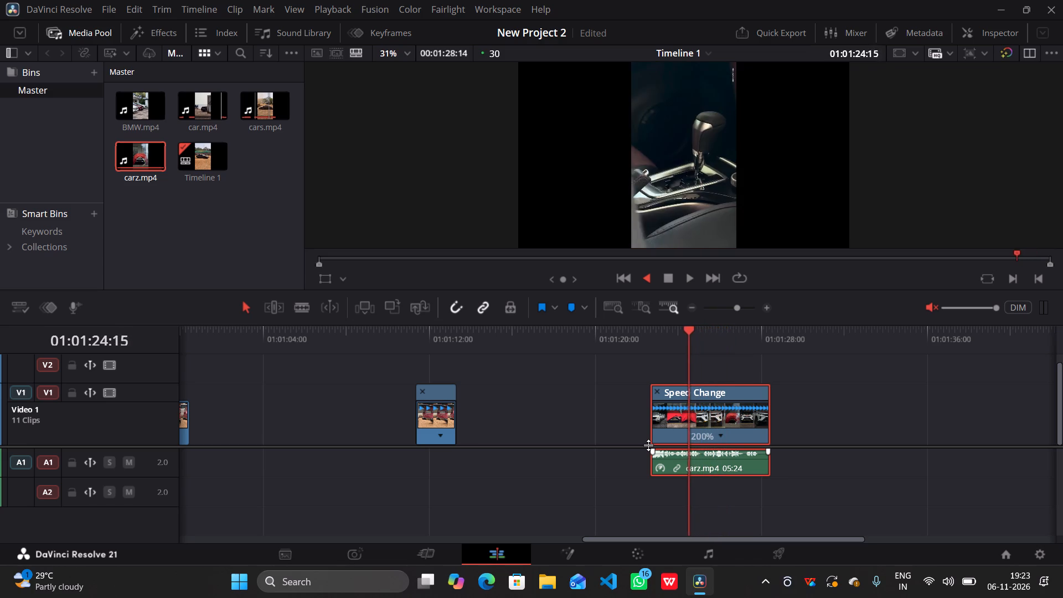
key(l)
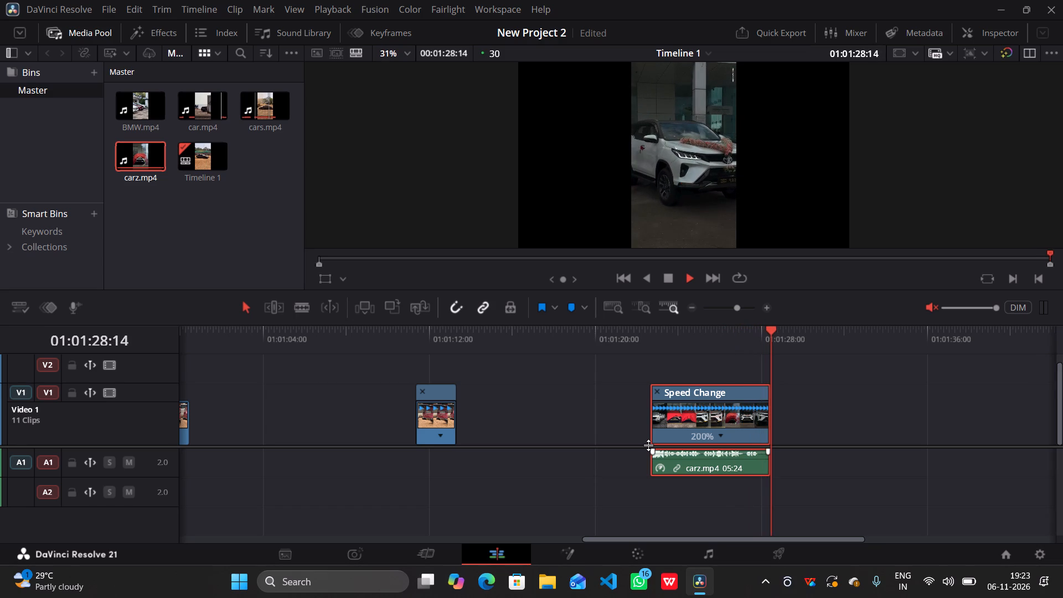
key(j)
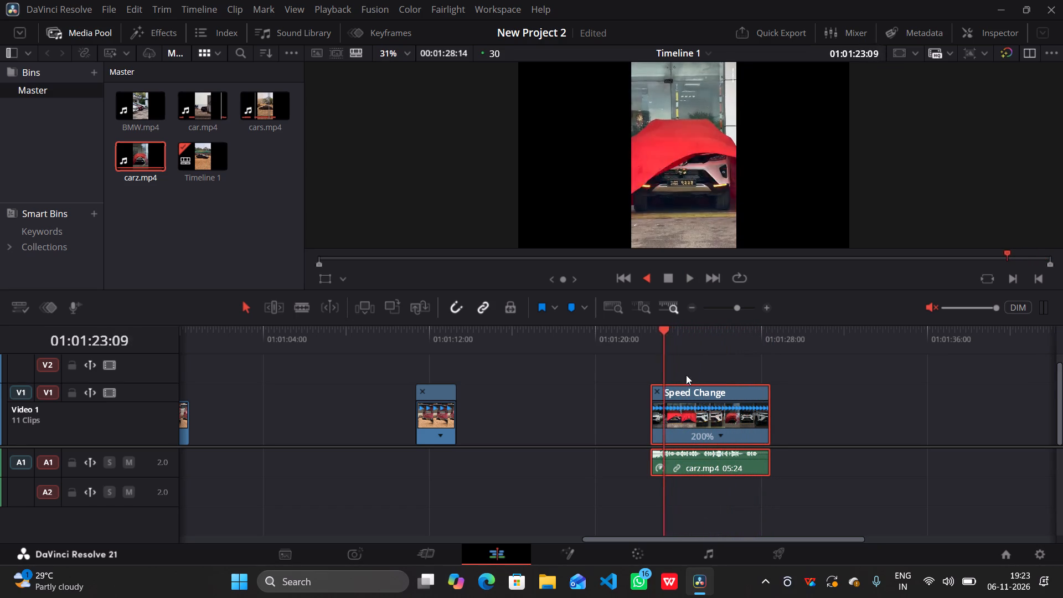
click(670, 279)
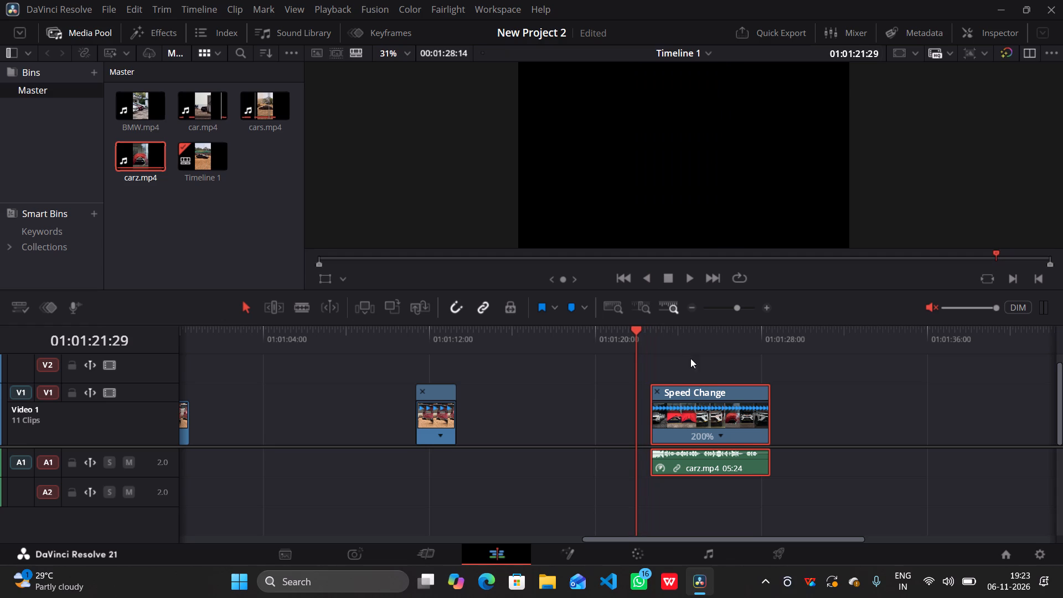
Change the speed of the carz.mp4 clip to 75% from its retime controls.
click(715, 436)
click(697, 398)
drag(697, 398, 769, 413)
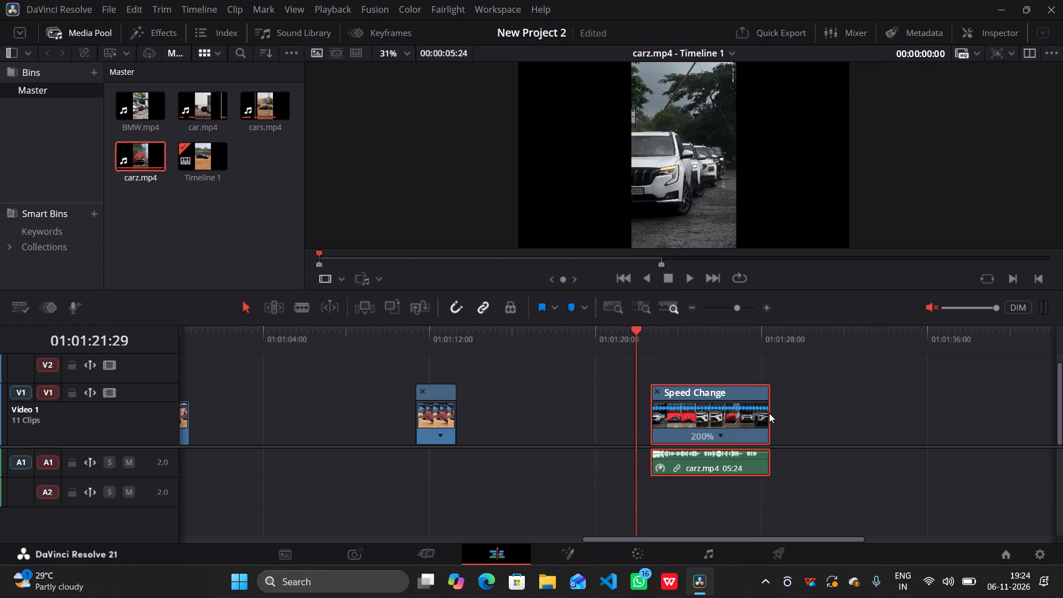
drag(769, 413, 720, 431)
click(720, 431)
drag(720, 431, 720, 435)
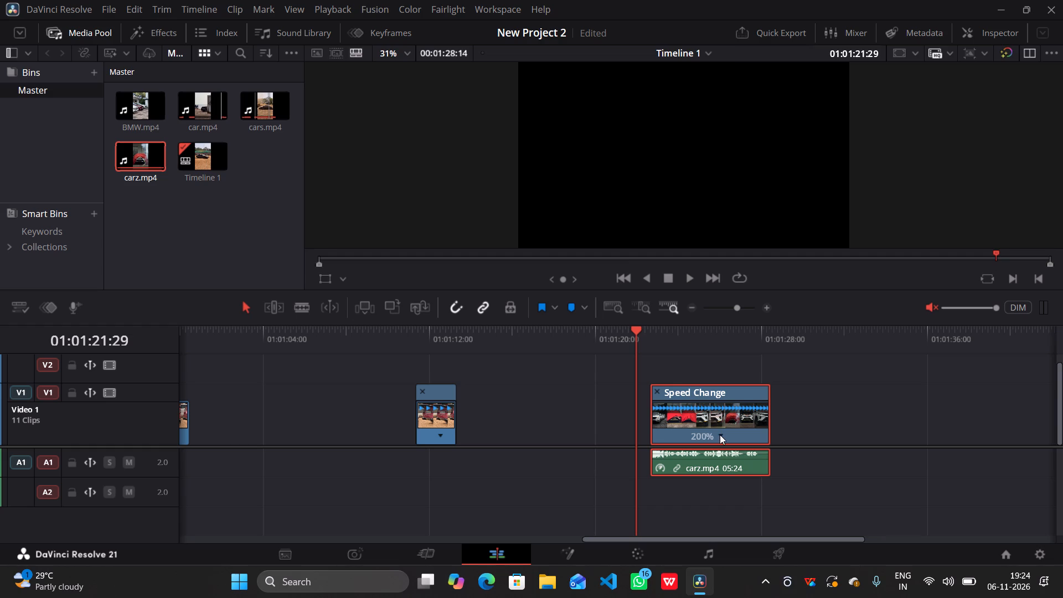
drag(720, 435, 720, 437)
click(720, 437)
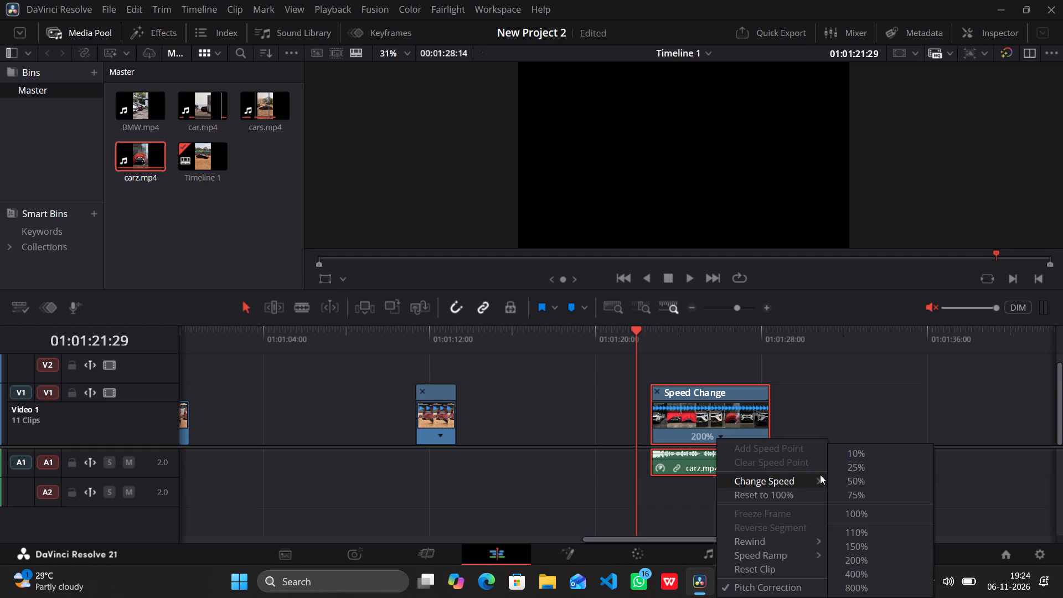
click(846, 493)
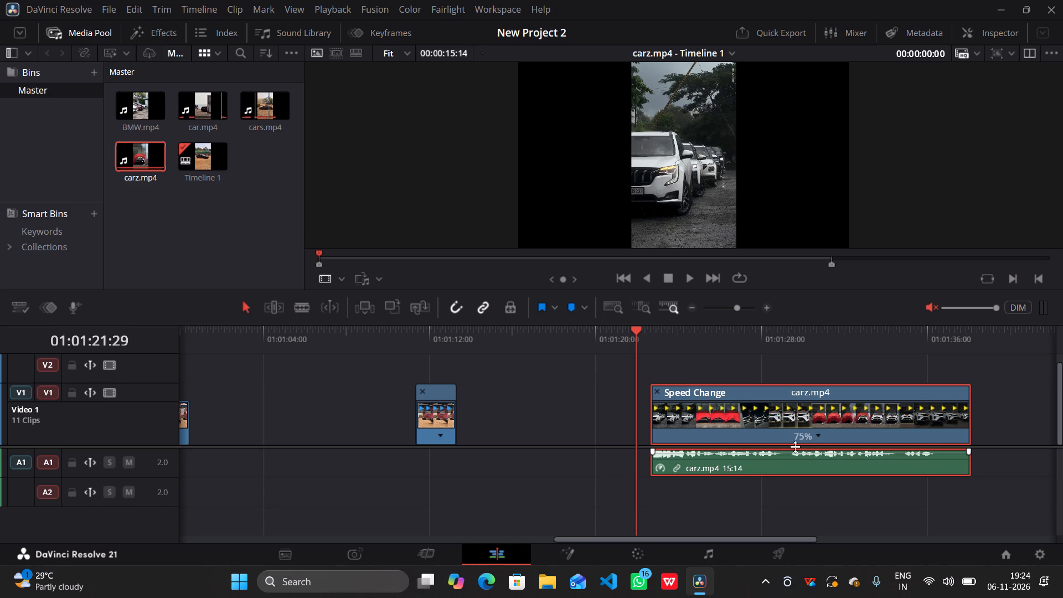
Delete the carz.mp4 clip from the timeline.
click(887, 422)
double_click(887, 422)
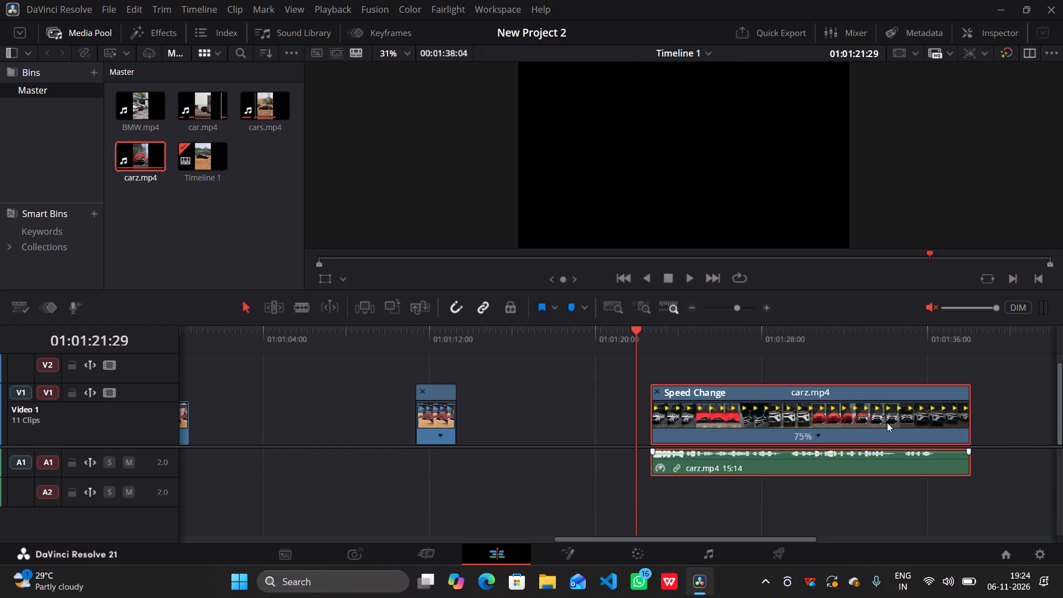
key(BackSpace)
key(BackSpace)
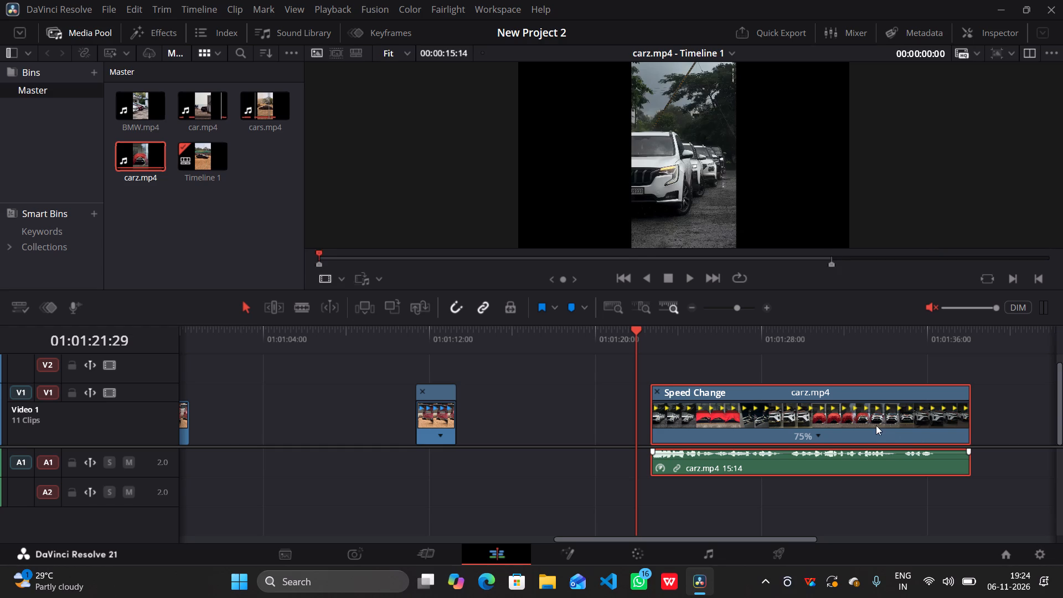
right_click(881, 426)
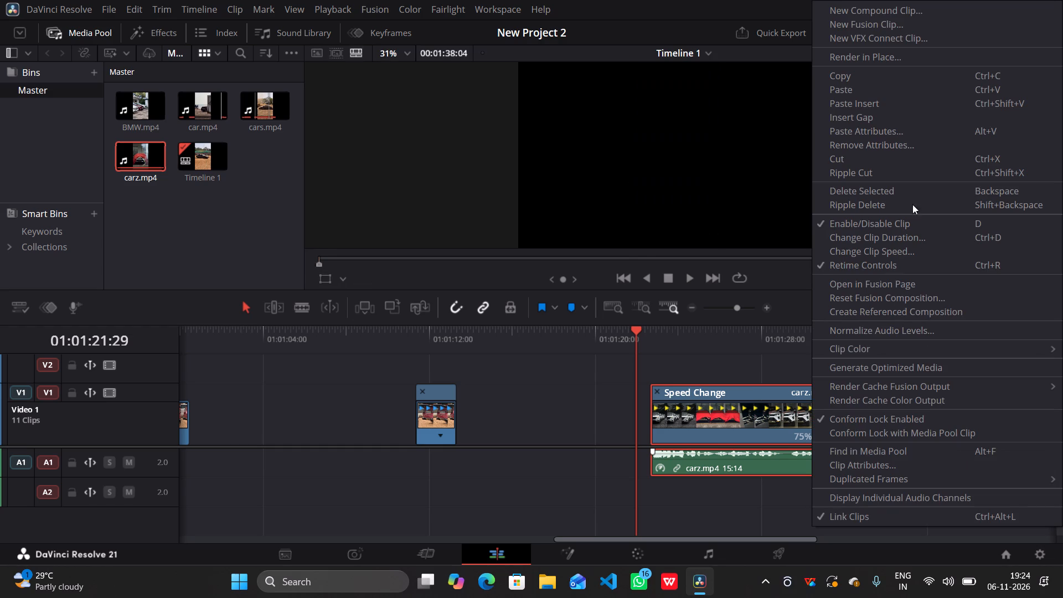
click(895, 191)
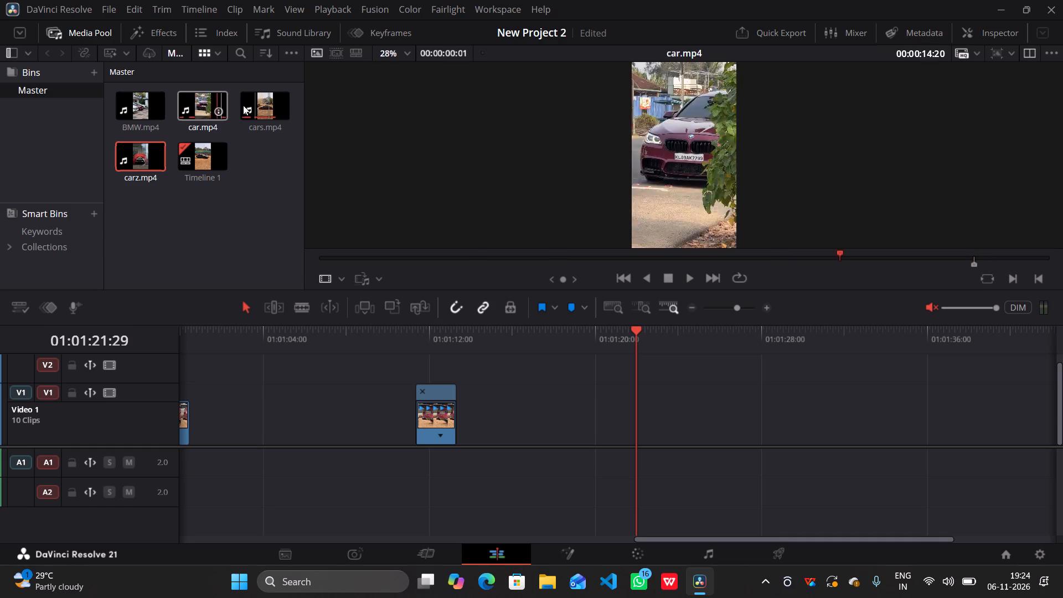
Place cars.mp4 from the media pool on tracks V1 and A1, starting at the playhead at 01:01:21:29.
drag(275, 107, 716, 478)
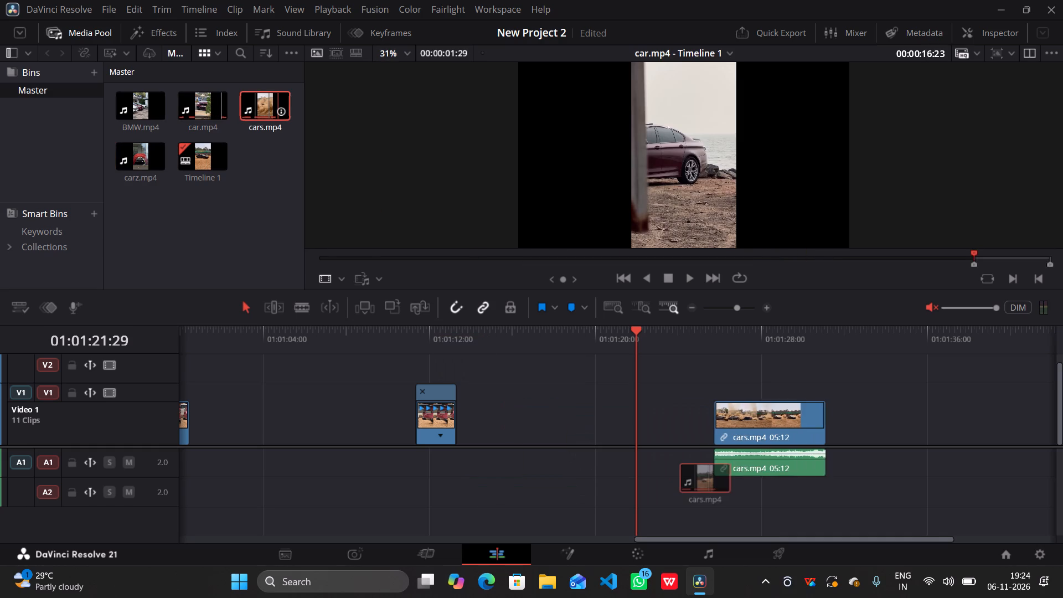
drag(716, 478, 638, 468)
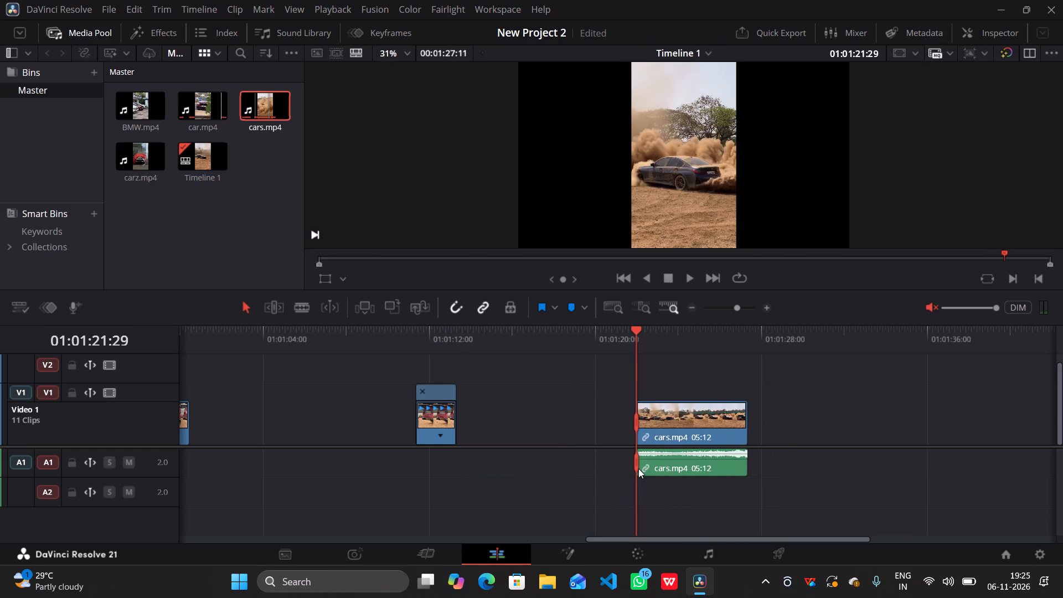
Extend the end of the newly placed cars.mp4 clip to its full 12:20 duration.
click(749, 416)
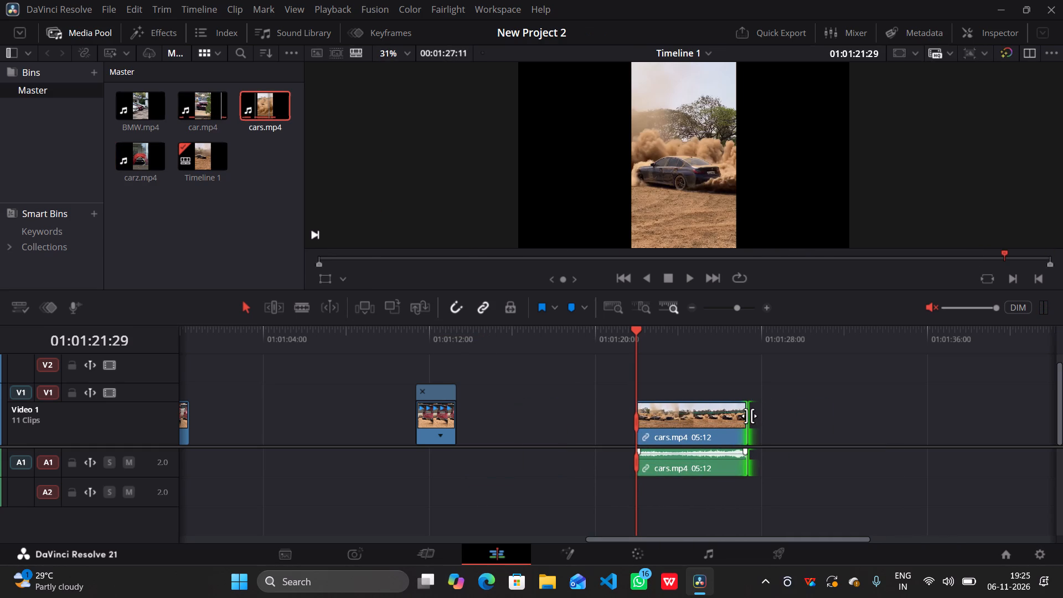
drag(740, 421, 766, 421)
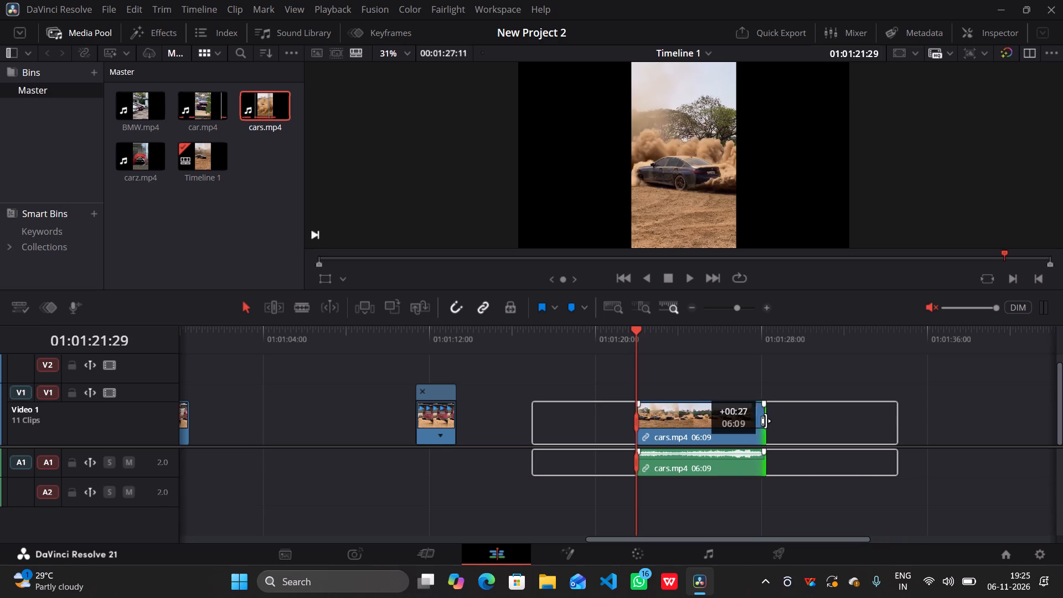
drag(766, 421, 1008, 408)
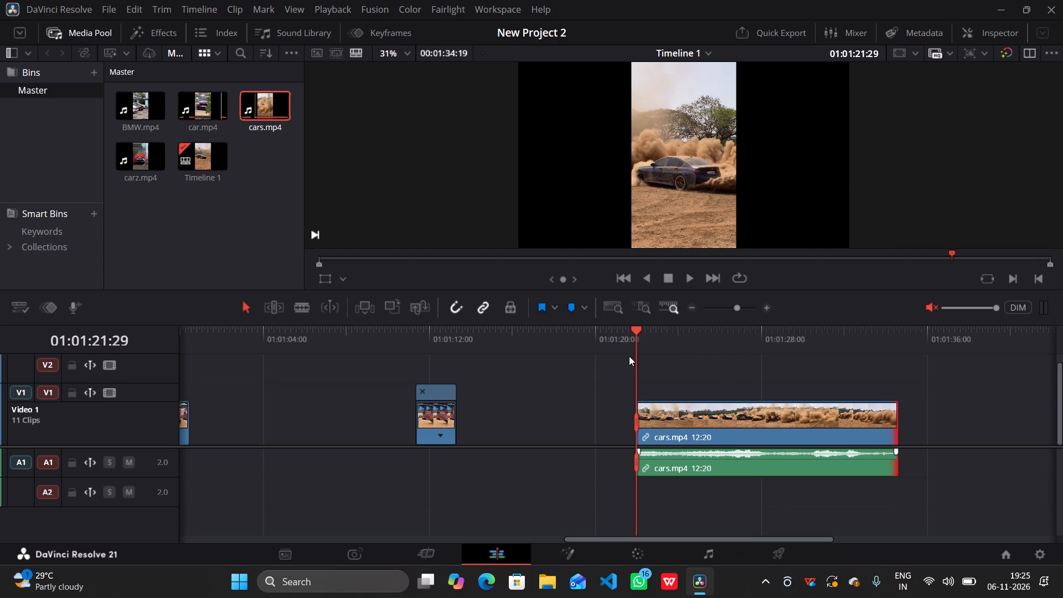
Show the retime controls on the cars.mp4 clip and add a speed point at 01:01:24:04.
drag(636, 356, 681, 384)
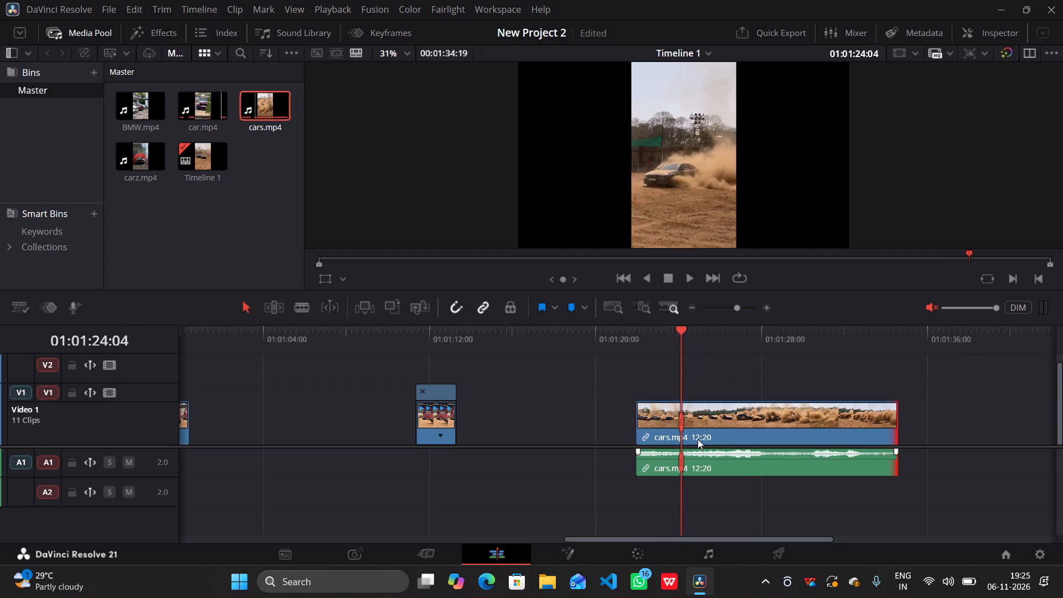
key(ctrl+r)
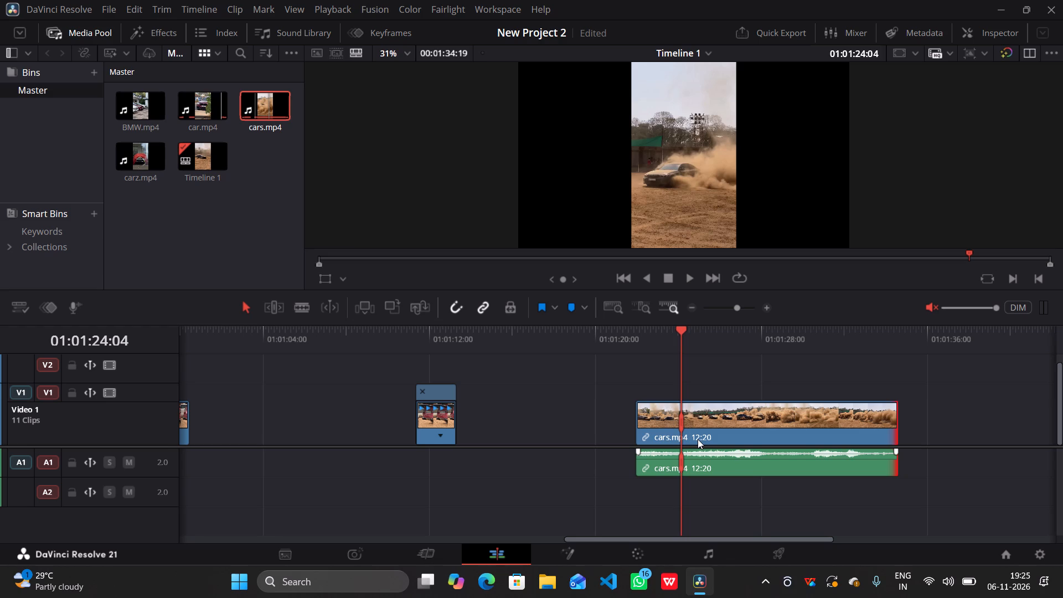
click(698, 439)
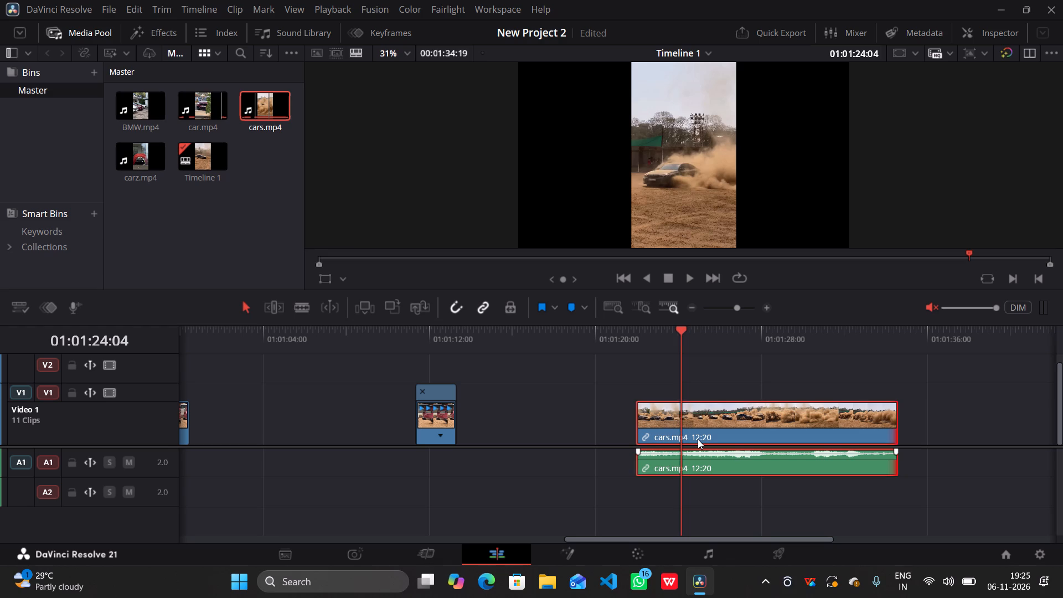
key(ctrl+r)
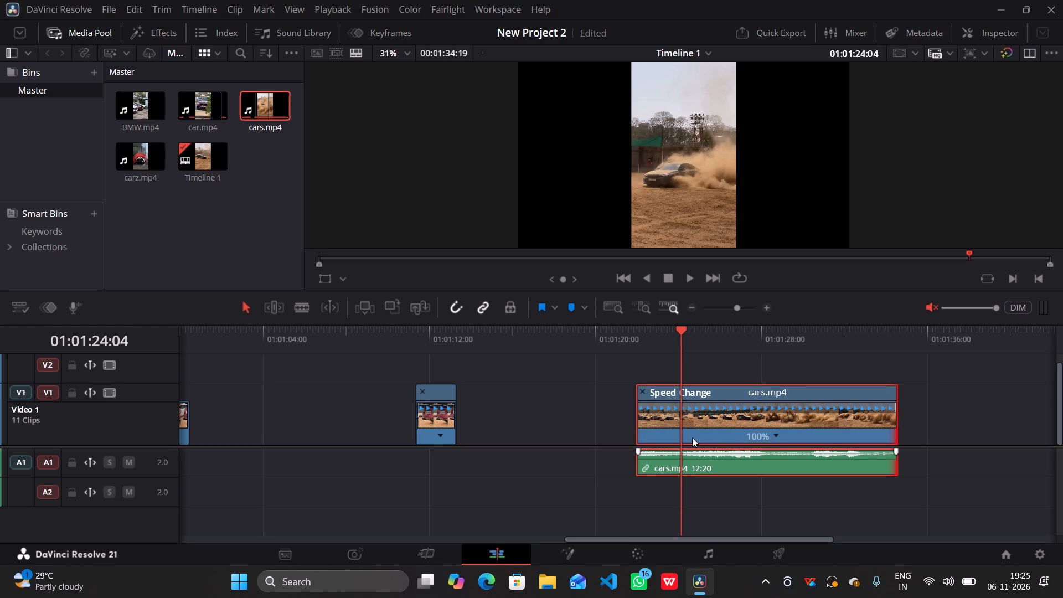
right_click(692, 437)
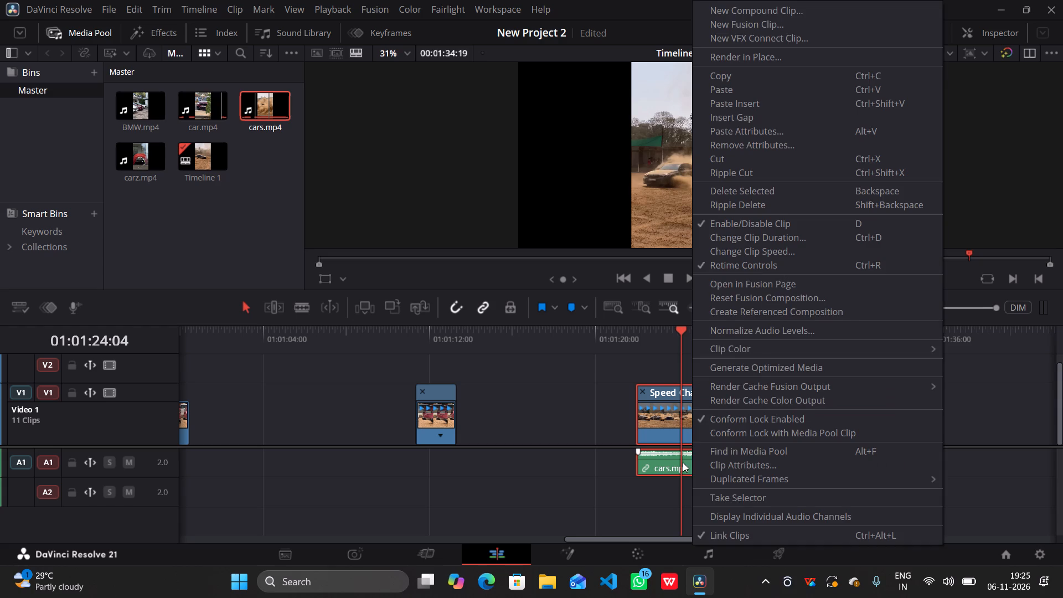
click(683, 462)
click(771, 441)
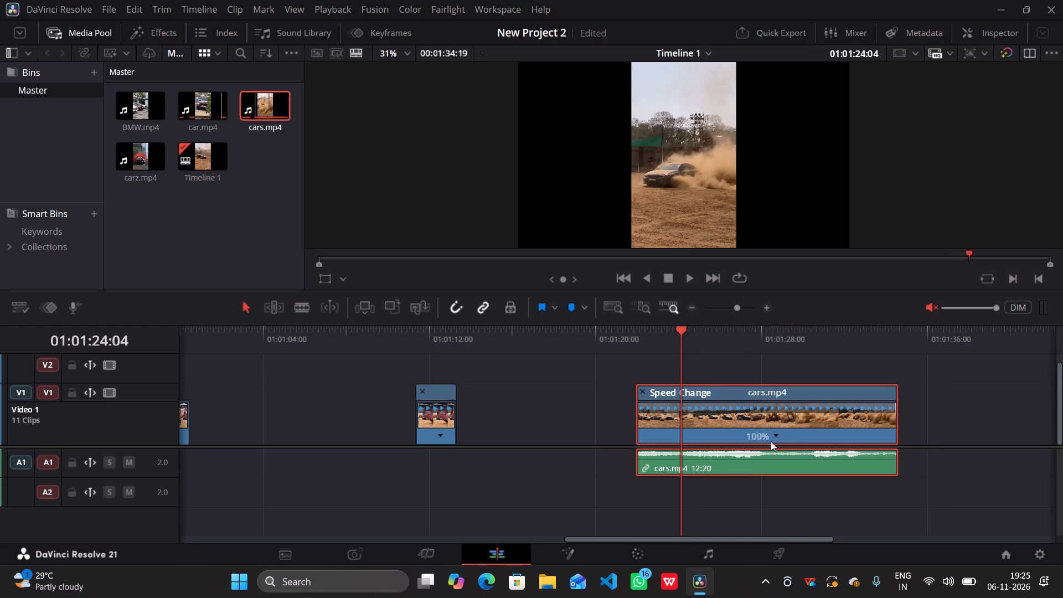
click(774, 438)
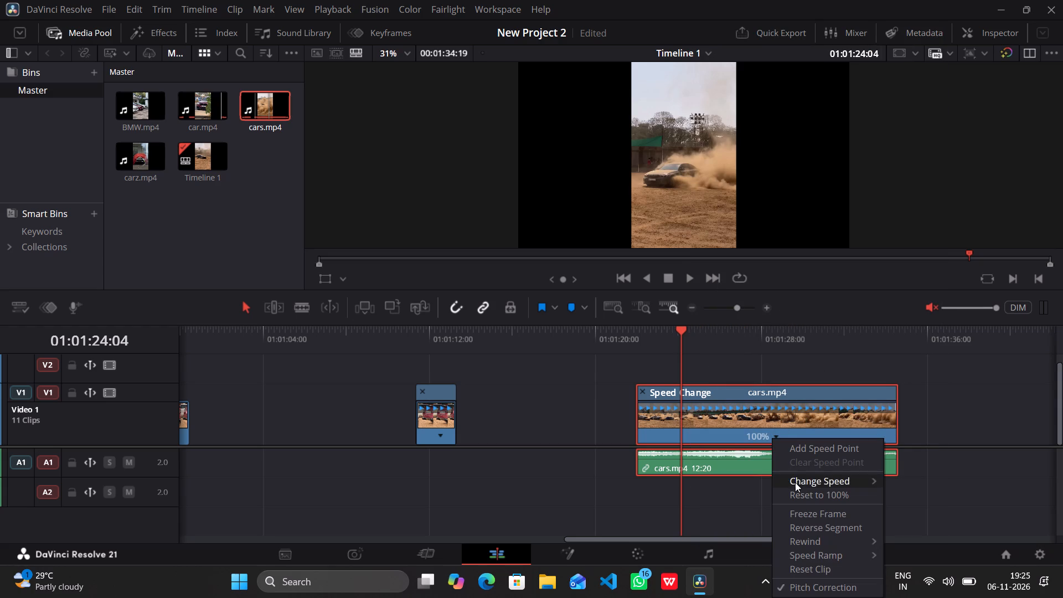
click(813, 447)
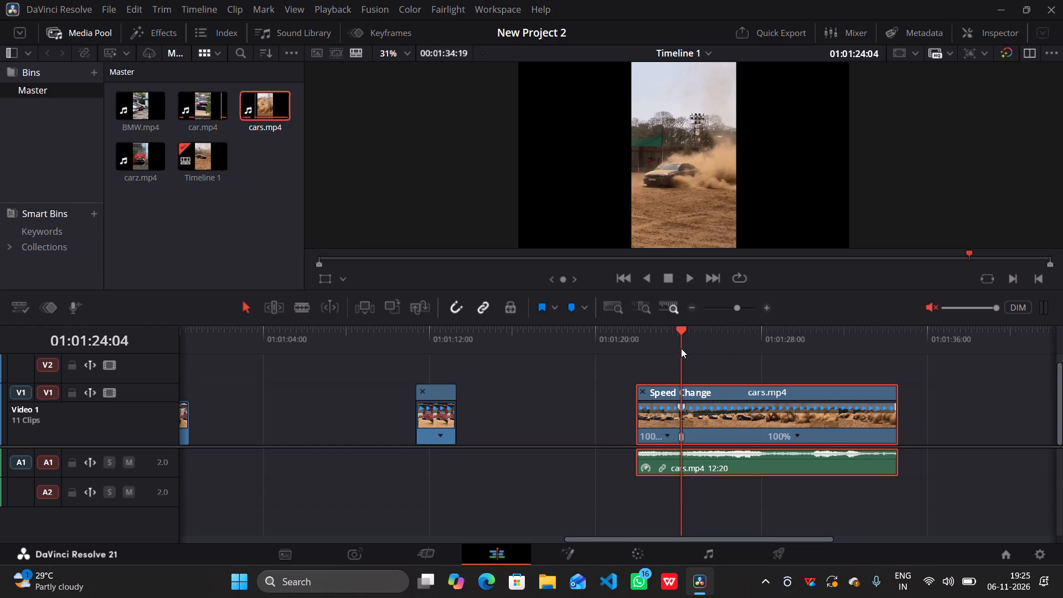
Add two more speed points to the cars.mp4 clip, at 01:01:26:16 and 01:01:28:08.
drag(680, 348, 731, 377)
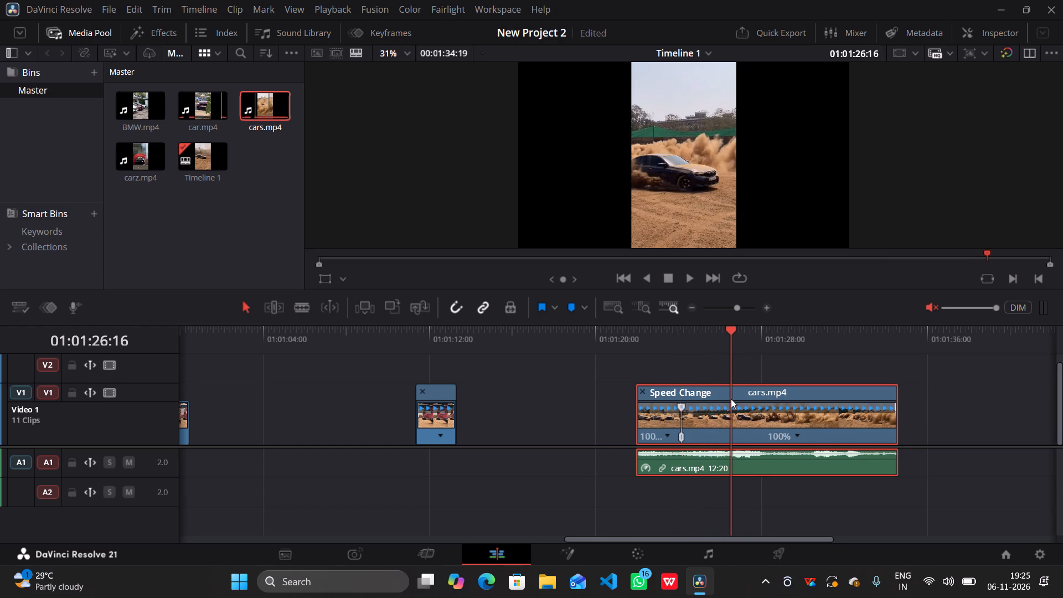
click(795, 434)
click(817, 447)
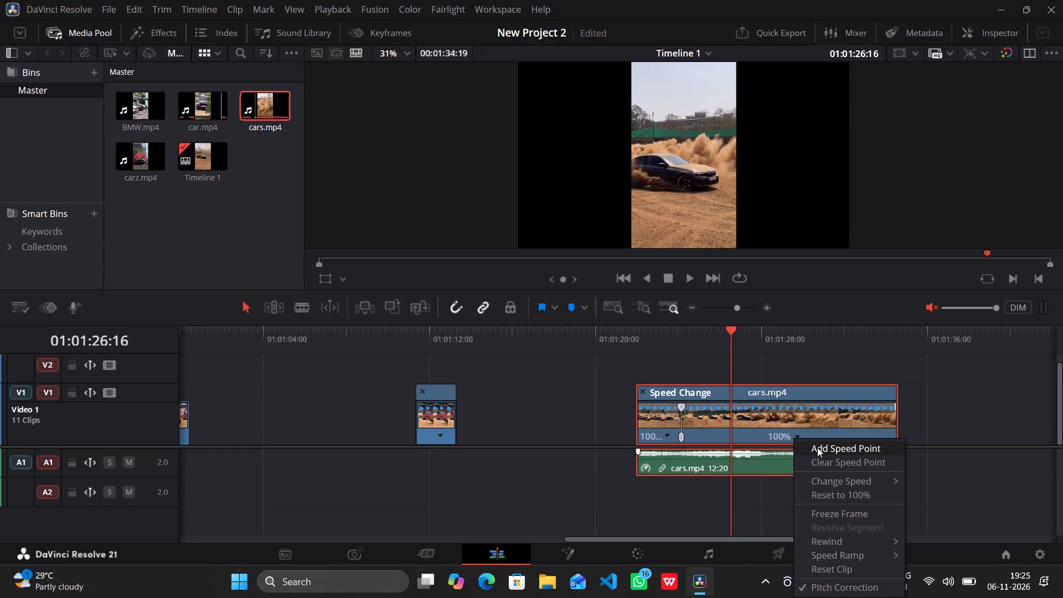
drag(730, 350, 767, 362)
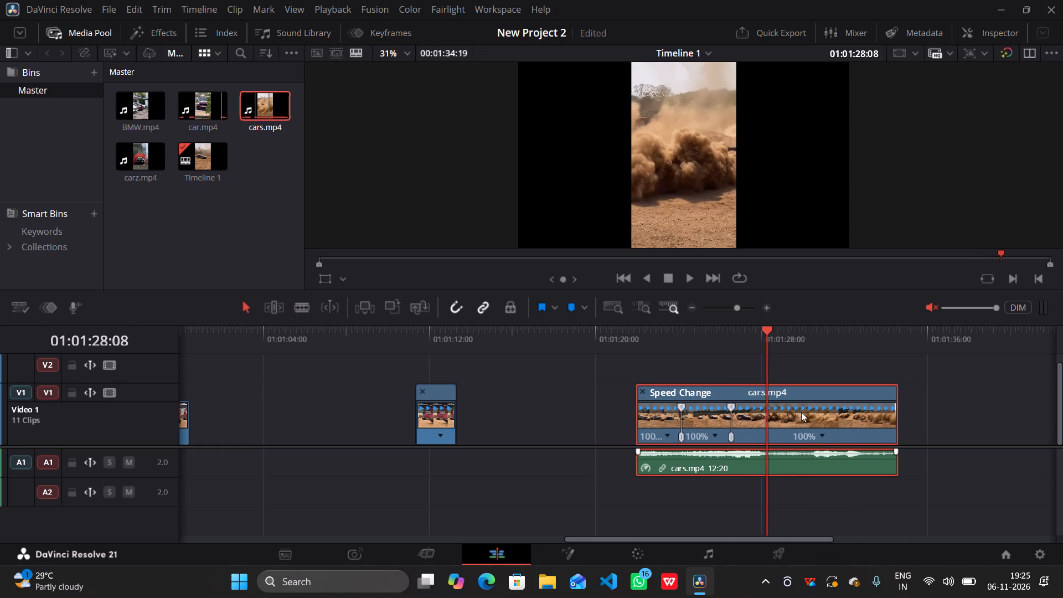
click(823, 432)
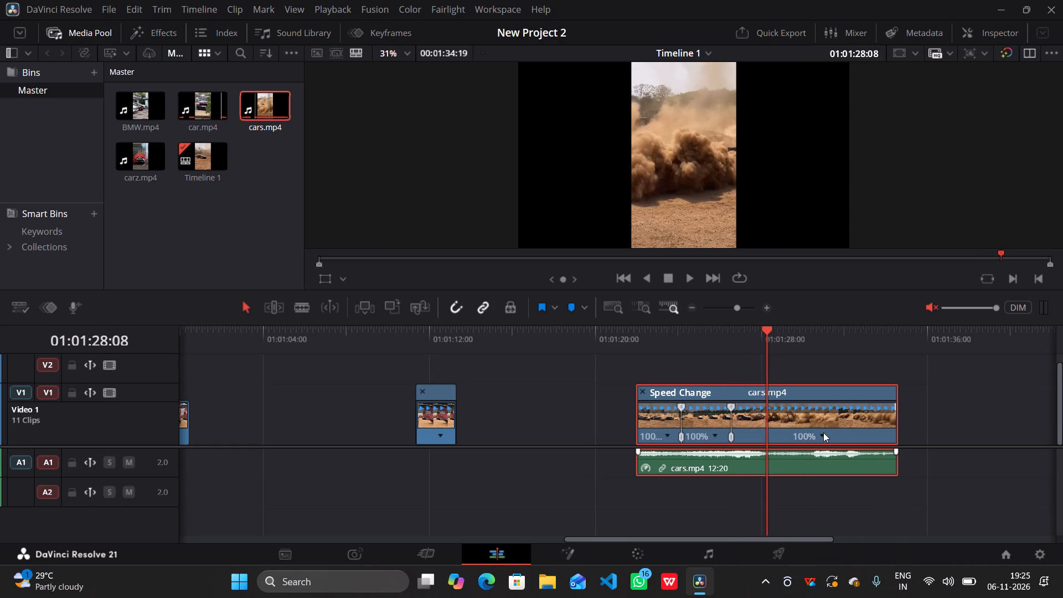
click(823, 432)
click(821, 435)
click(848, 446)
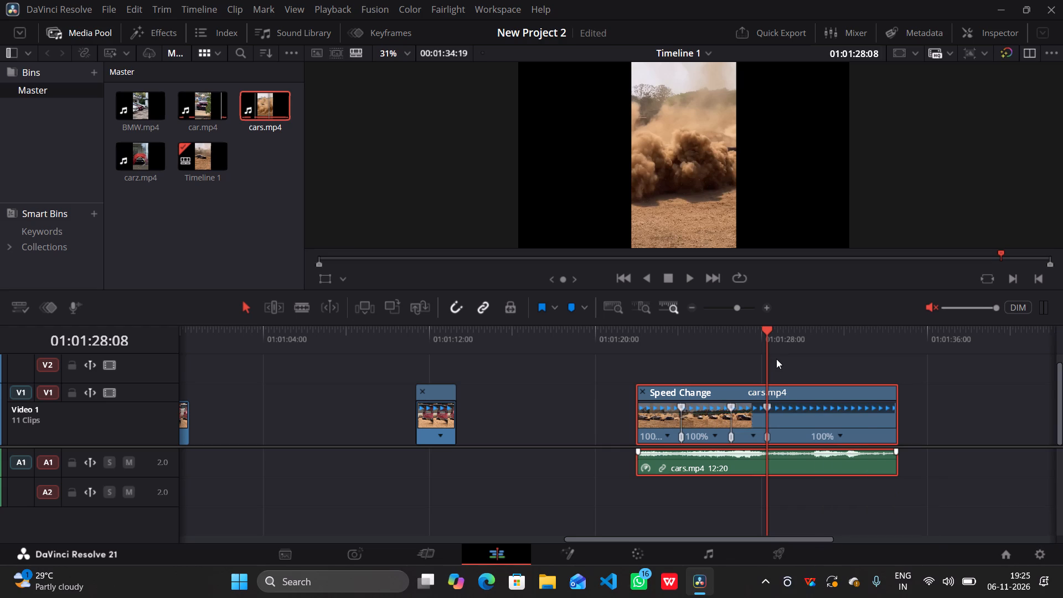
Add a speed point to the cars.mp4 clip at 01:01:31:11.
drag(766, 355, 831, 386)
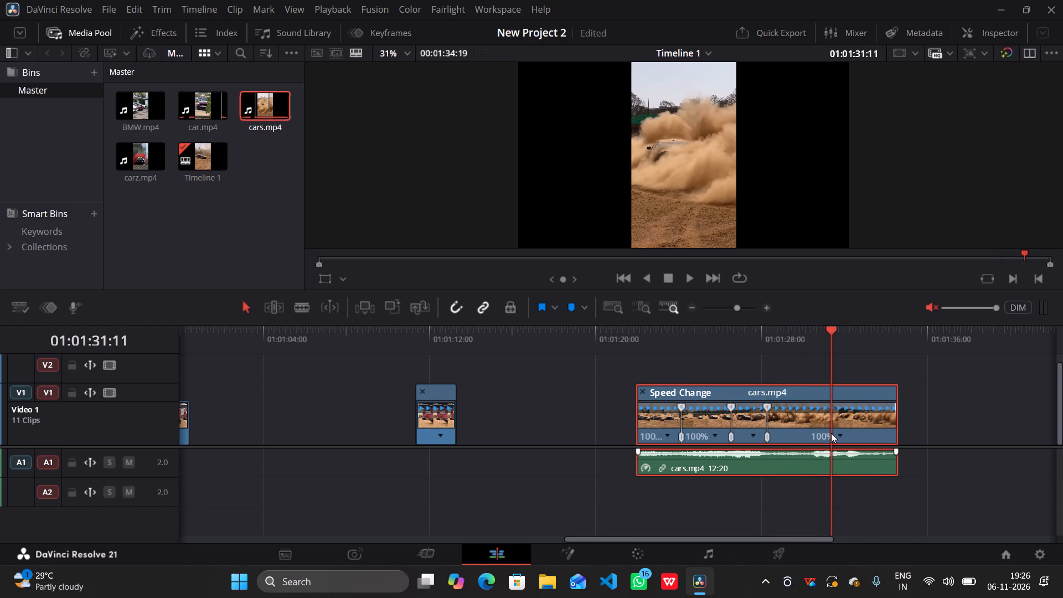
click(832, 433)
click(841, 435)
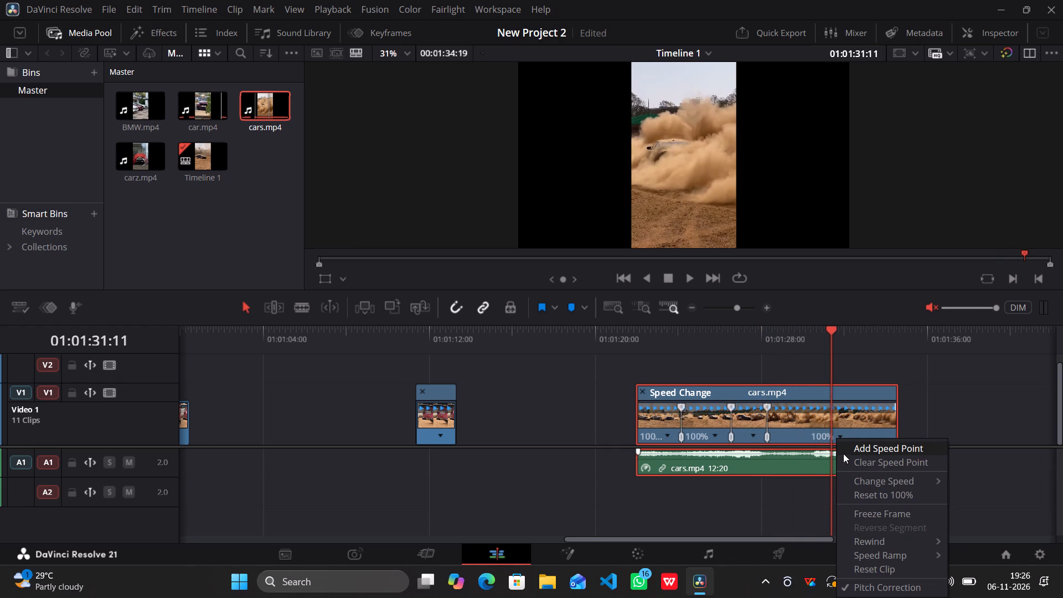
click(844, 453)
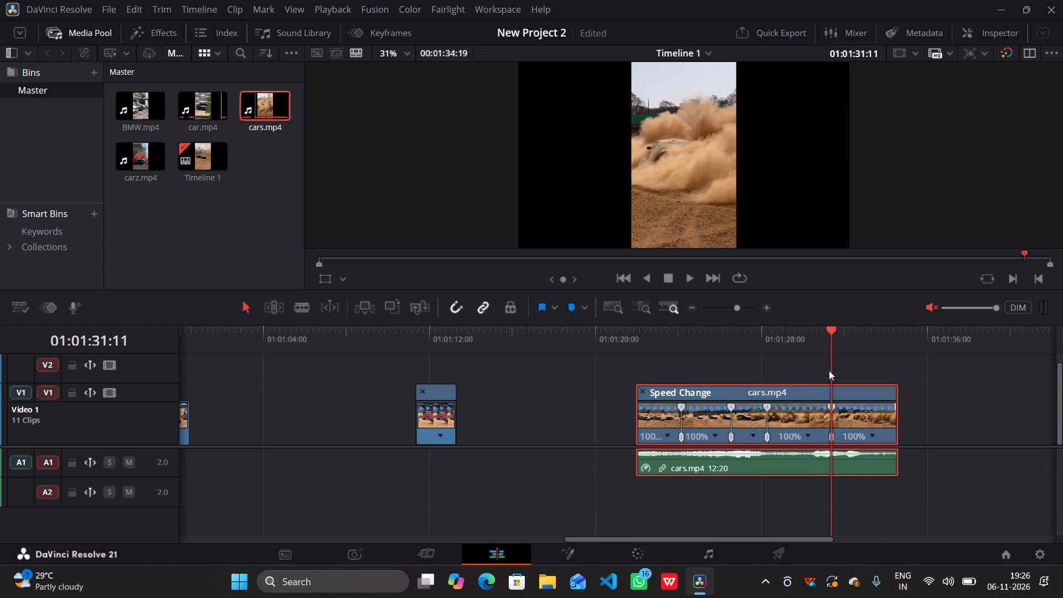
Add another speed point near the end of the cars.mp4 clip, at 01:01:33:14.
drag(829, 368, 916, 382)
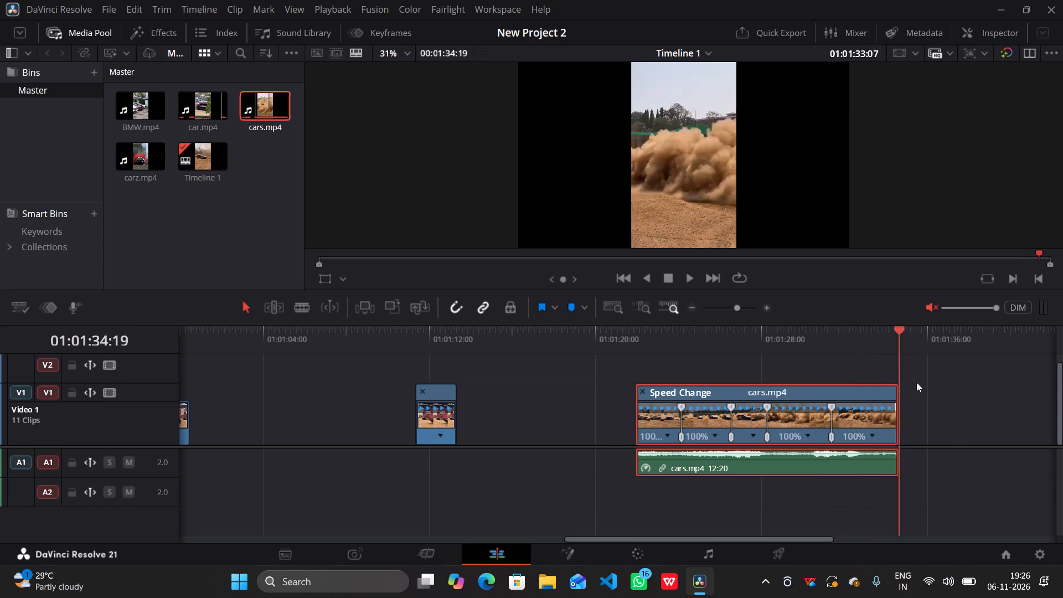
drag(916, 382, 886, 400)
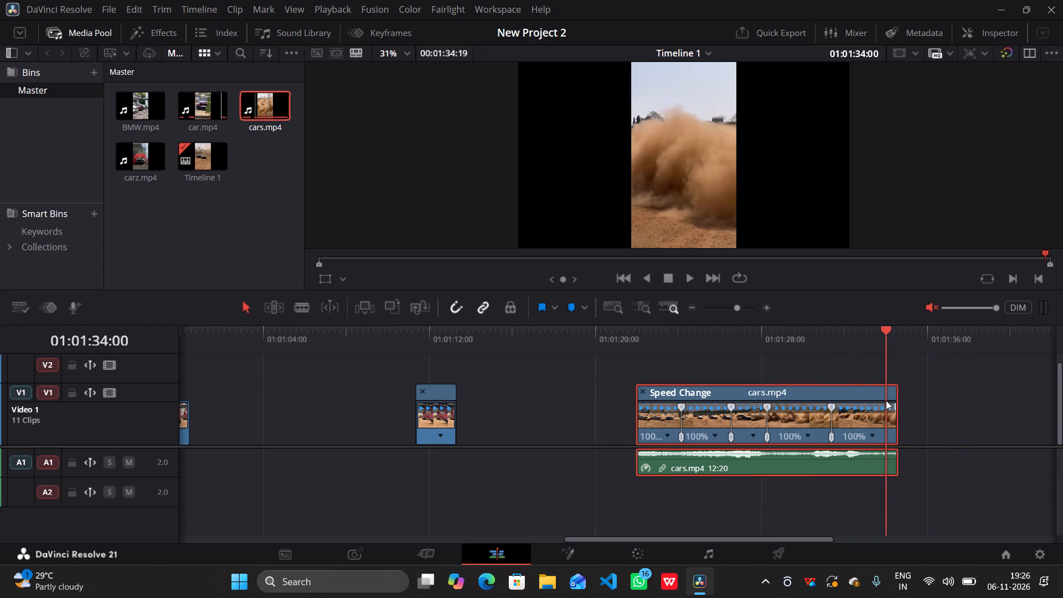
drag(886, 400, 875, 405)
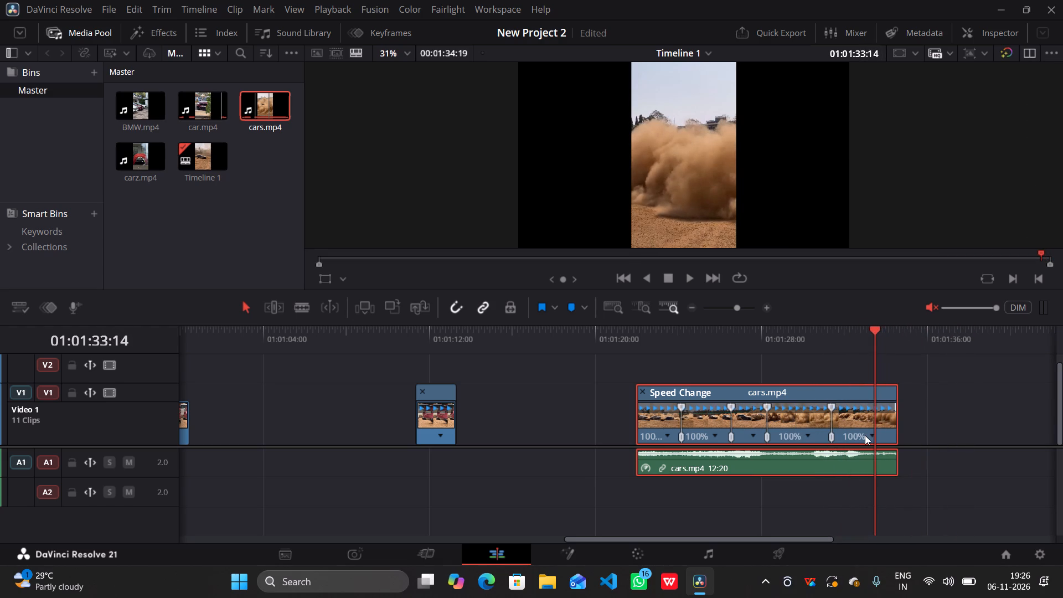
click(865, 435)
click(866, 435)
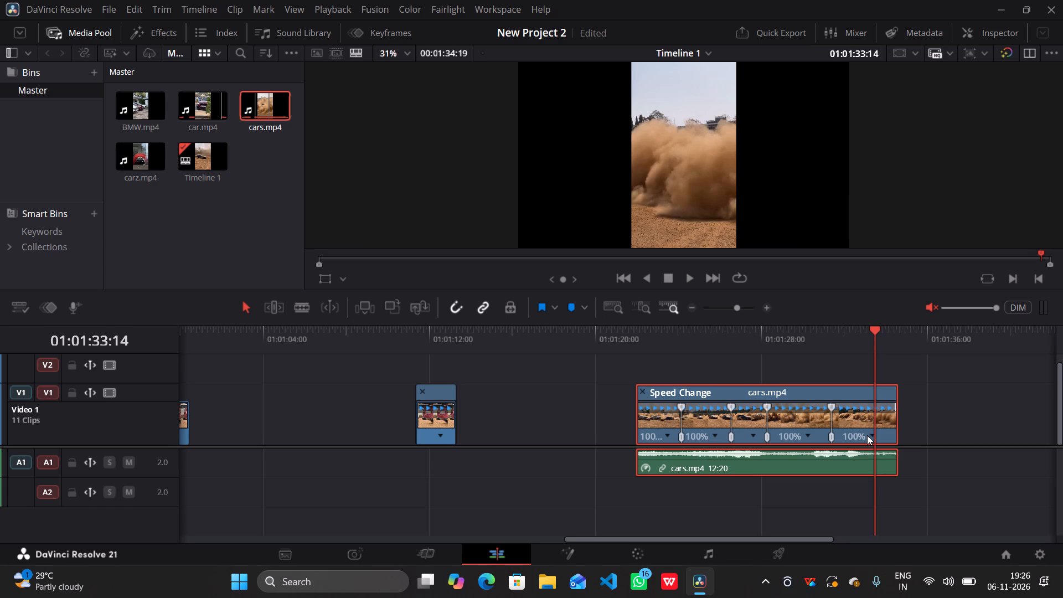
click(872, 432)
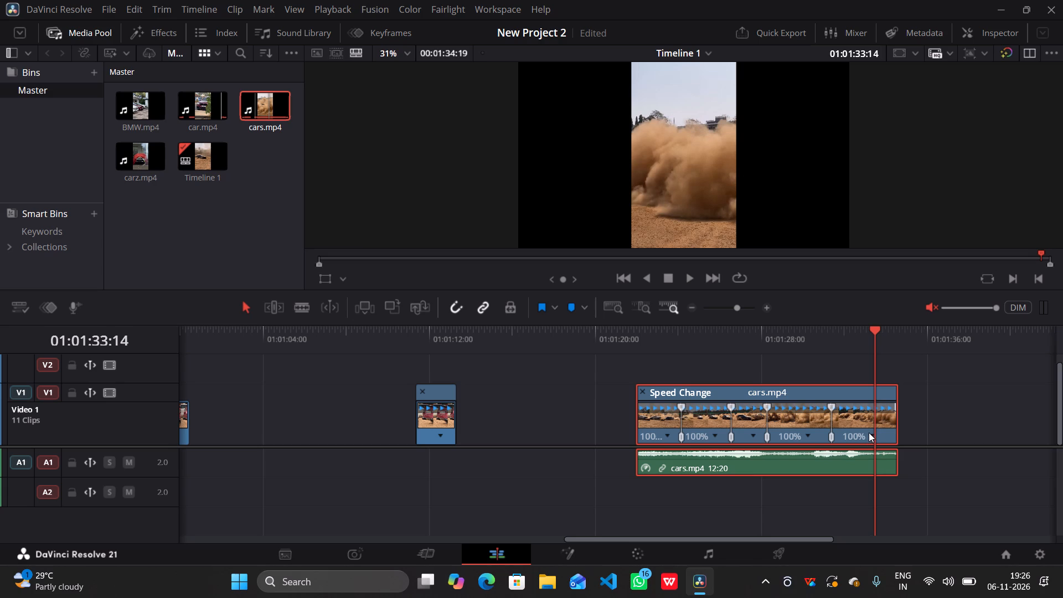
click(869, 432)
click(869, 433)
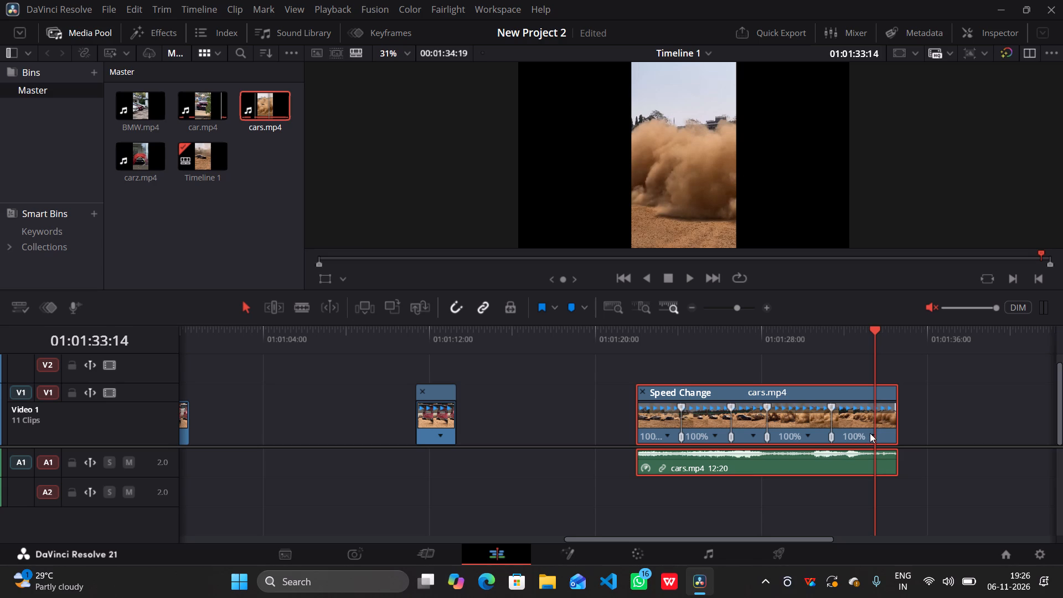
double_click(870, 433)
click(871, 432)
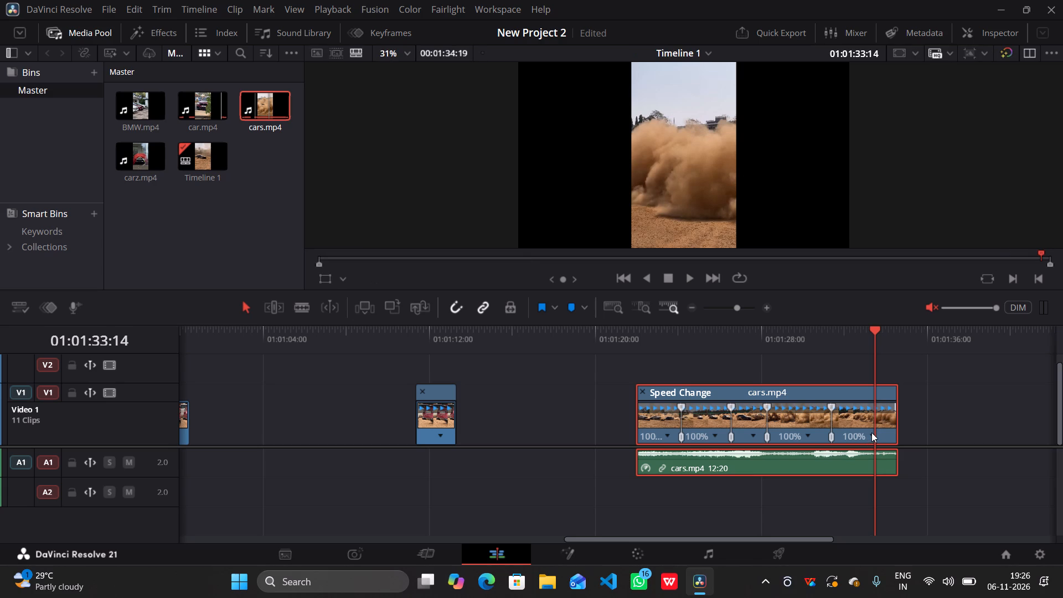
click(871, 432)
click(866, 433)
click(809, 433)
triple_click(809, 433)
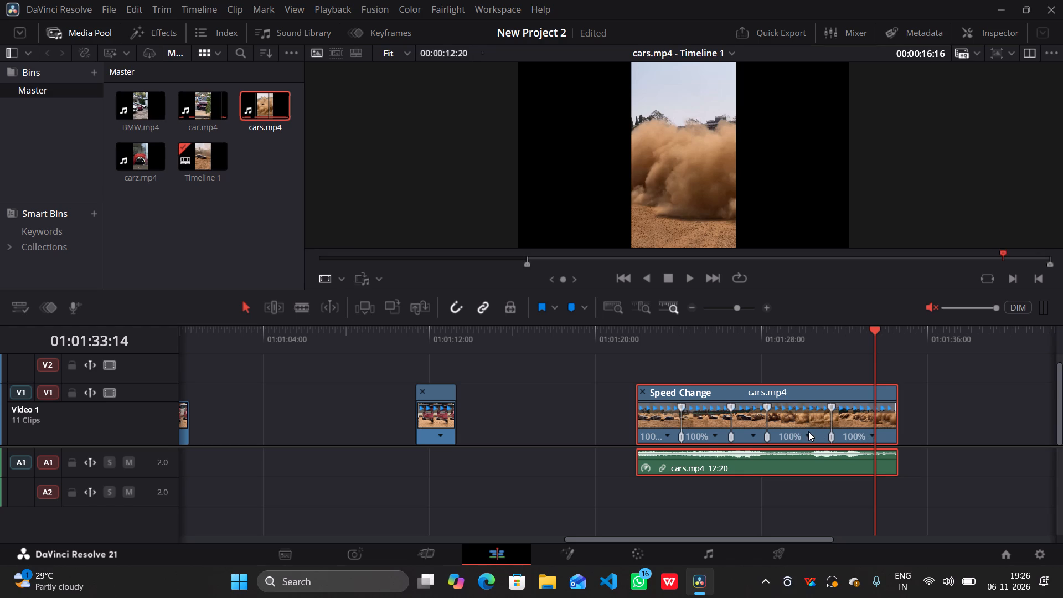
click(806, 434)
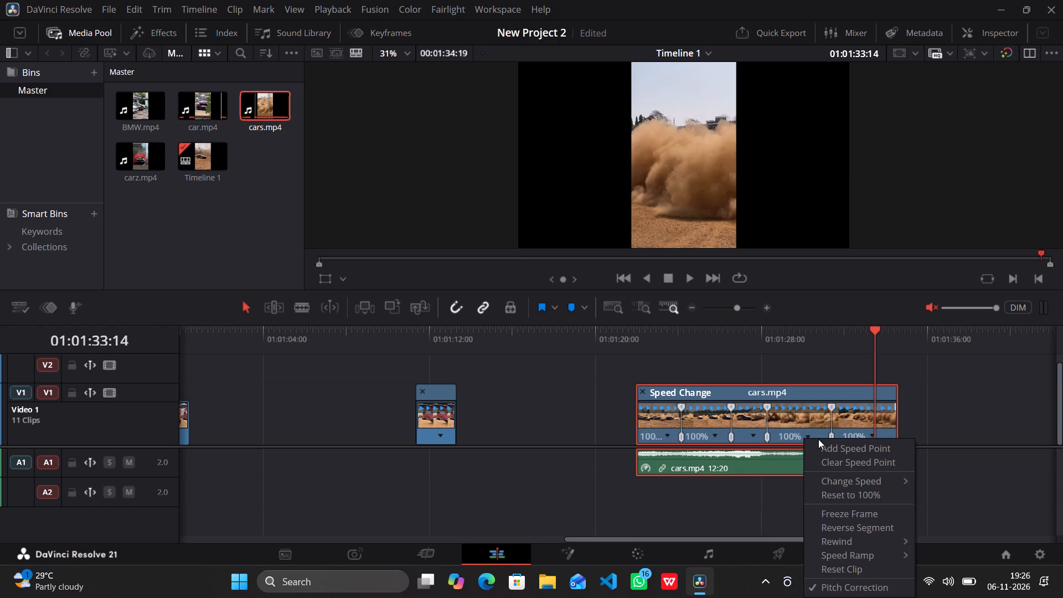
click(819, 450)
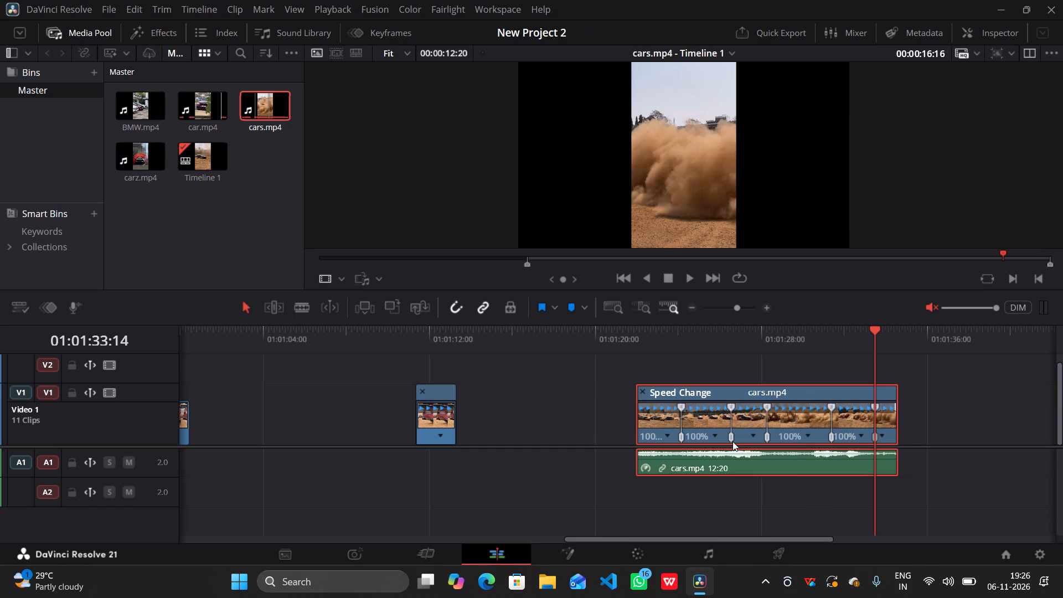
Clear the speed point at 01:01:28:08 on the cars.mp4 clip.
click(807, 432)
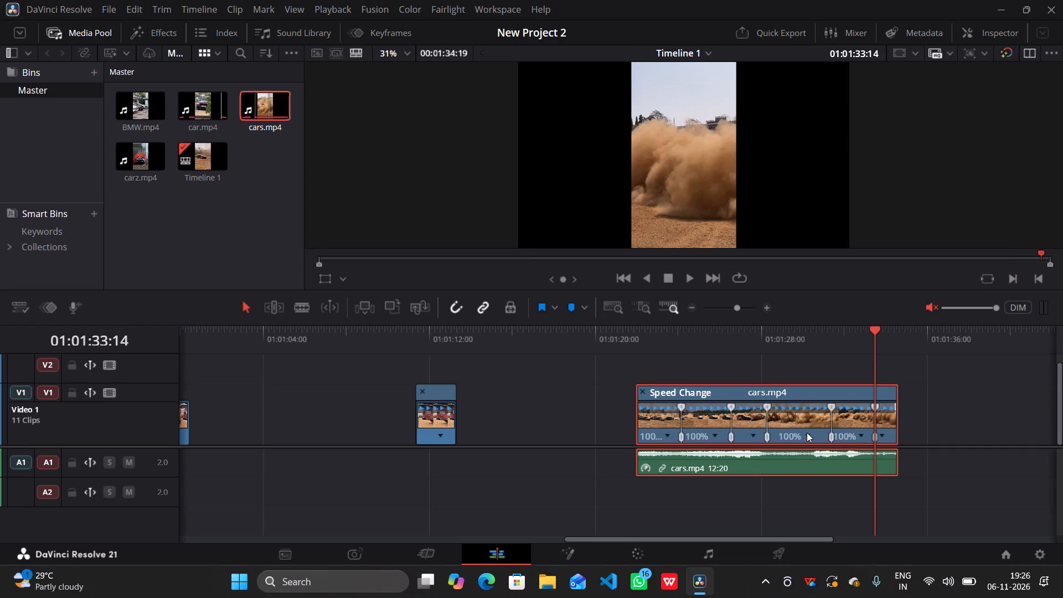
click(807, 432)
click(807, 435)
click(817, 460)
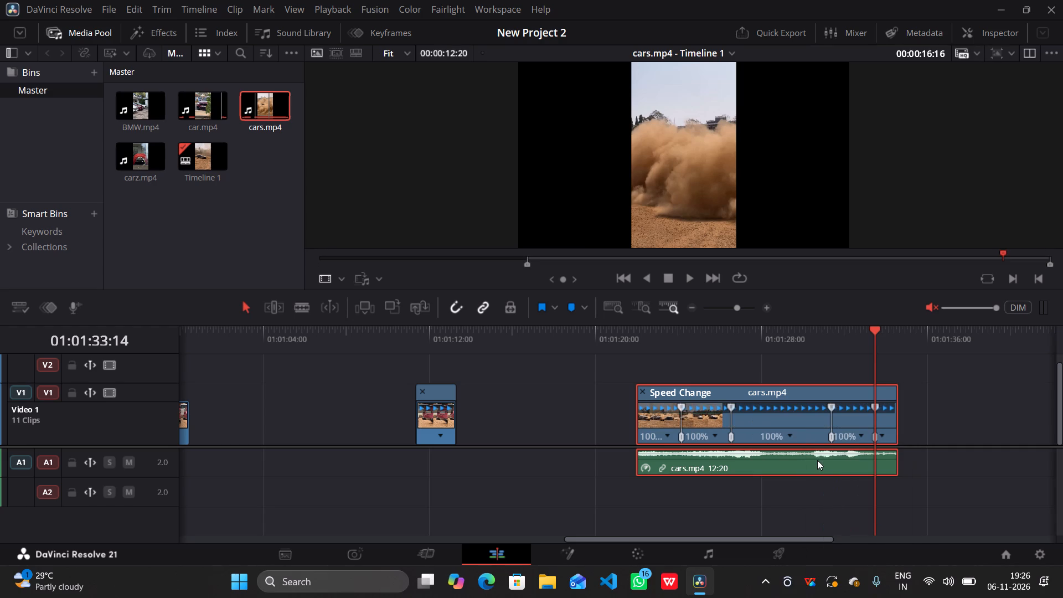
Extend the start of the cars.mp4 clip earlier on the timeline, giving it a duration of 17:21.
scroll(829, 432, left, 1)
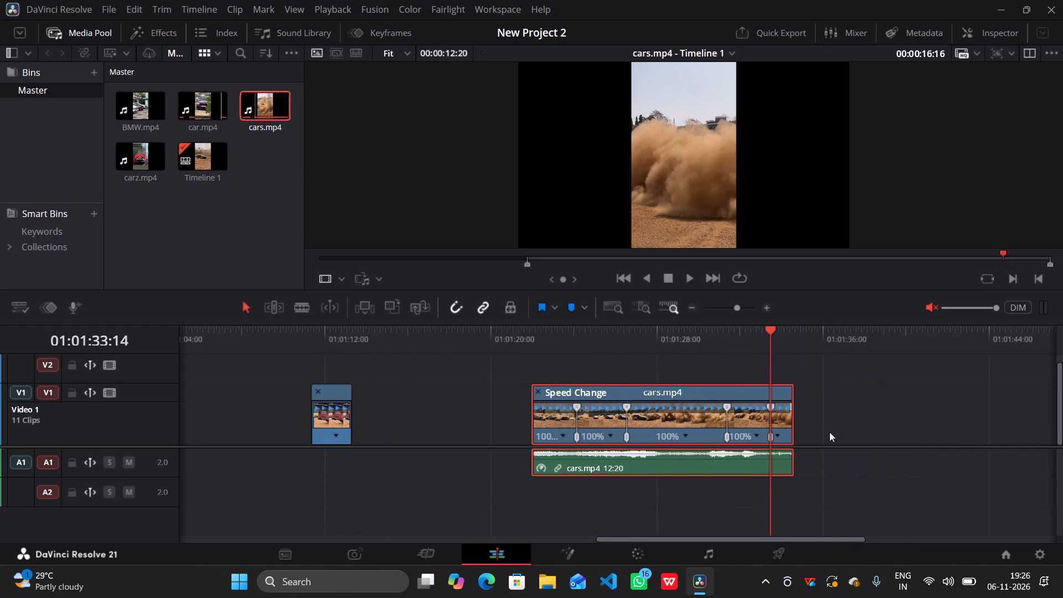
scroll(829, 432, left, 1)
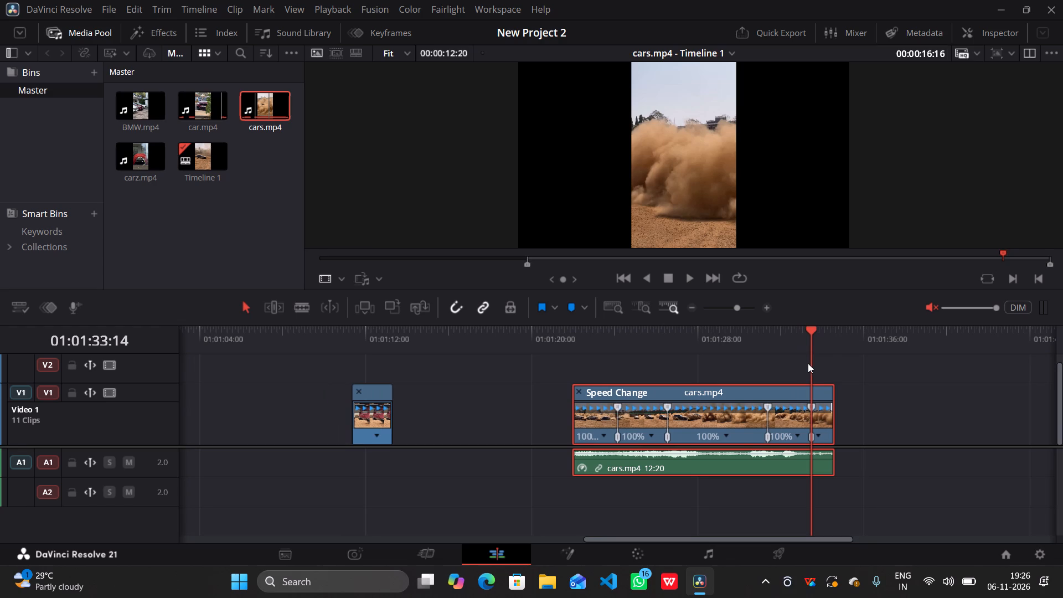
drag(805, 363, 718, 431)
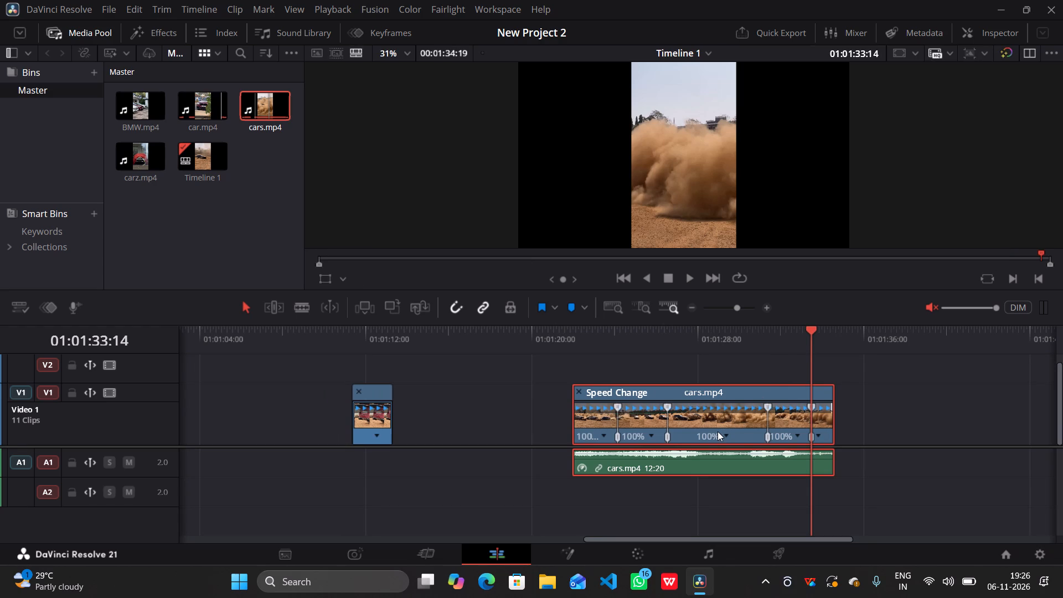
drag(718, 431, 811, 390)
drag(811, 390, 807, 372)
drag(807, 372, 613, 417)
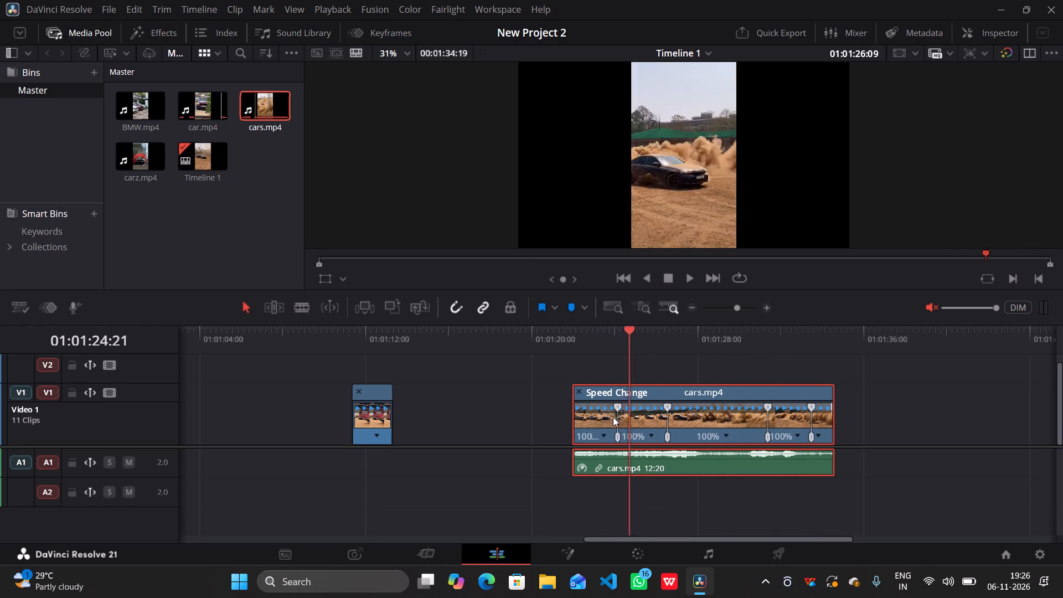
drag(613, 417, 616, 424)
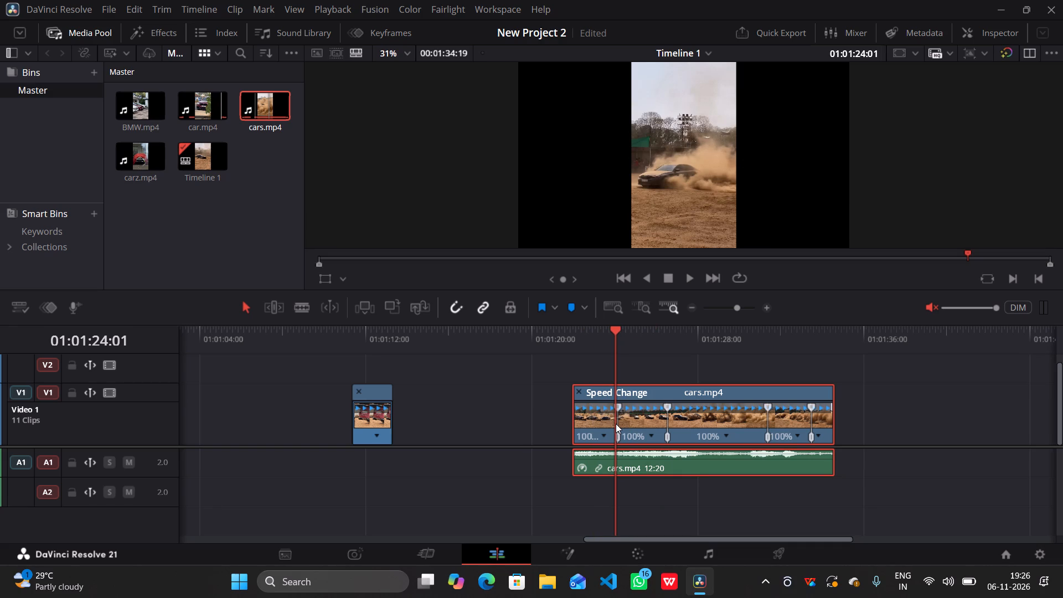
drag(575, 418, 466, 442)
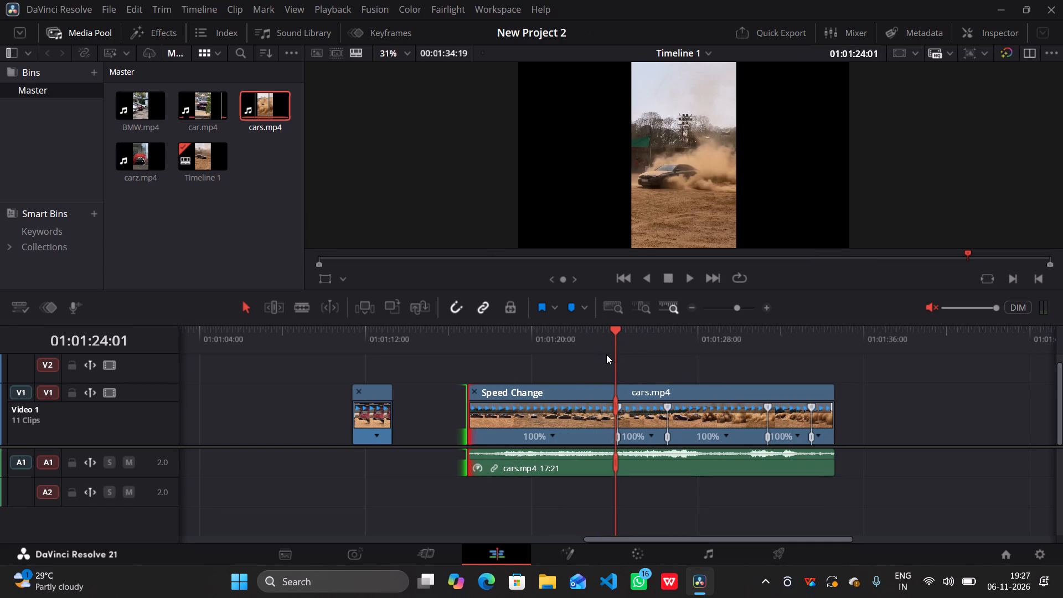
Add a speed point in the extended first part of the cars.mp4 clip, at 01:01:19:20.
drag(612, 354, 522, 369)
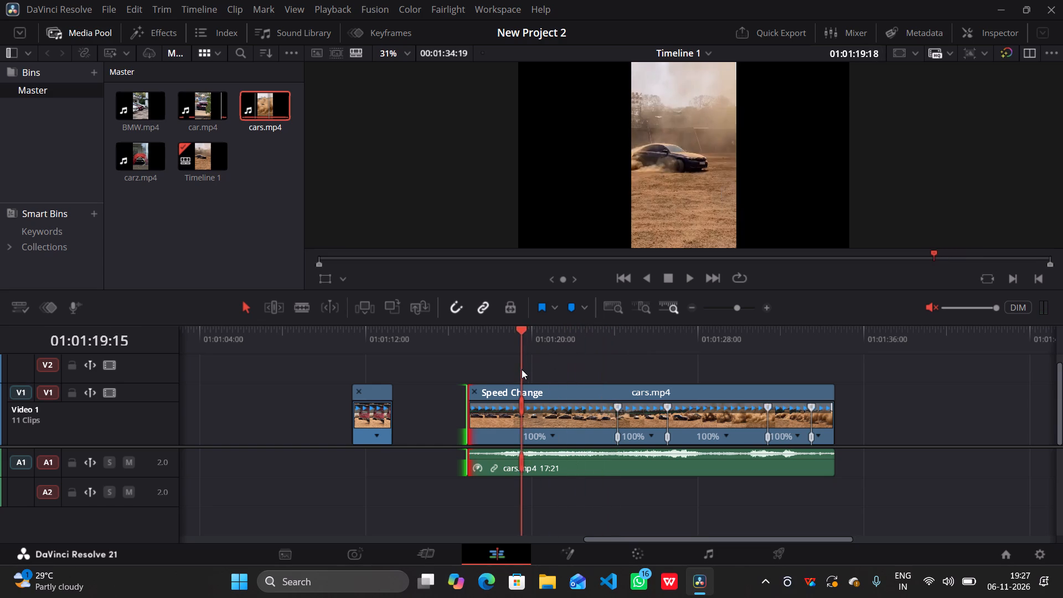
drag(522, 369, 525, 370)
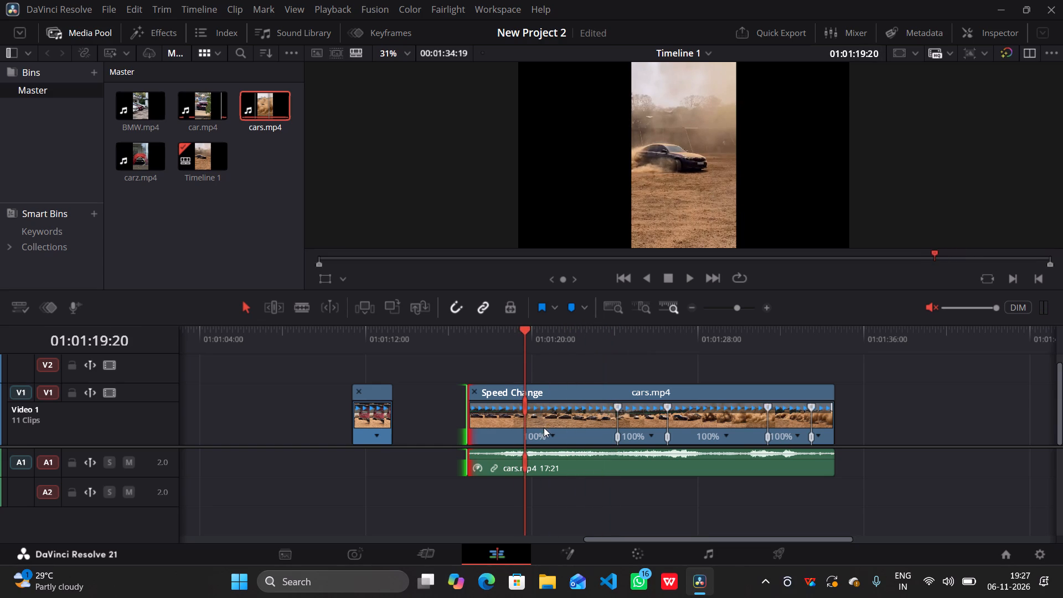
click(546, 430)
click(550, 432)
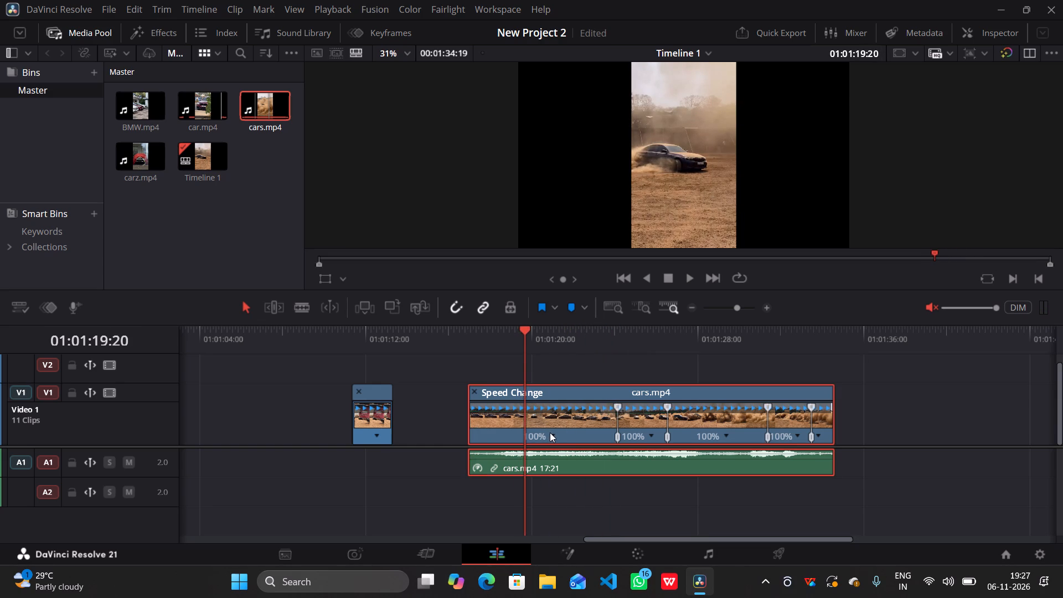
click(552, 434)
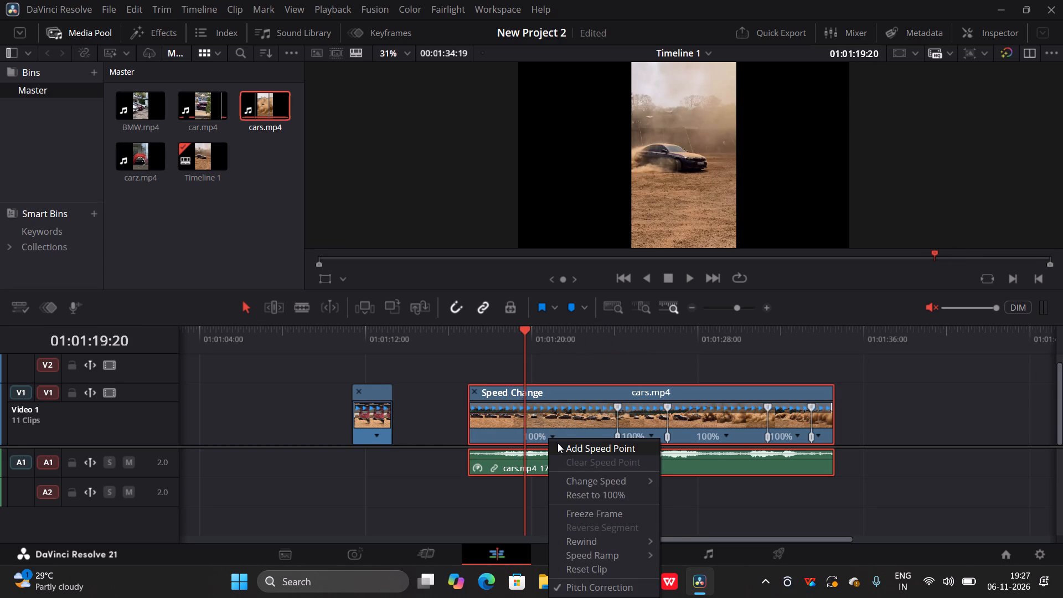
click(558, 443)
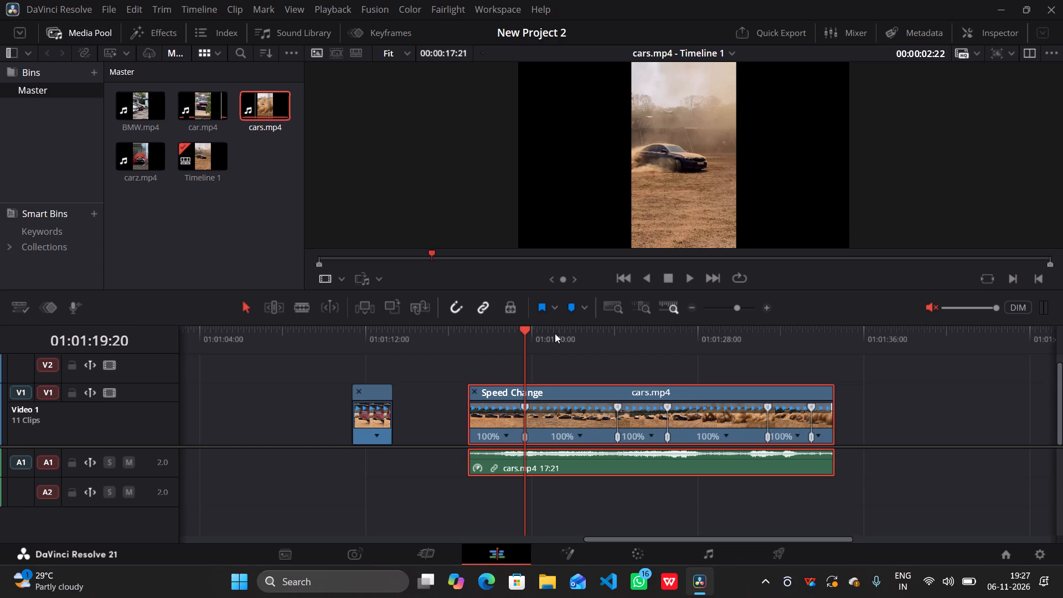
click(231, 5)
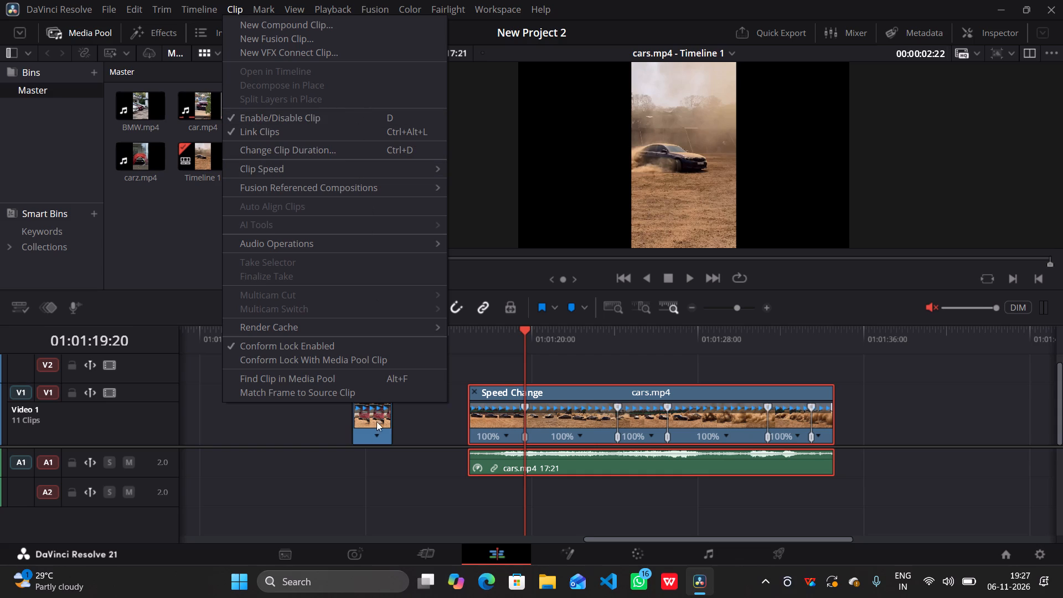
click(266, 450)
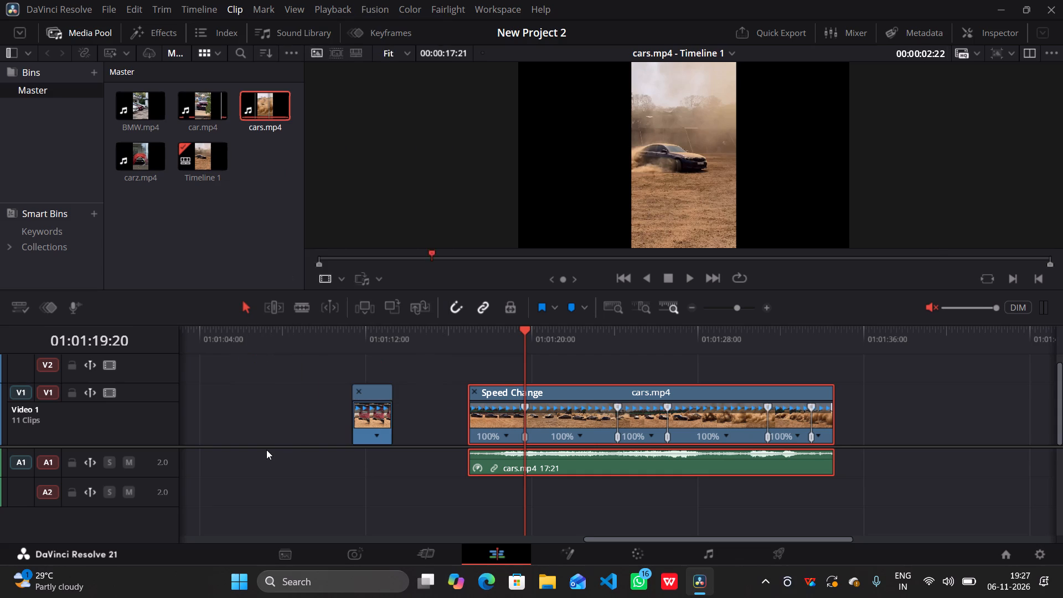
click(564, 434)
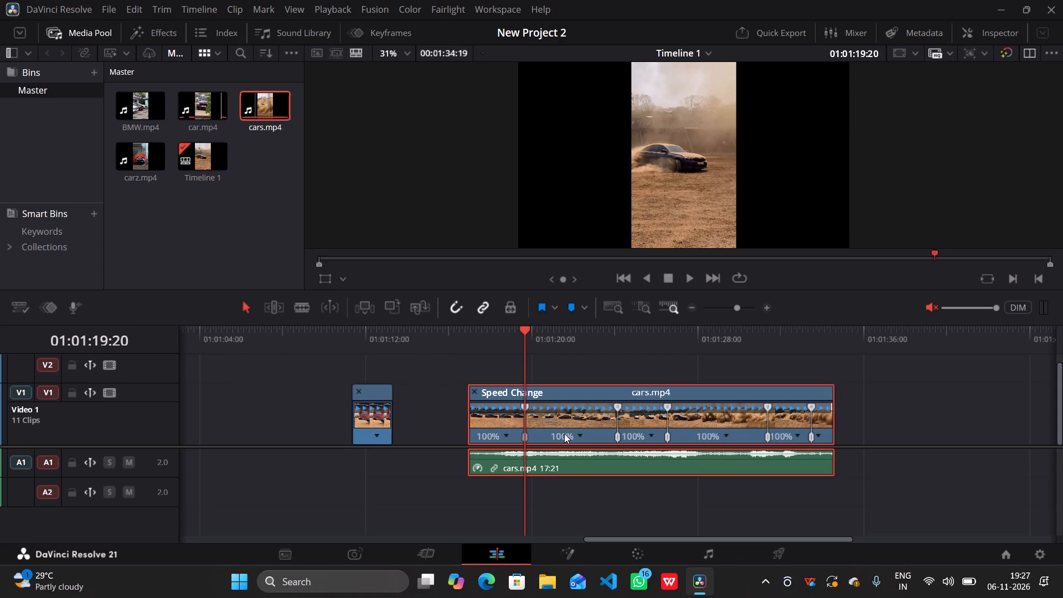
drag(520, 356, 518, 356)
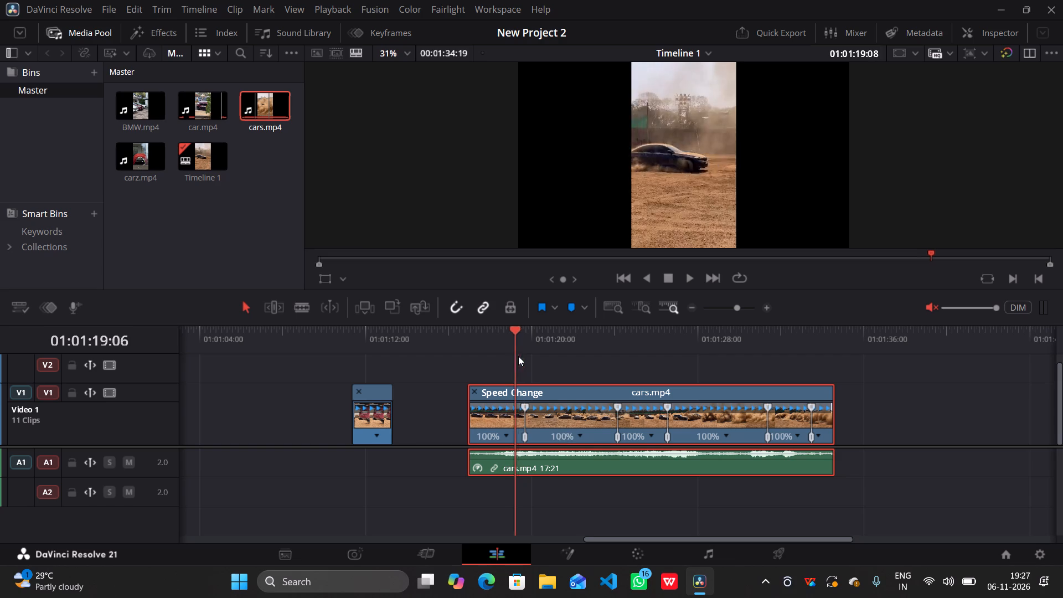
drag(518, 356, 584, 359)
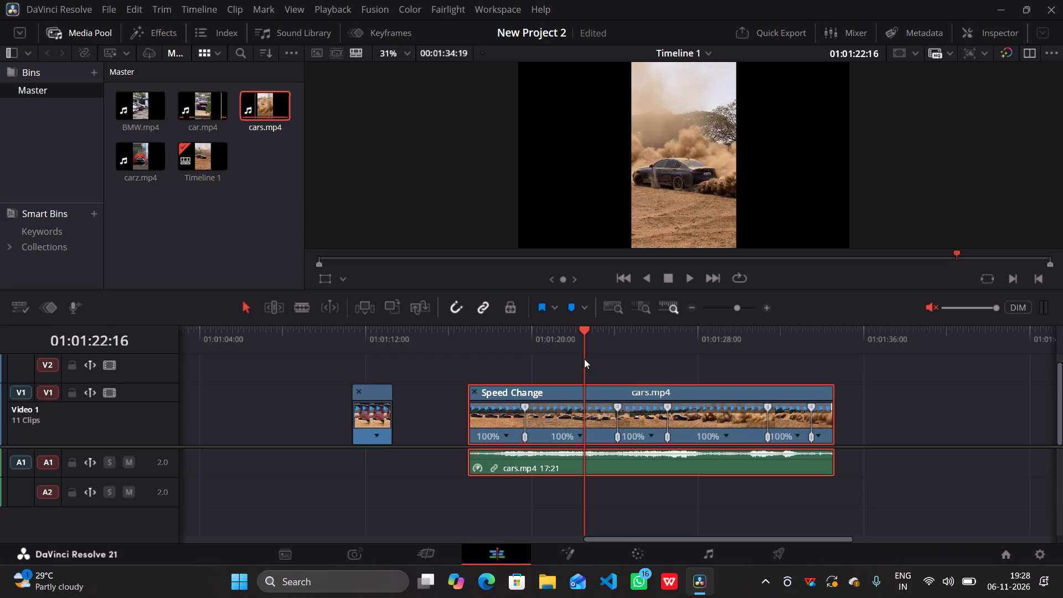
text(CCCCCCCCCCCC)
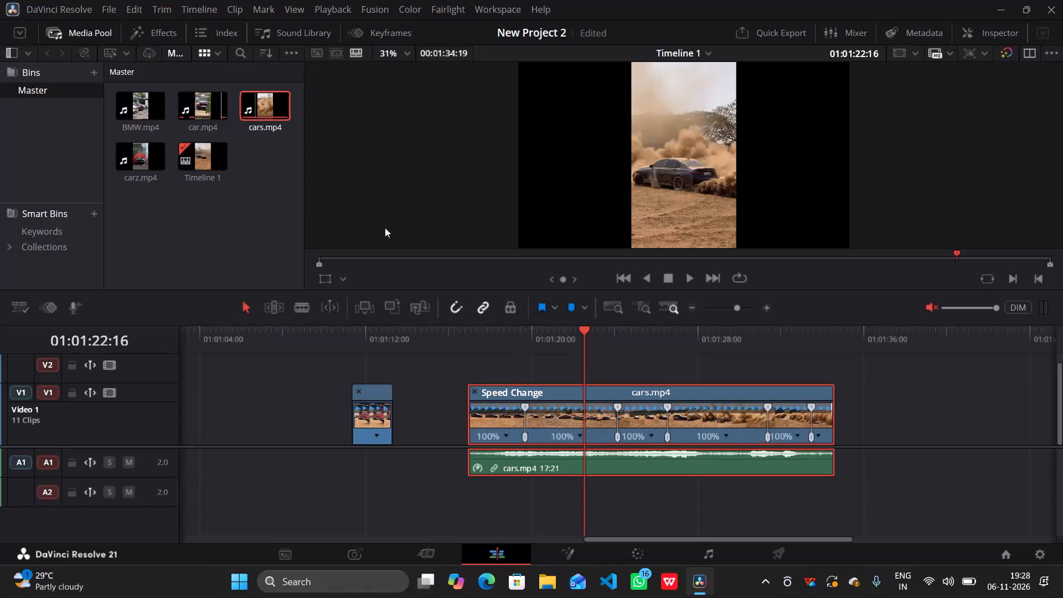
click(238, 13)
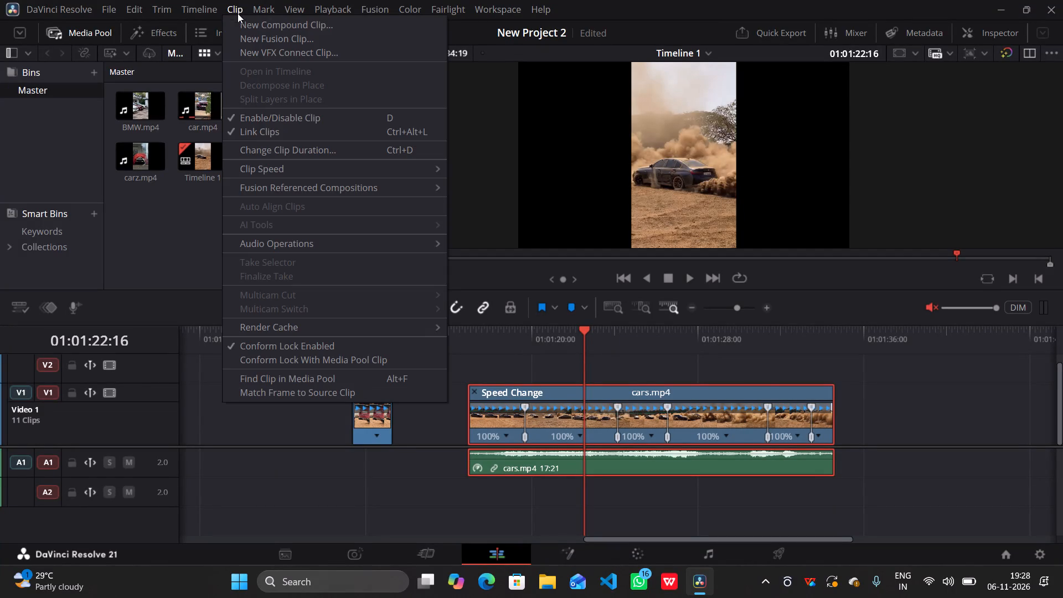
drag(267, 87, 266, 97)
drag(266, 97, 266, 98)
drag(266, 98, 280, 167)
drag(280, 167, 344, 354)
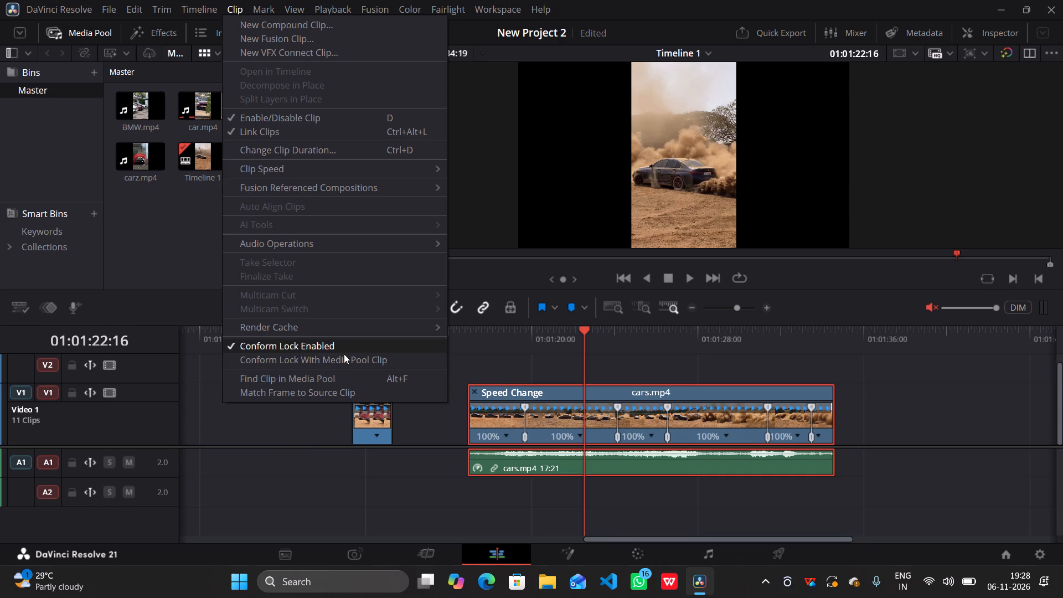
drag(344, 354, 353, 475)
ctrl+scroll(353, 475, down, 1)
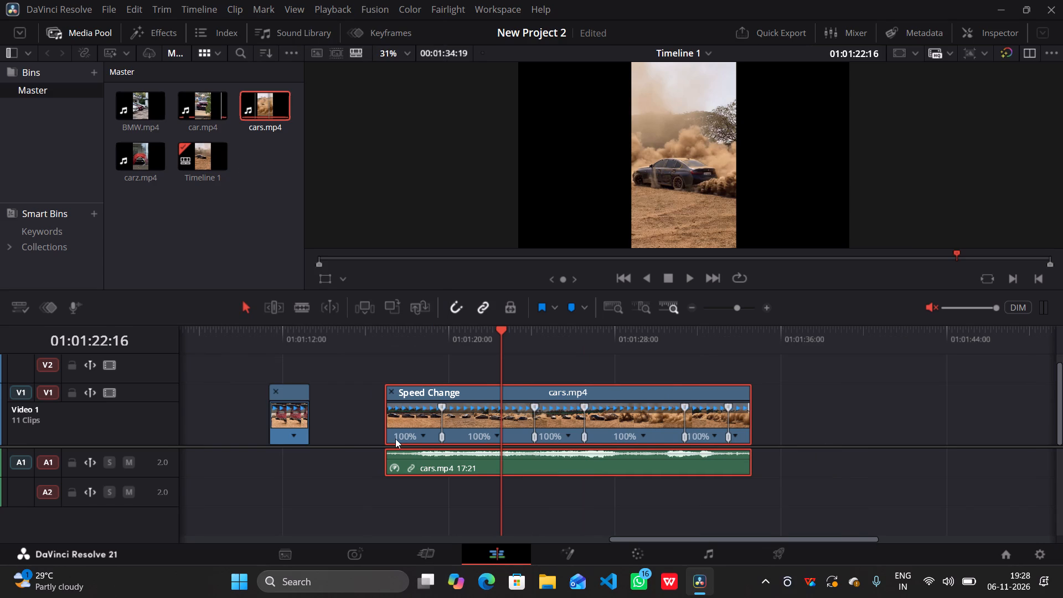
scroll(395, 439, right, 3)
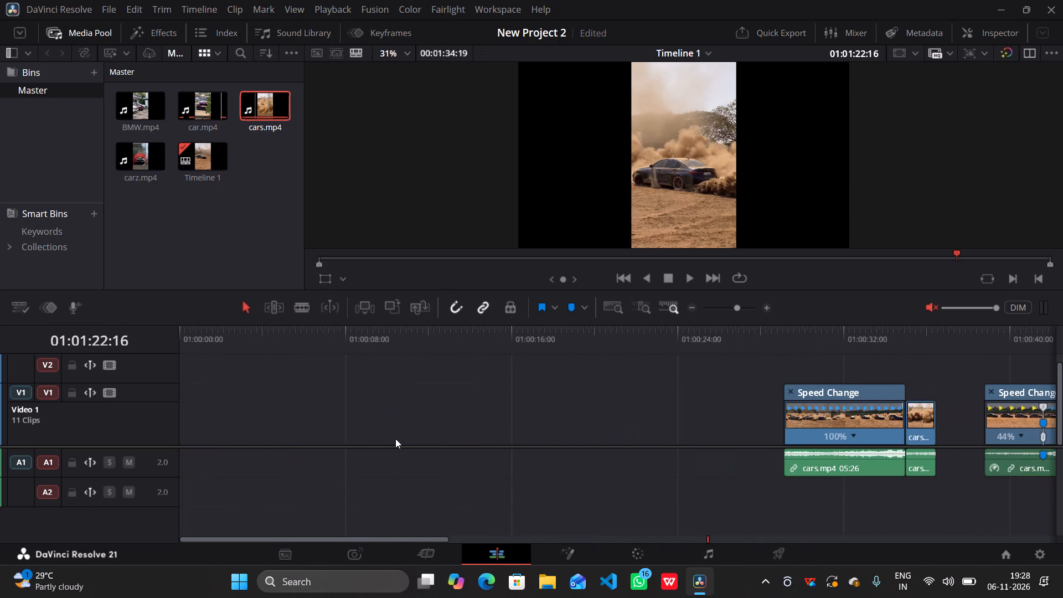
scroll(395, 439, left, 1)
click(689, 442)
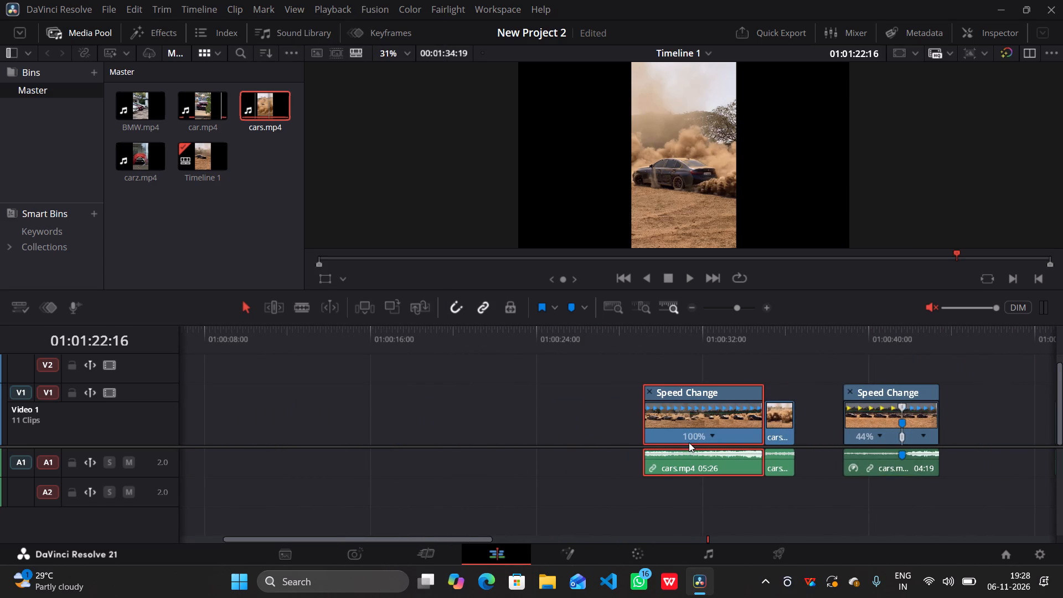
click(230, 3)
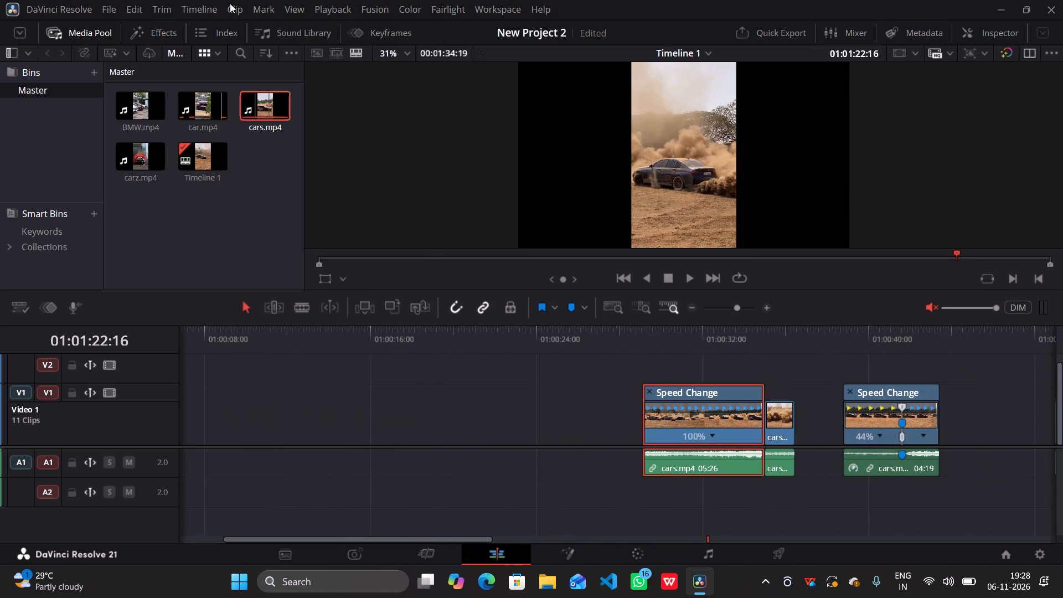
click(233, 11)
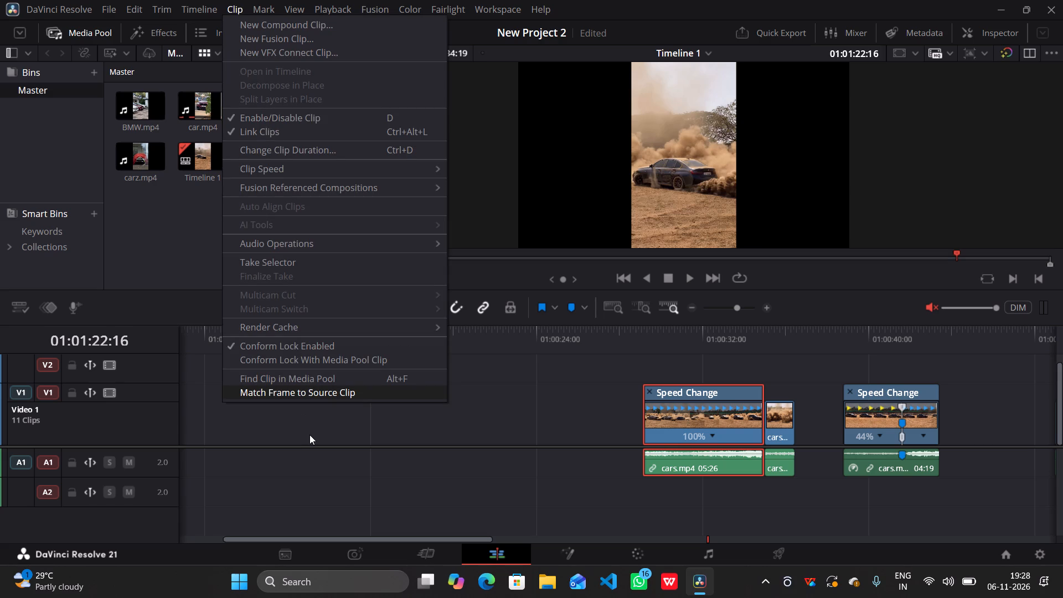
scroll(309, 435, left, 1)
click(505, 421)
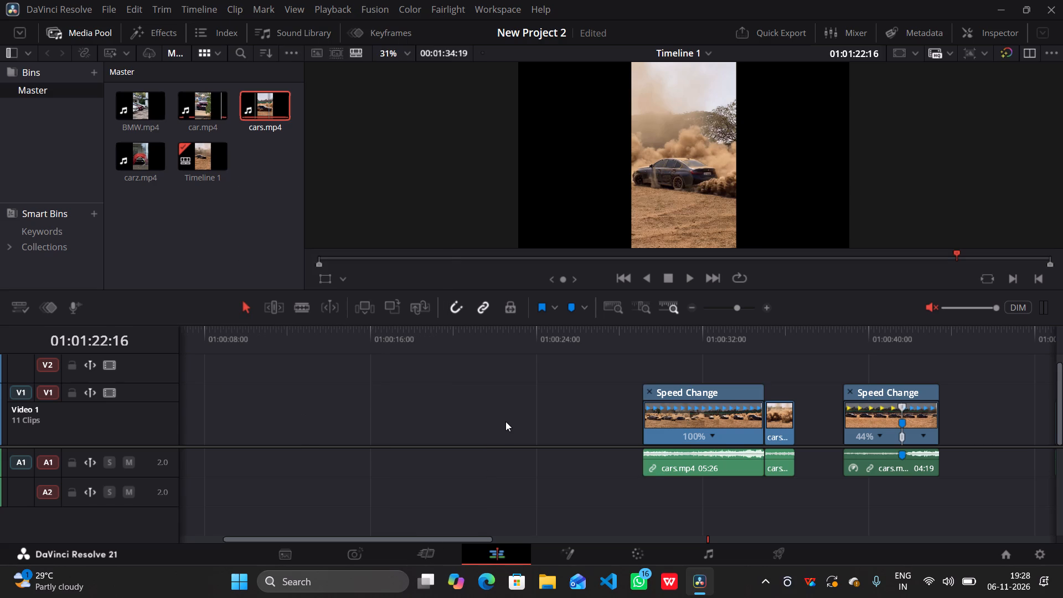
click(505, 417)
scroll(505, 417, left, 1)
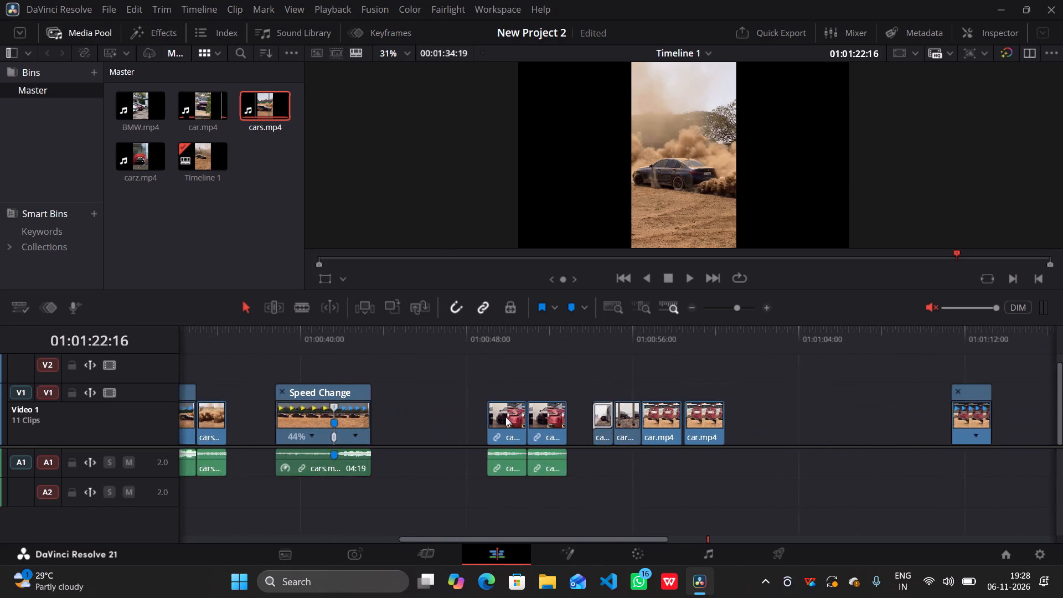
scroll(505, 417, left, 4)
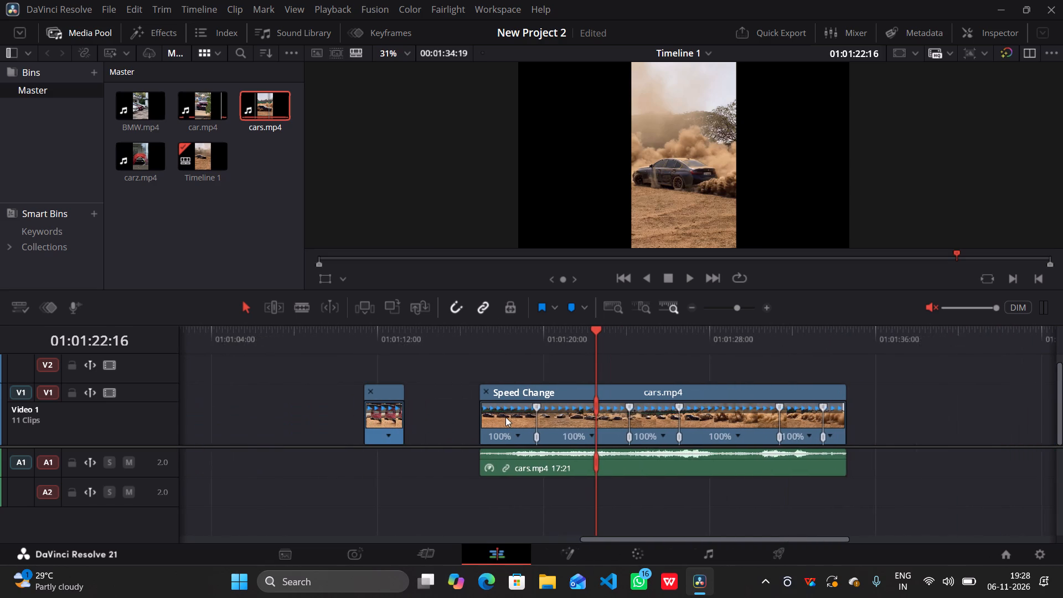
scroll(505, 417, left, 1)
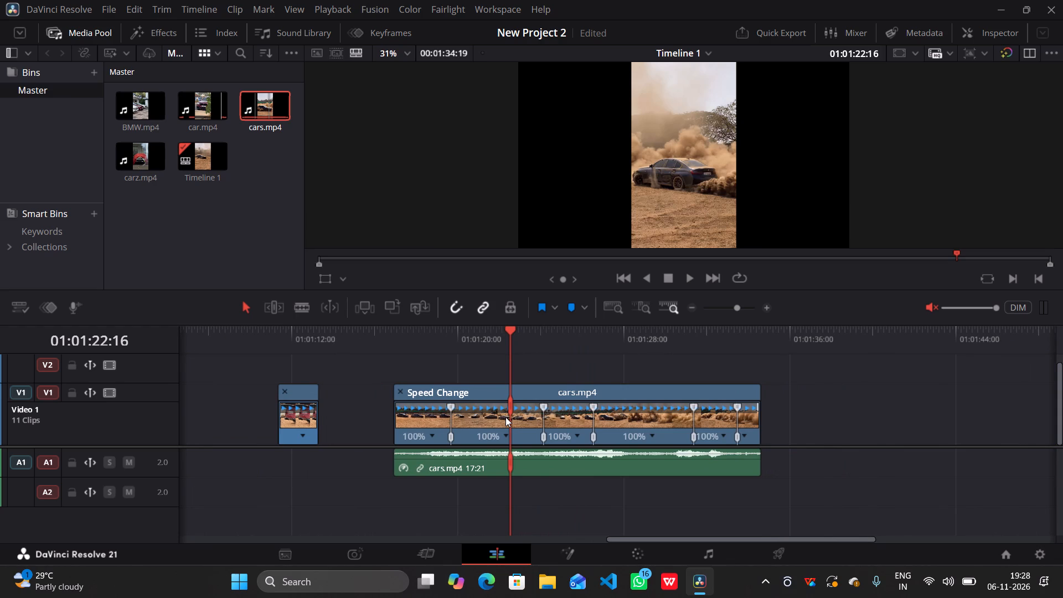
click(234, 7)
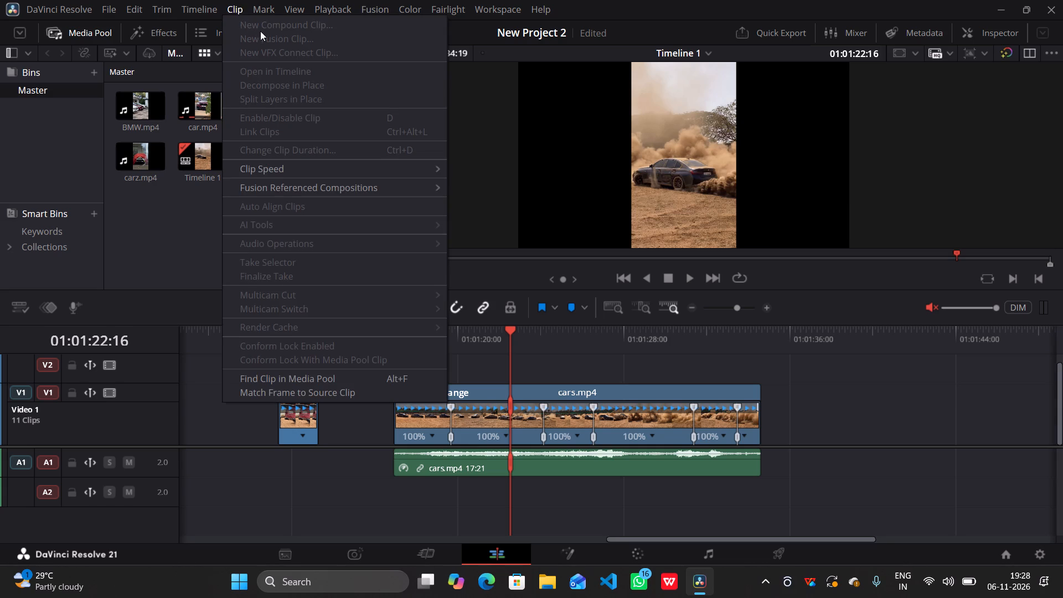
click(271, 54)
Select the cars.mp4 clip divided by speed points and look through the clip operations available for it.
click(489, 425)
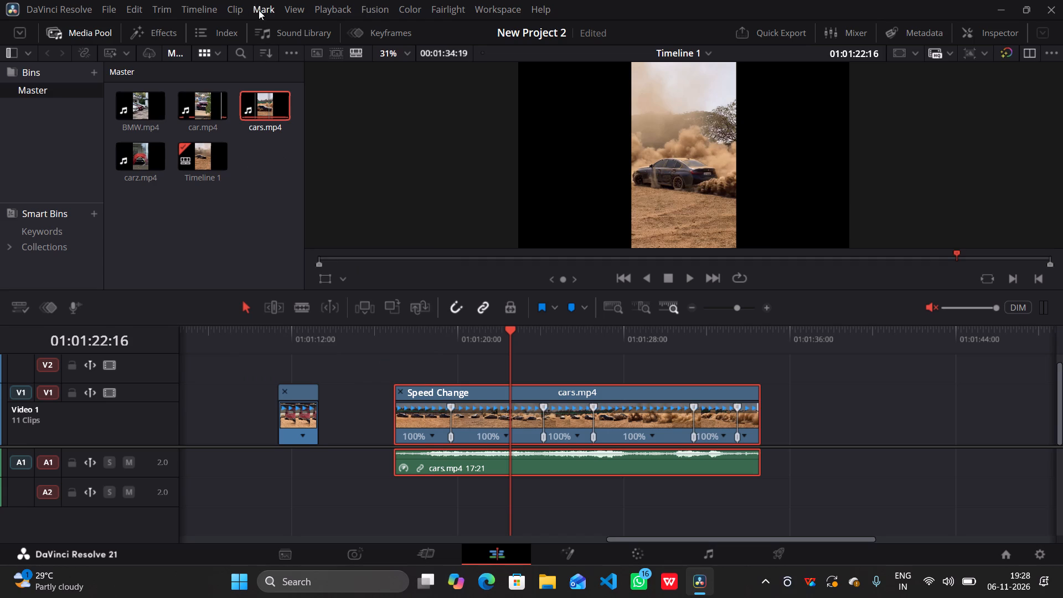
click(234, 7)
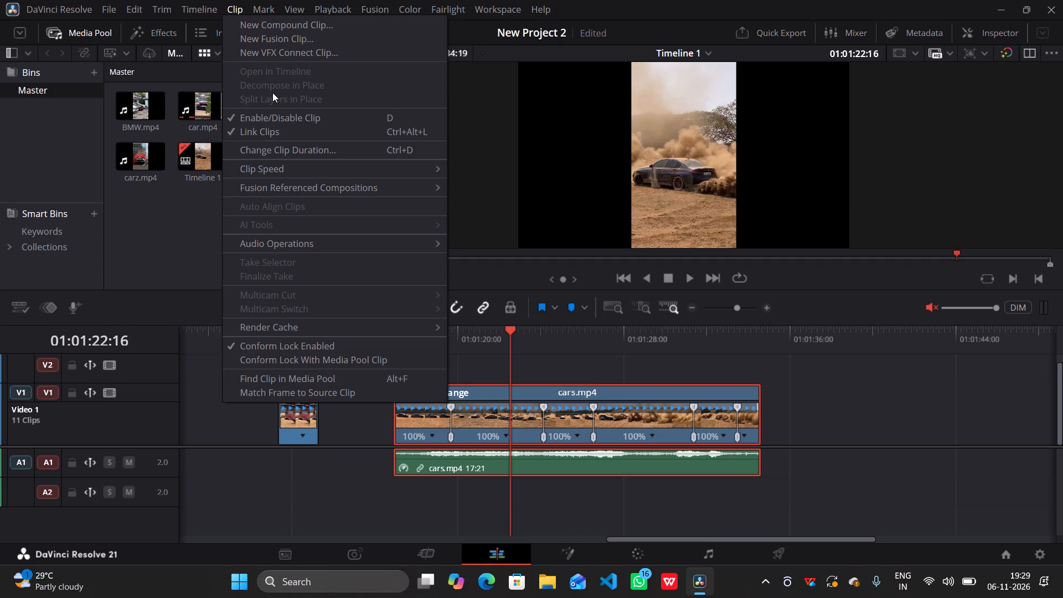
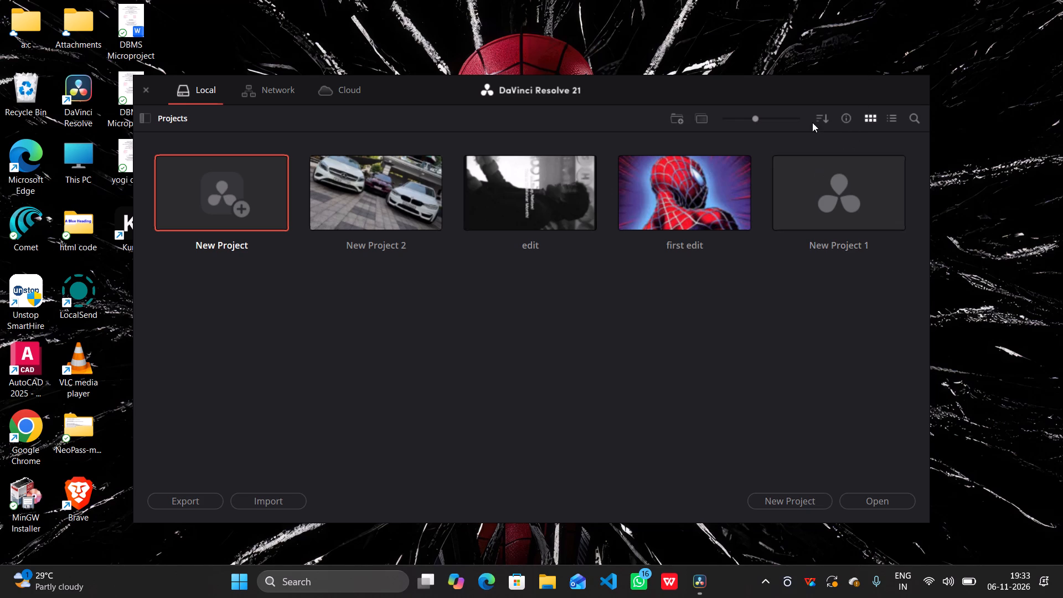
Open the project New Project 2 from the local project library.
click(578, 89)
triple_click(386, 158)
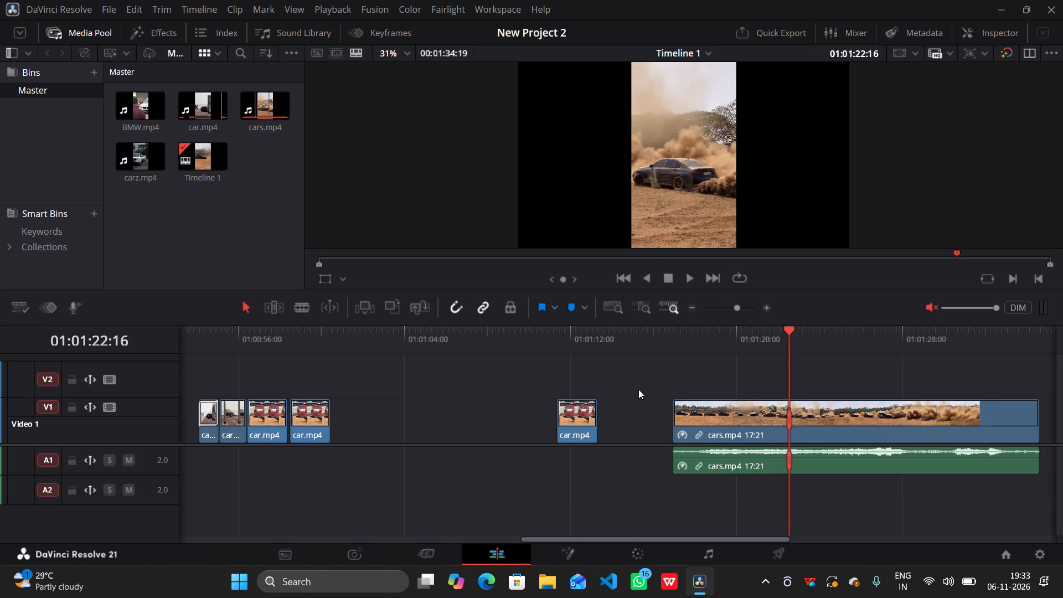
Move the playhead to 01:01:20:03, within the 17:21 cars.mp4 clip on Timeline 1.
scroll(637, 416, left, 1)
scroll(637, 416, right, 2)
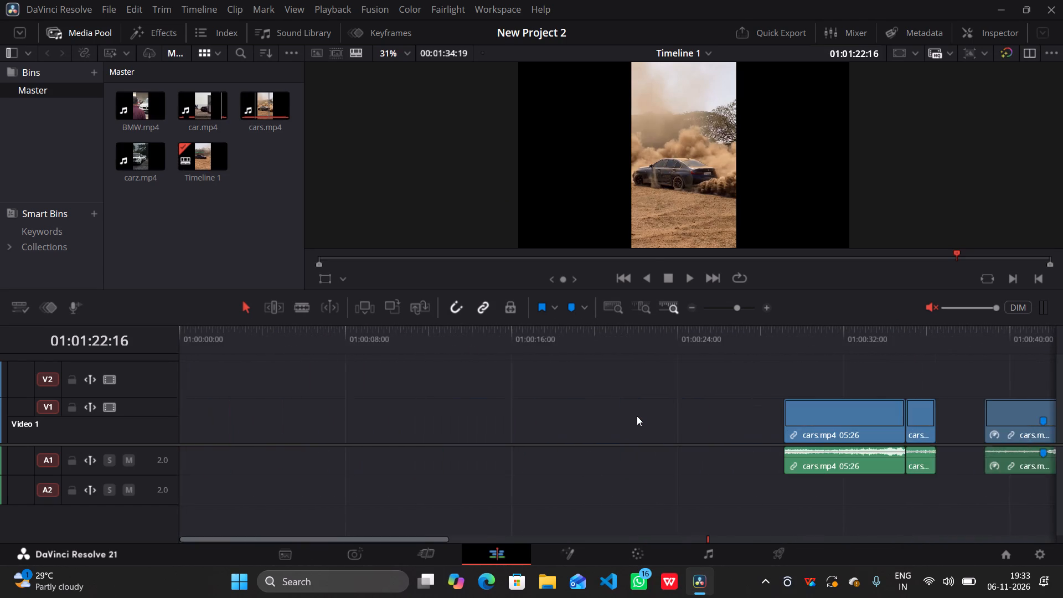
scroll(637, 416, right, 1)
scroll(637, 416, left, 2)
scroll(637, 416, right, 1)
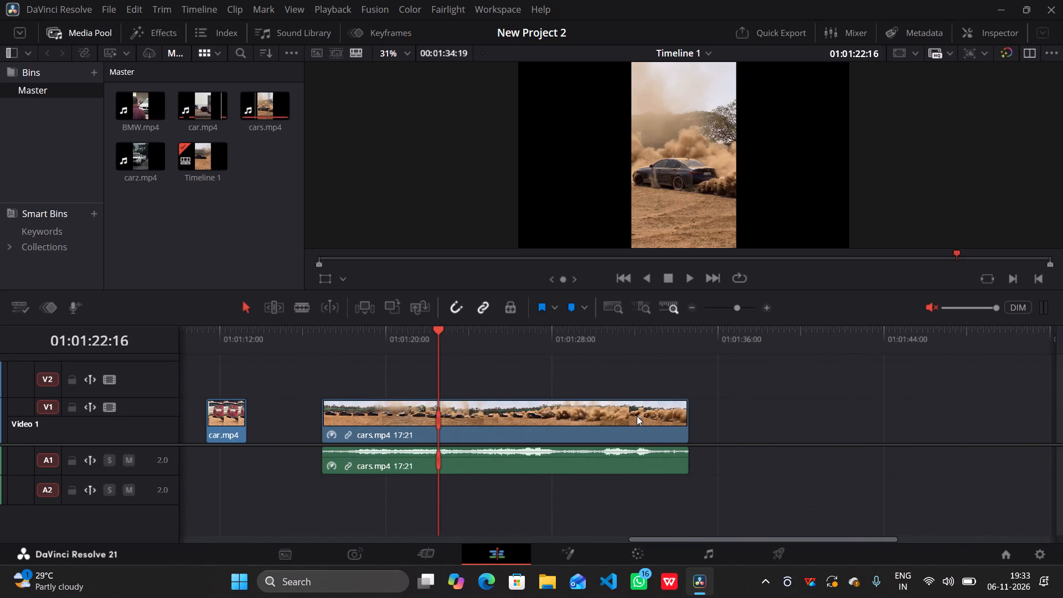
drag(440, 363, 479, 370)
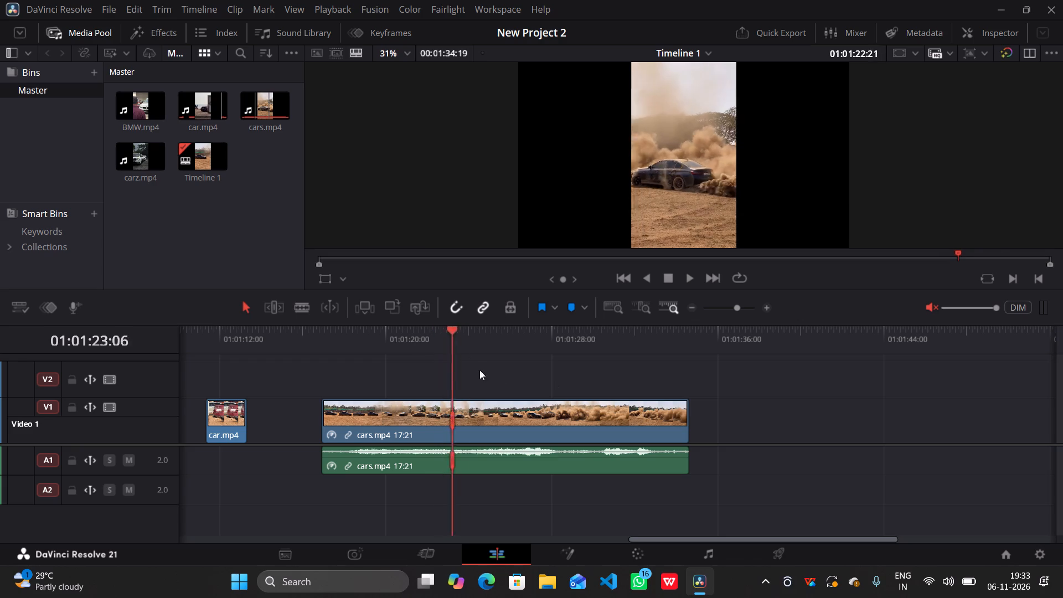
drag(479, 370, 382, 433)
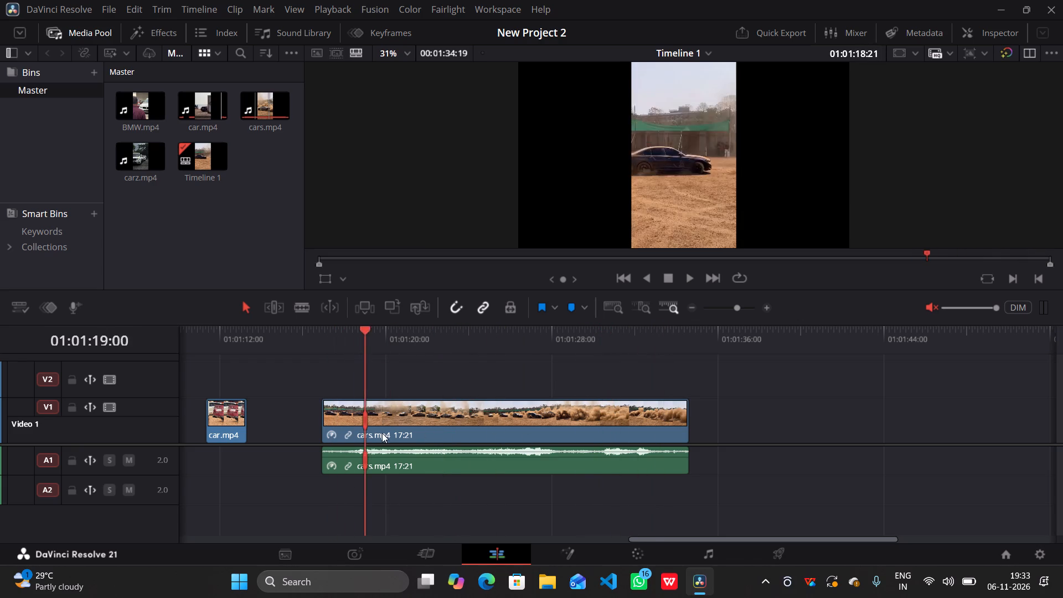
drag(382, 433, 388, 438)
Select the 17:21 cars.mp4 clip with its linked audio and copy it.
double_click(430, 404)
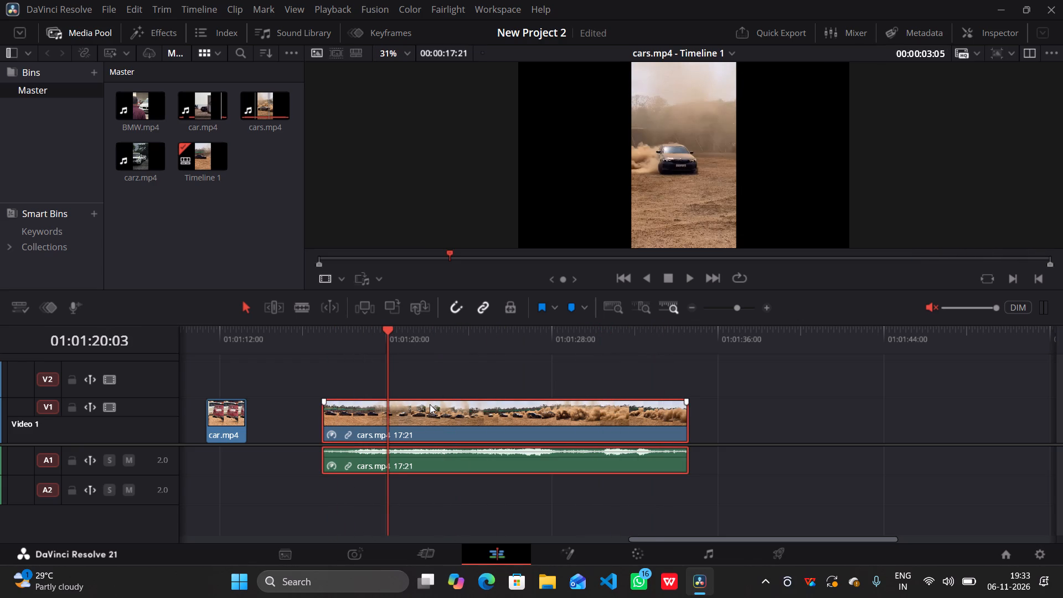
key(ctrl+c)
key(ctrl+c)
key(ctrl+c)
key(ctrl+c)
key(ctrl+c)
Show the retime controls on the 17:21 cars.mp4 clip on track V1.
click(232, 7)
drag(232, 7, 238, 28)
drag(238, 28, 238, 7)
click(238, 7)
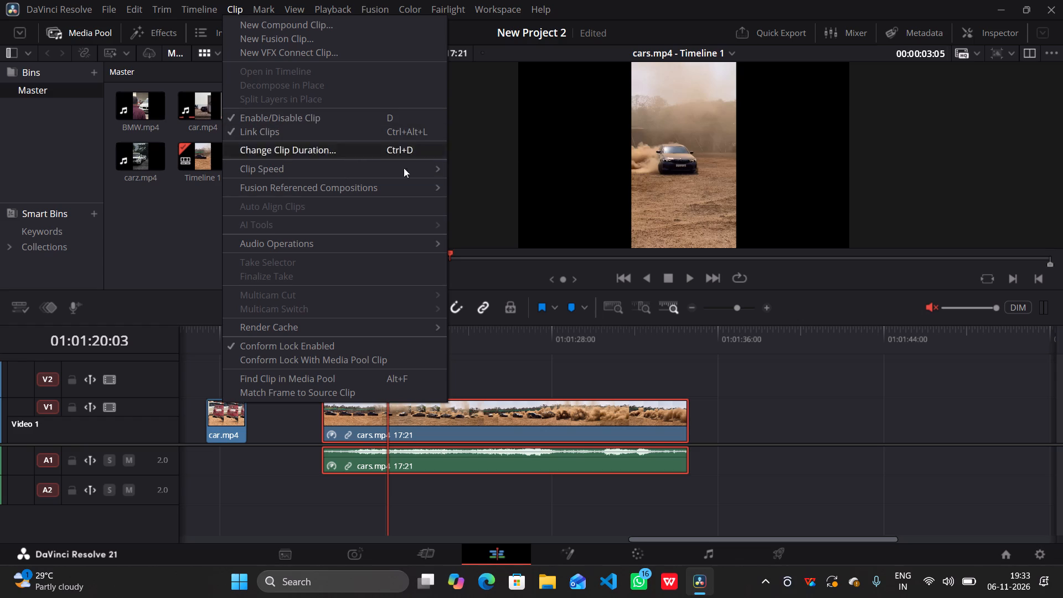
click(474, 437)
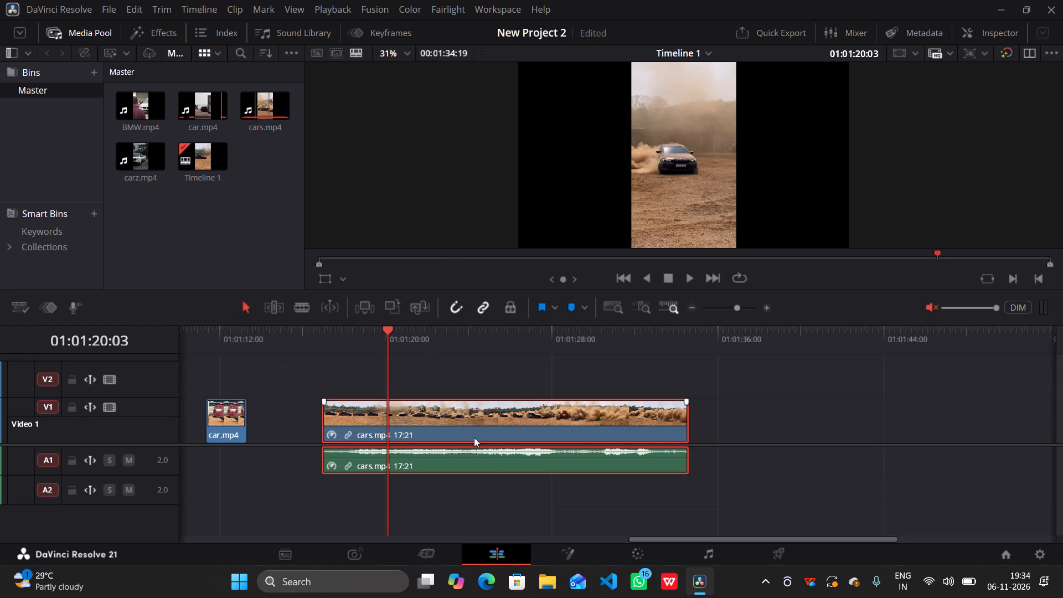
key(ctrl+r)
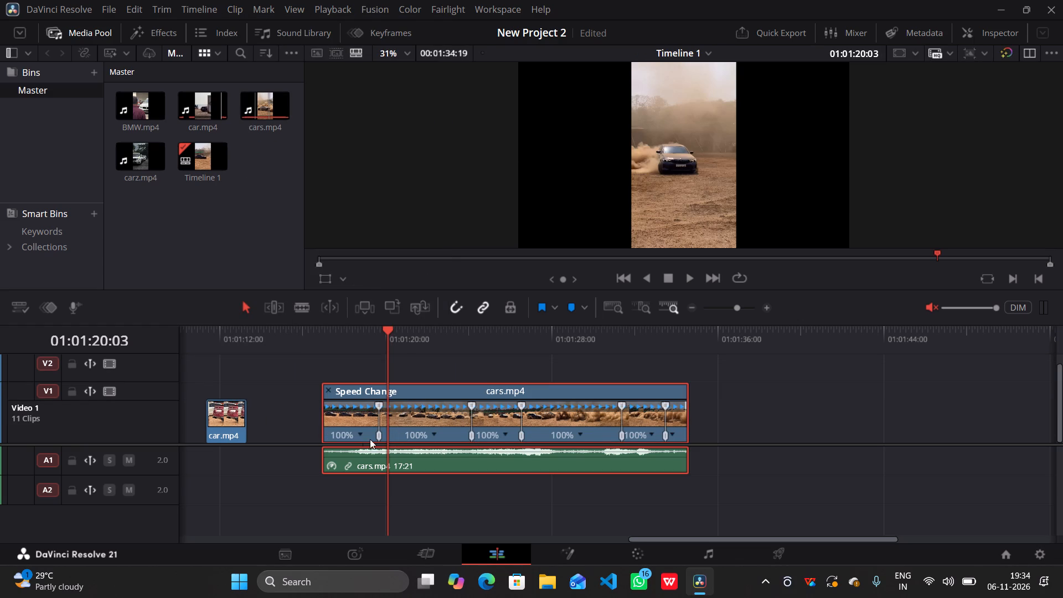
Unlink the video and audio parts of the 17:21 cars.mp4 clip.
right_click(561, 437)
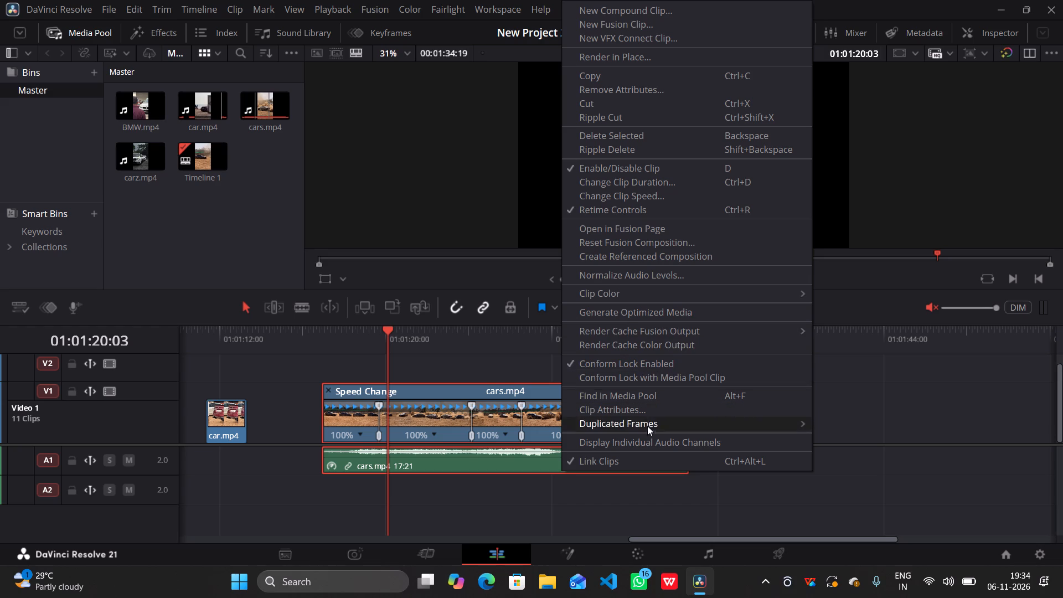
click(732, 466)
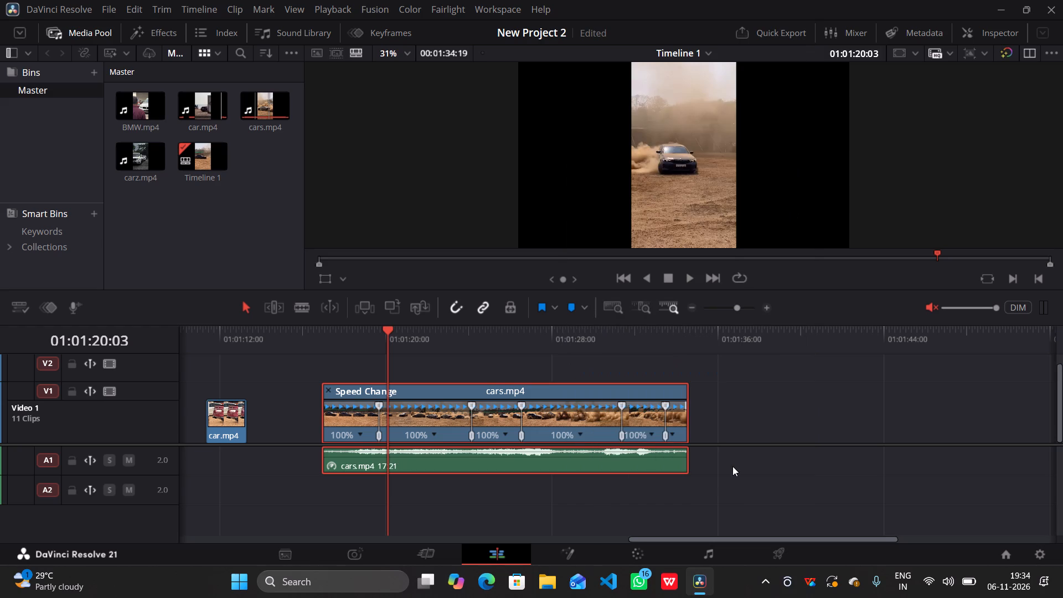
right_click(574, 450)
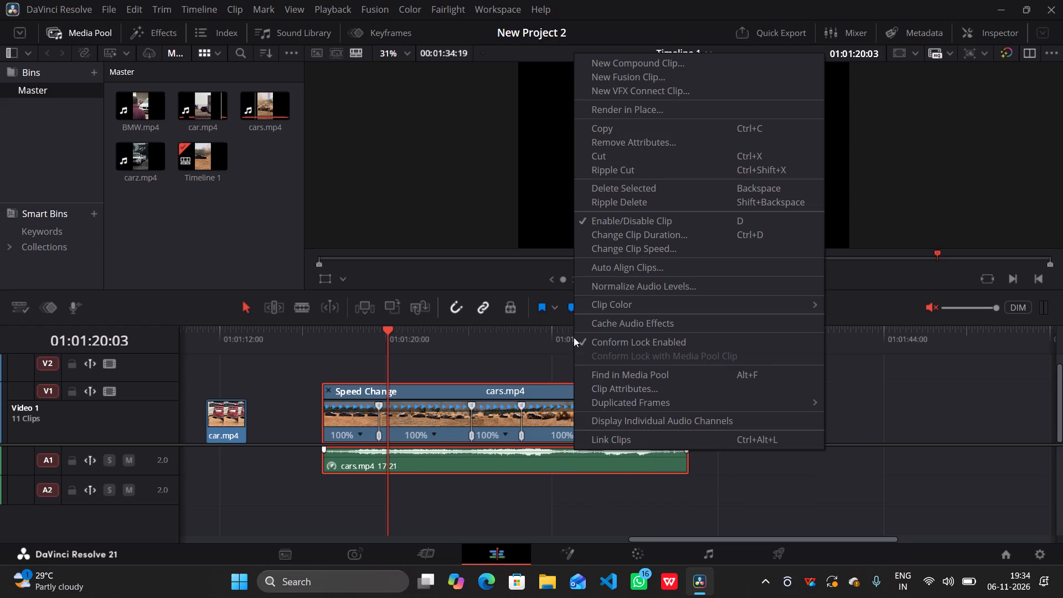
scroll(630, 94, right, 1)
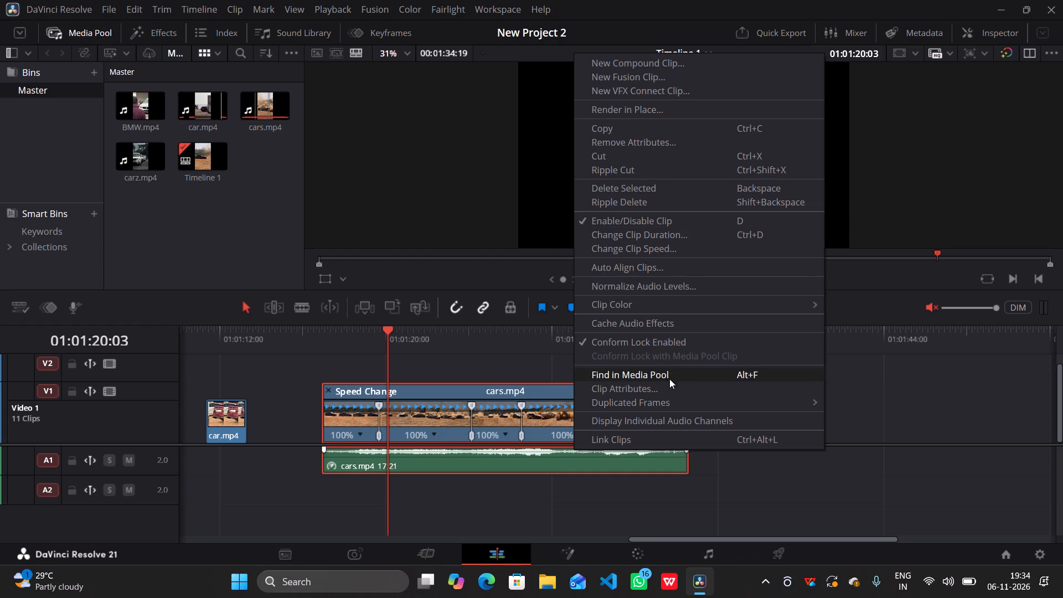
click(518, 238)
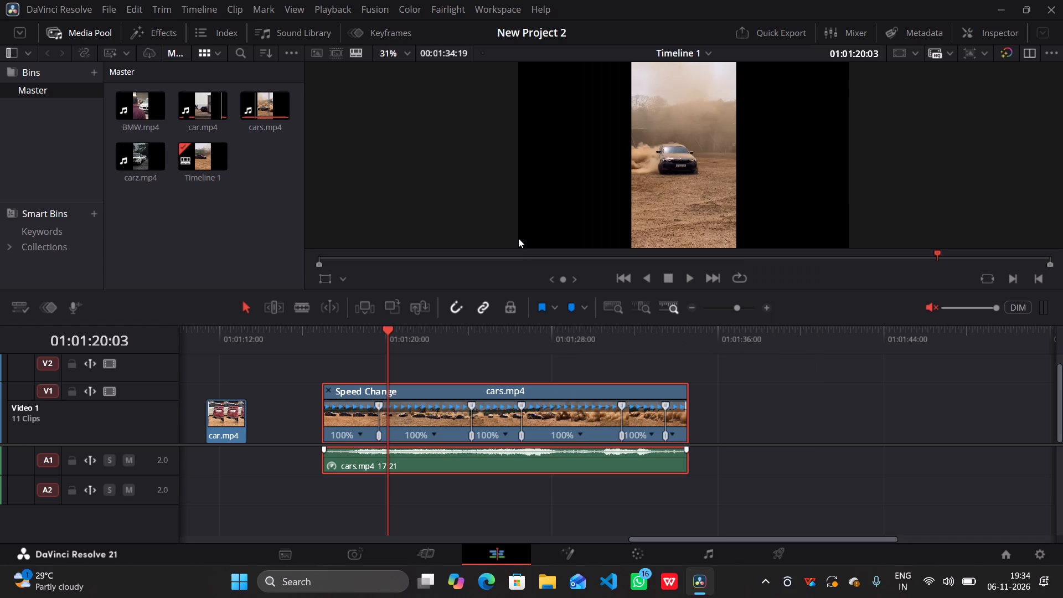
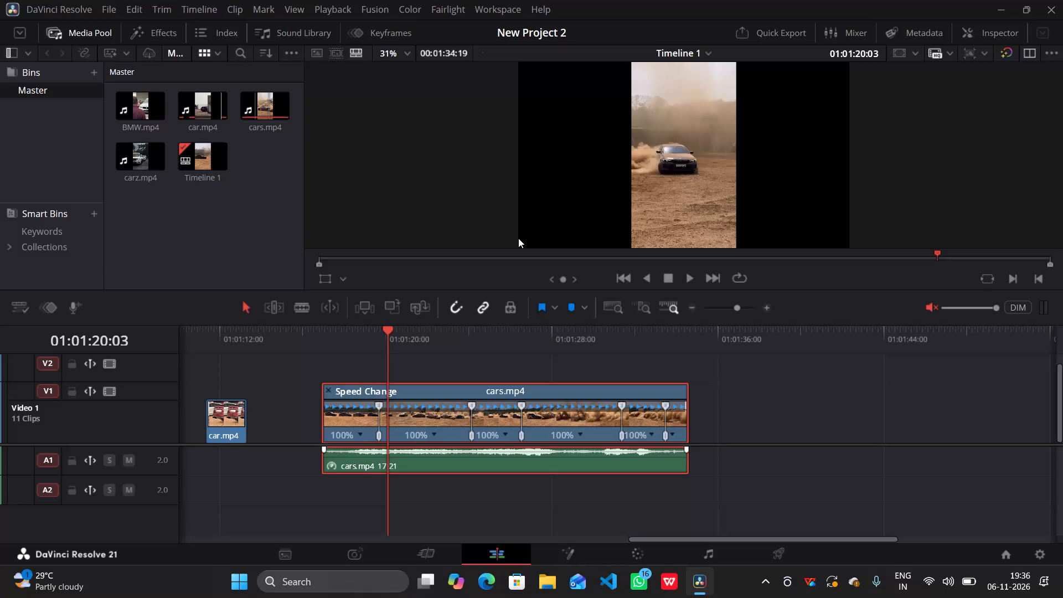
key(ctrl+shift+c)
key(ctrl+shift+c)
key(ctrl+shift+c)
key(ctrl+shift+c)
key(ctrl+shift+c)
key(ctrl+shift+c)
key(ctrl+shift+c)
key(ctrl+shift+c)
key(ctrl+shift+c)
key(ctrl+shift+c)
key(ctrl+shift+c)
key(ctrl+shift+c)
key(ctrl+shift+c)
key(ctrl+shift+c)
Move the playhead back to 01:01:16:28, at the start of the 17:21 cars.mp4 clip on Timeline 1.
drag(388, 367, 336, 385)
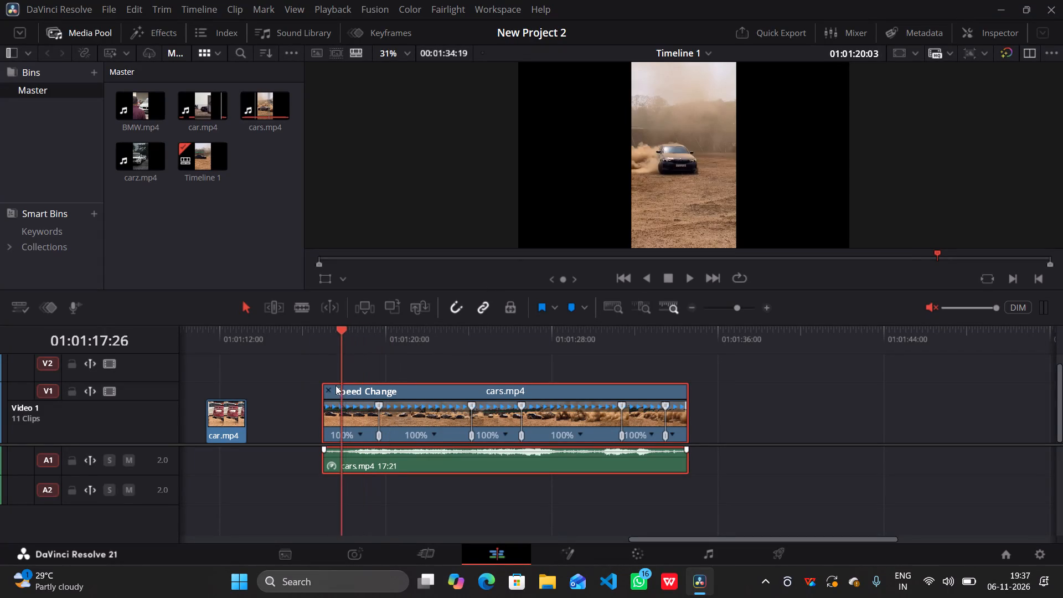
drag(336, 385, 326, 389)
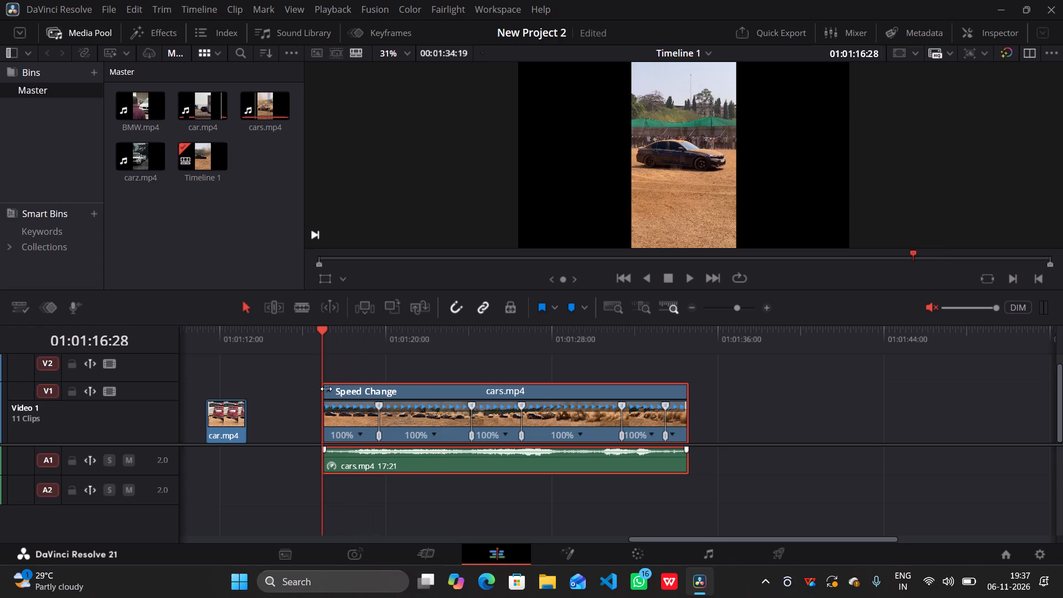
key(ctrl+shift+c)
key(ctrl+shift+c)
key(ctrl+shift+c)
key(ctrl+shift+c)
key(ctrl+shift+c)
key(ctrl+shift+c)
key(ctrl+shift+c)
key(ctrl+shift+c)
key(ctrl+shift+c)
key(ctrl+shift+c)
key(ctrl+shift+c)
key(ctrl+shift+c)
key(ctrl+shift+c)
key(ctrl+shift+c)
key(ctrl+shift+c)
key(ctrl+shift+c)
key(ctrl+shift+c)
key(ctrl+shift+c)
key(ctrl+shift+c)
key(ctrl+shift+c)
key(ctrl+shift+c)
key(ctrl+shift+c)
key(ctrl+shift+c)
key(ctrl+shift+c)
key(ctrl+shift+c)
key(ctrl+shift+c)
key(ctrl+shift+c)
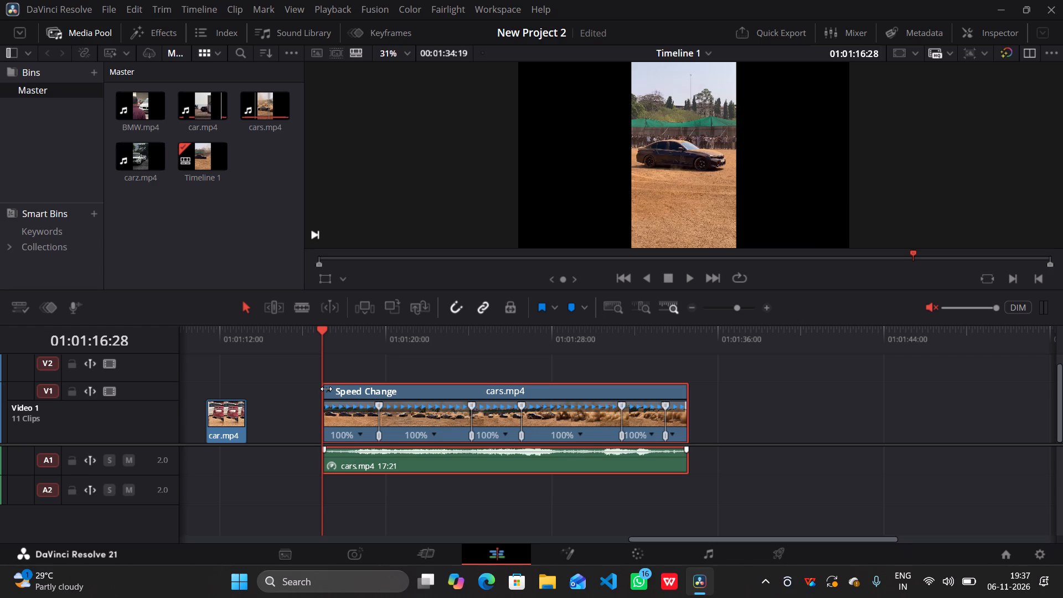
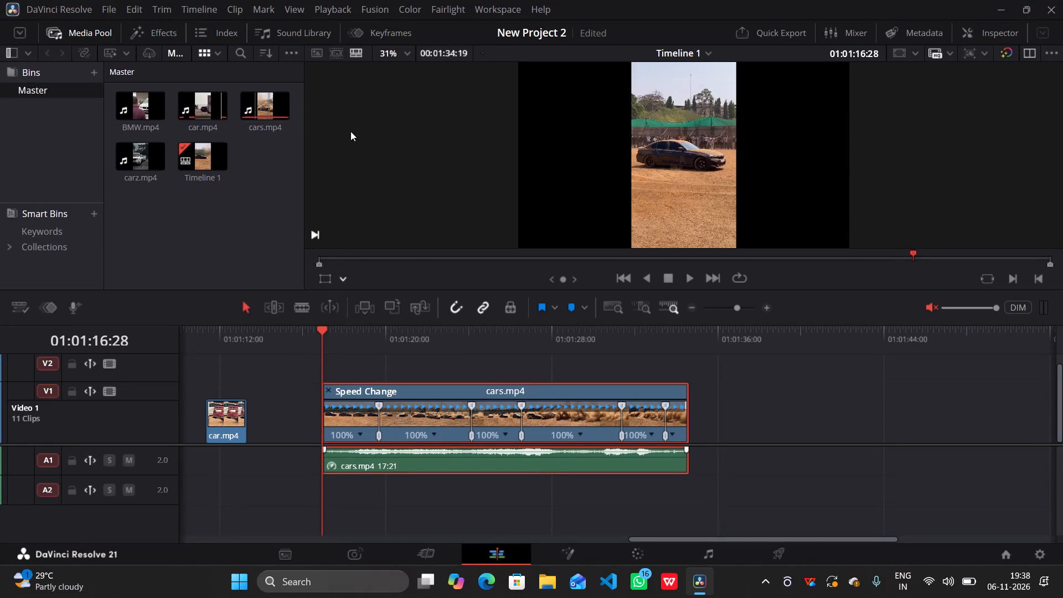
Show the keyframe parameters of the cars.mp4 clip and examine its video groups, Speed keyframes, Volume and Pan.
click(373, 32)
click(373, 32)
click(373, 32)
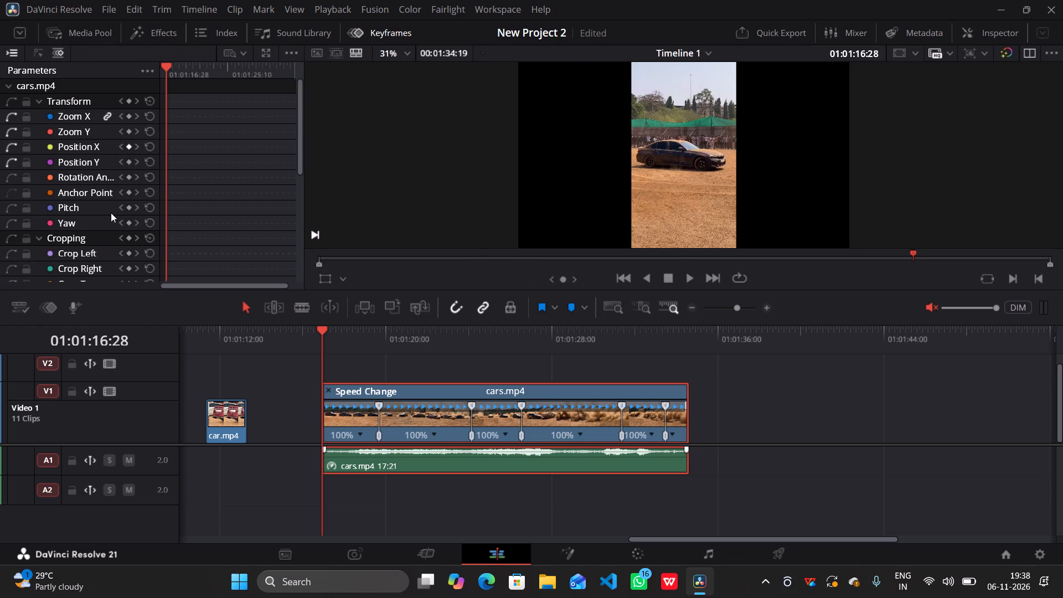
ctrl+scroll(99, 153, down, 1)
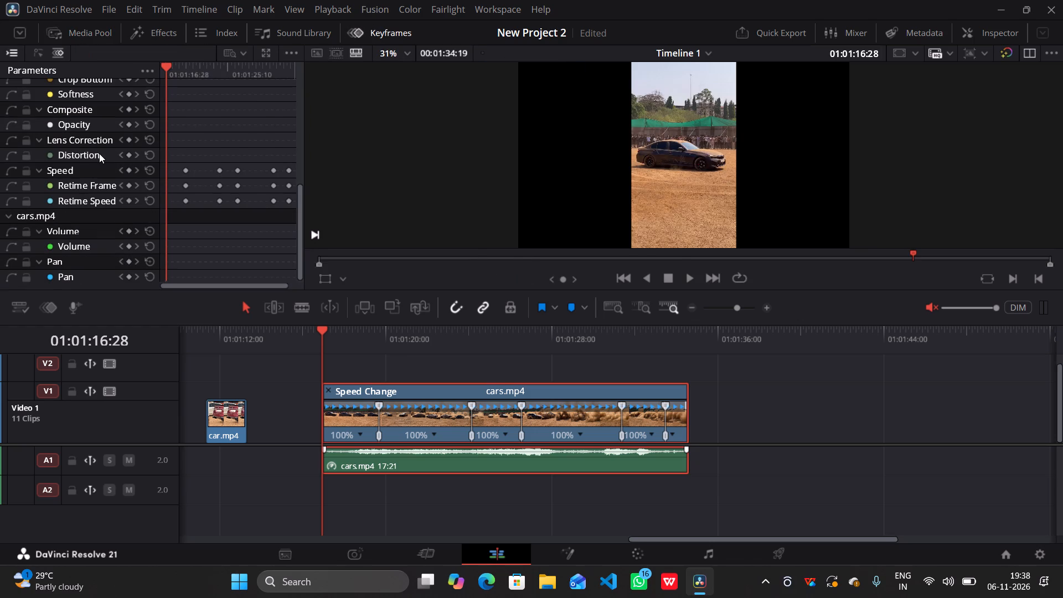
scroll(99, 153, up, 1)
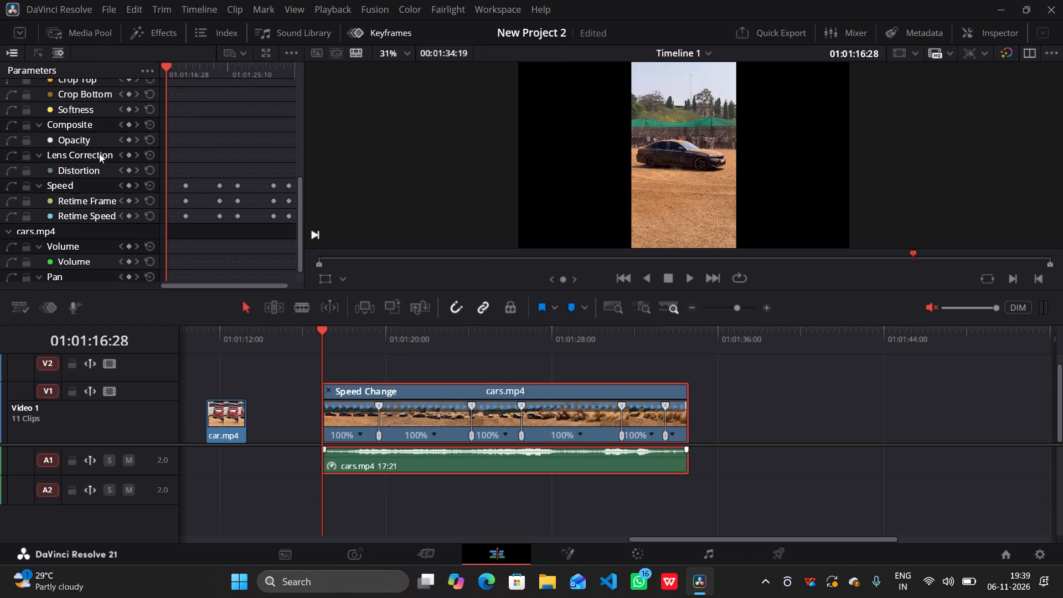
scroll(99, 153, up, 1)
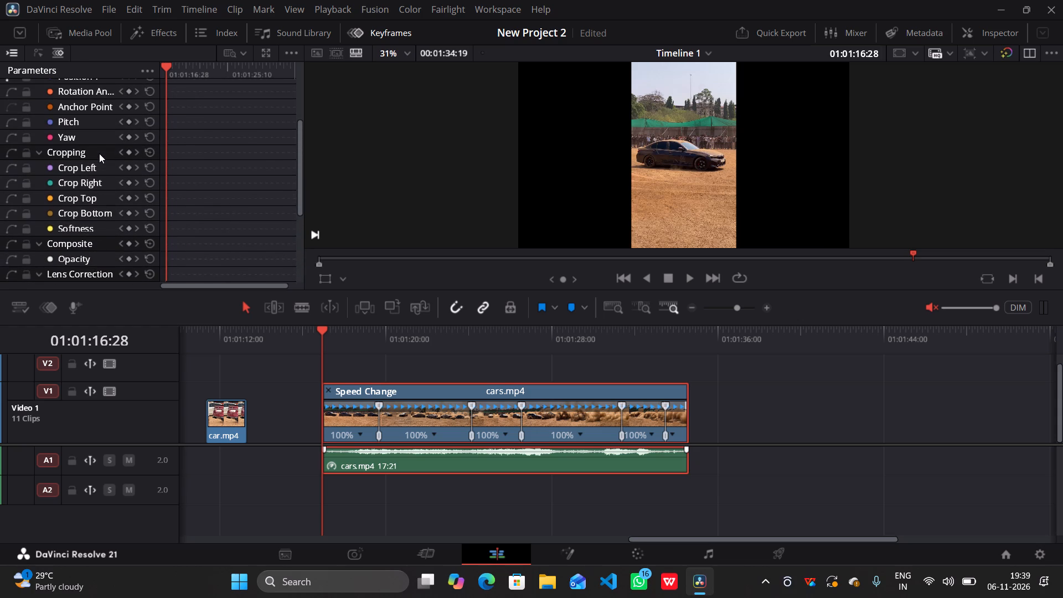
scroll(99, 153, up, 1)
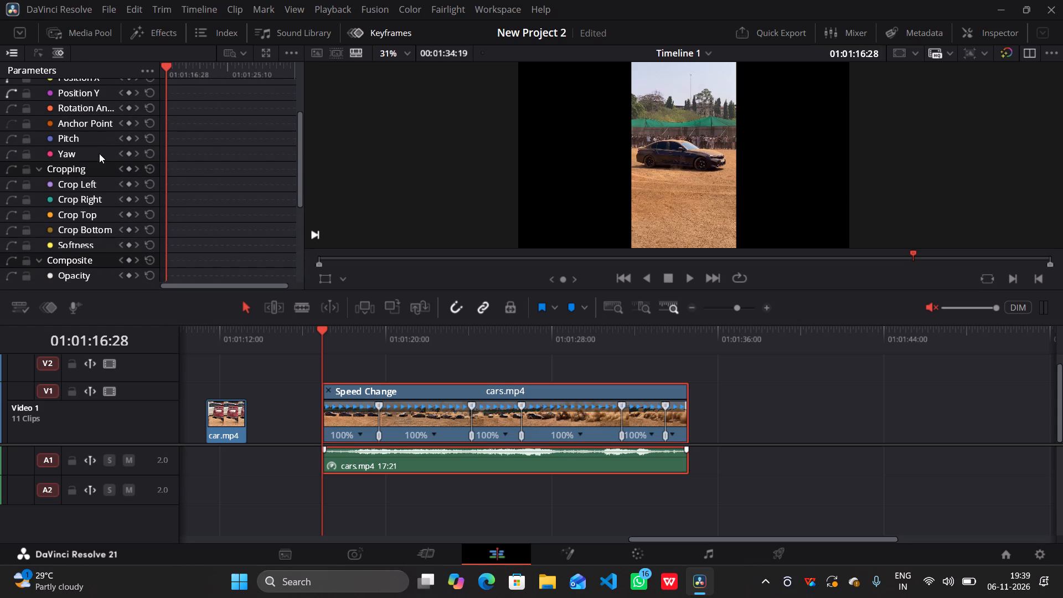
scroll(99, 153, down, 1)
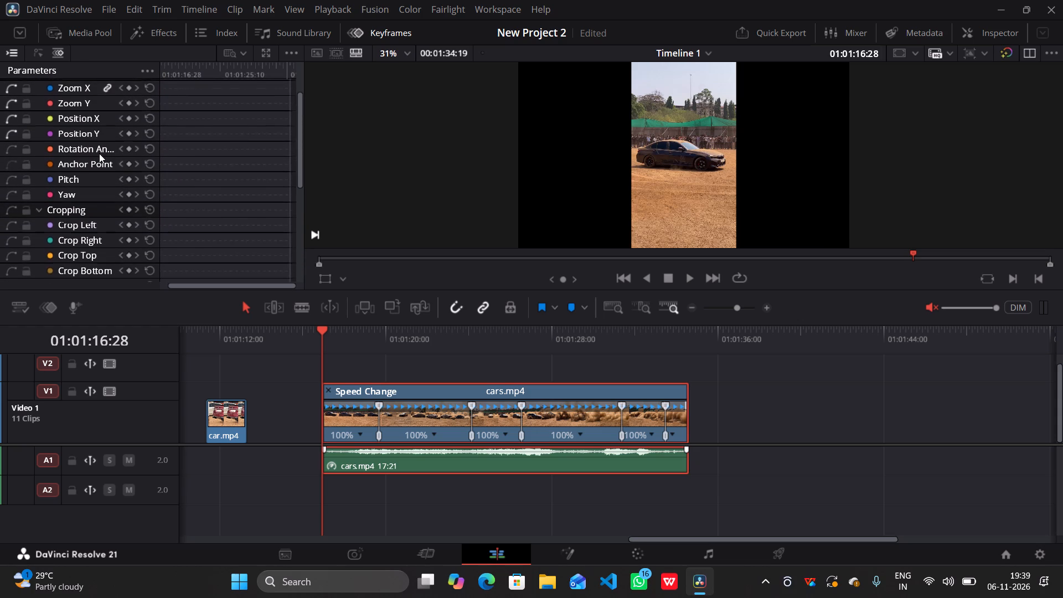
scroll(99, 153, down, 1)
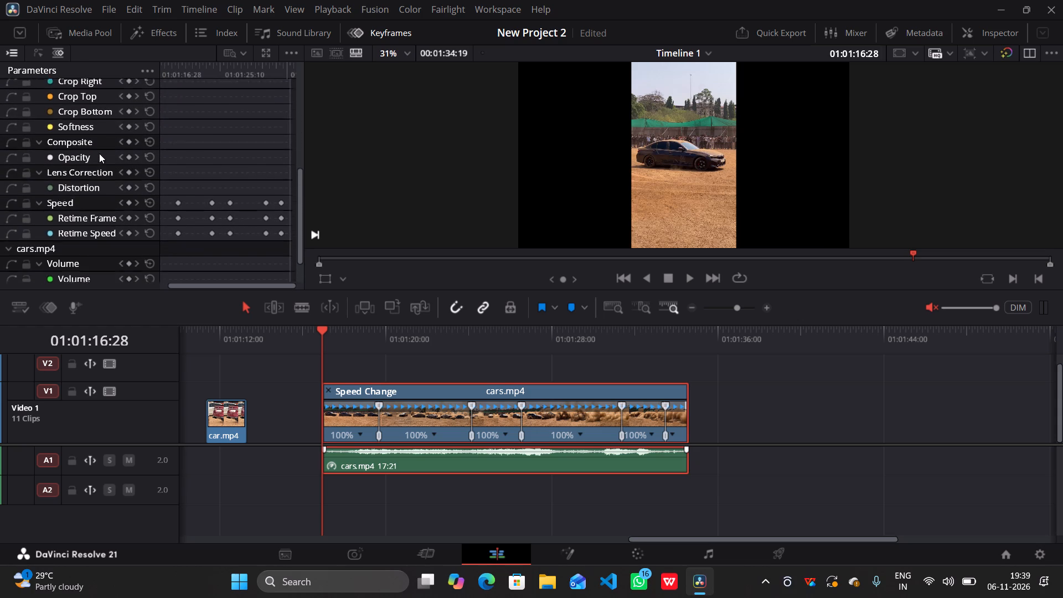
scroll(99, 153, down, 4)
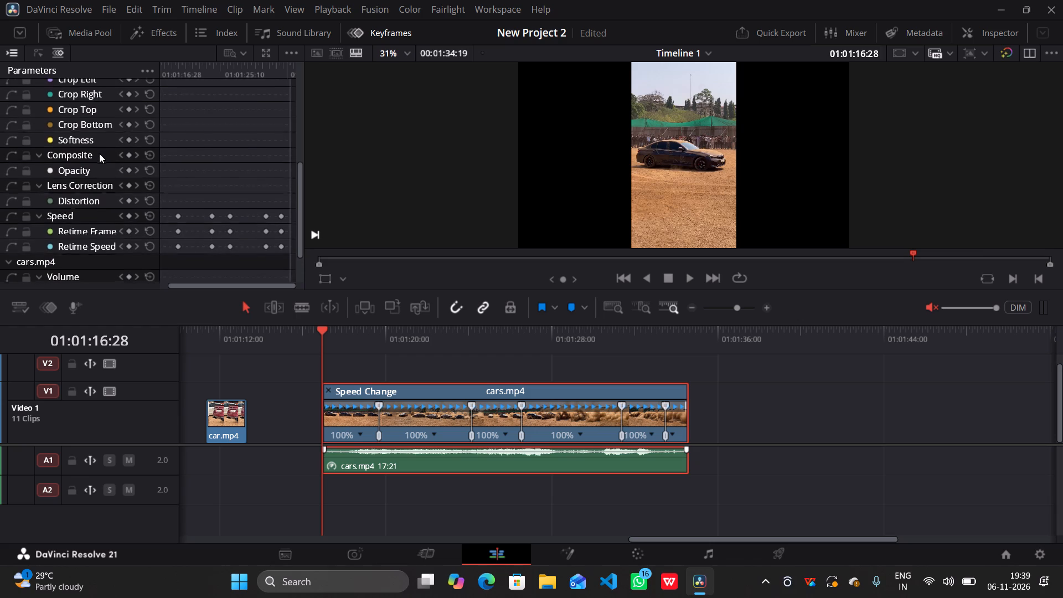
scroll(99, 153, down, 1)
scroll(110, 102, down, 2)
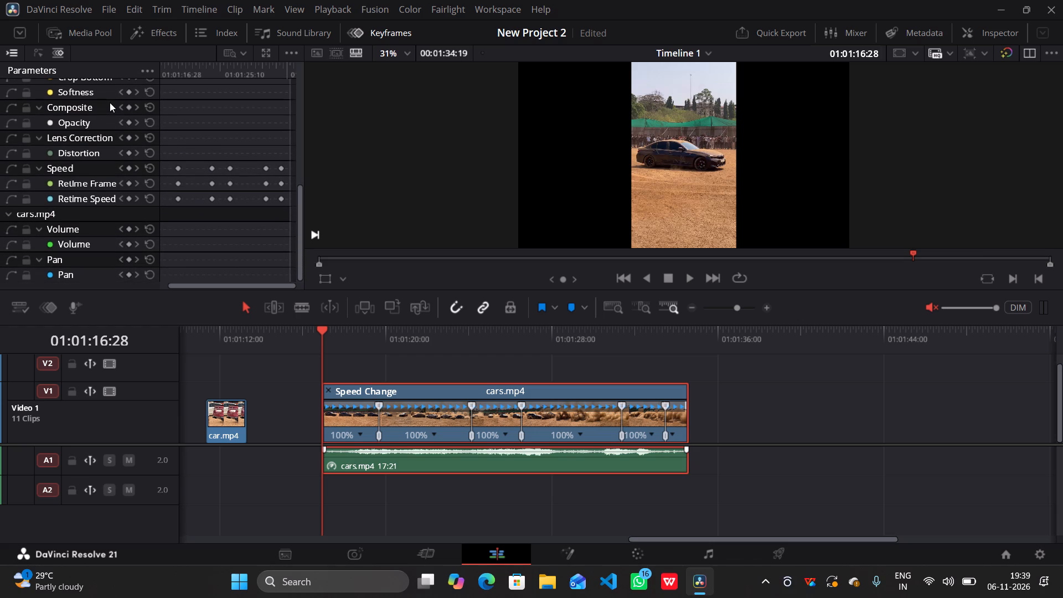
scroll(112, 240, down, 1)
scroll(112, 240, up, 1)
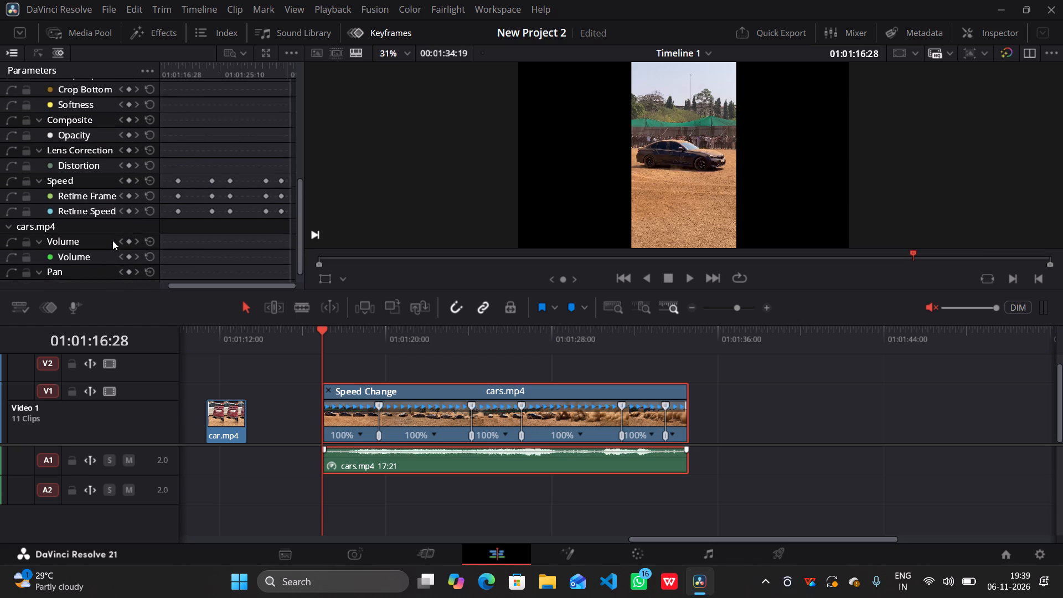
scroll(112, 240, up, 2)
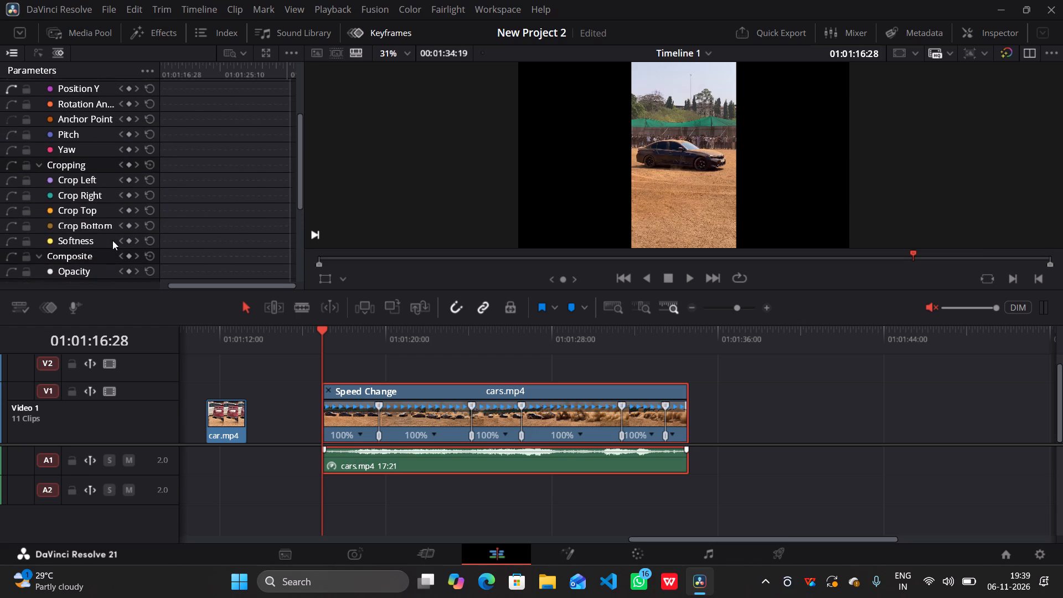
scroll(112, 240, up, 1)
scroll(112, 240, down, 1)
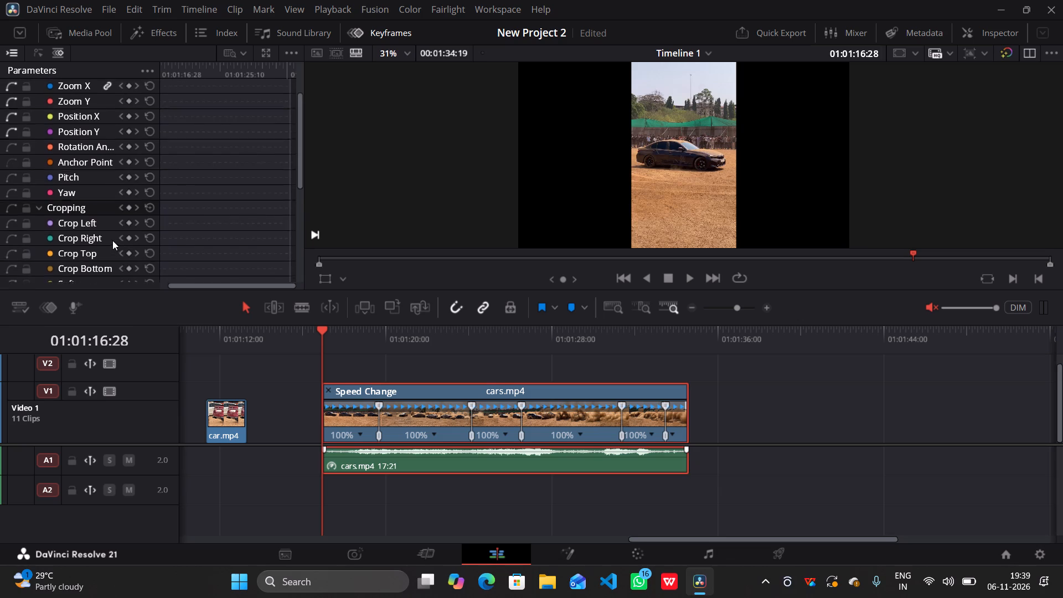
scroll(112, 240, down, 1)
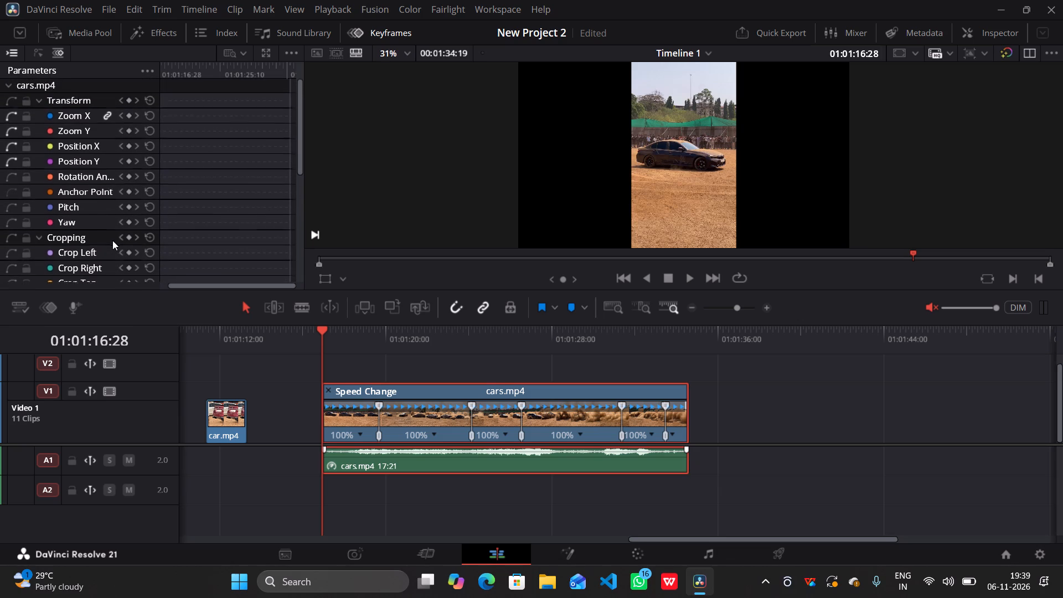
scroll(112, 240, down, 3)
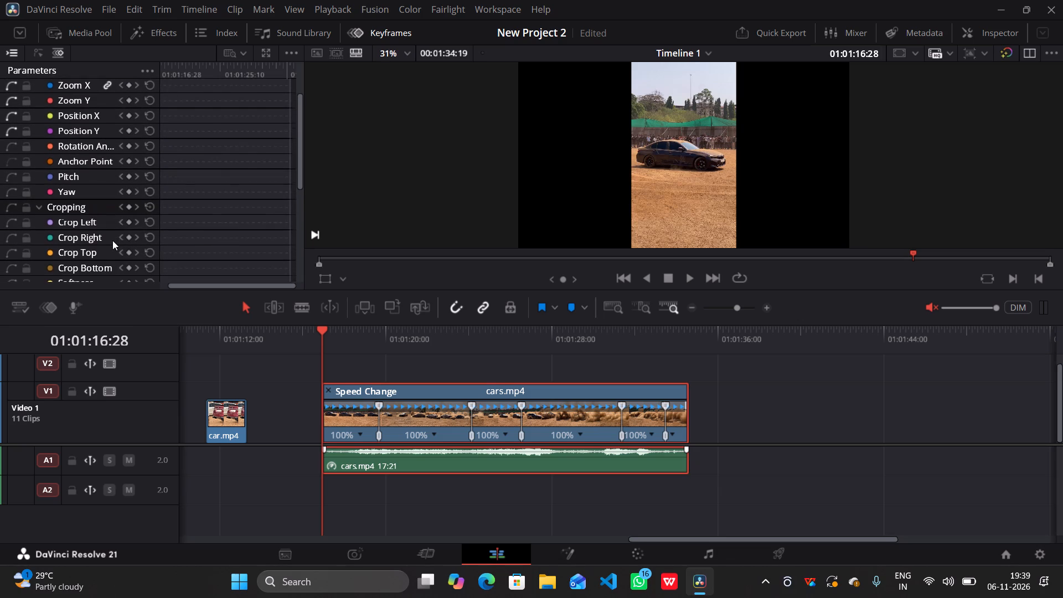
scroll(112, 240, down, 1)
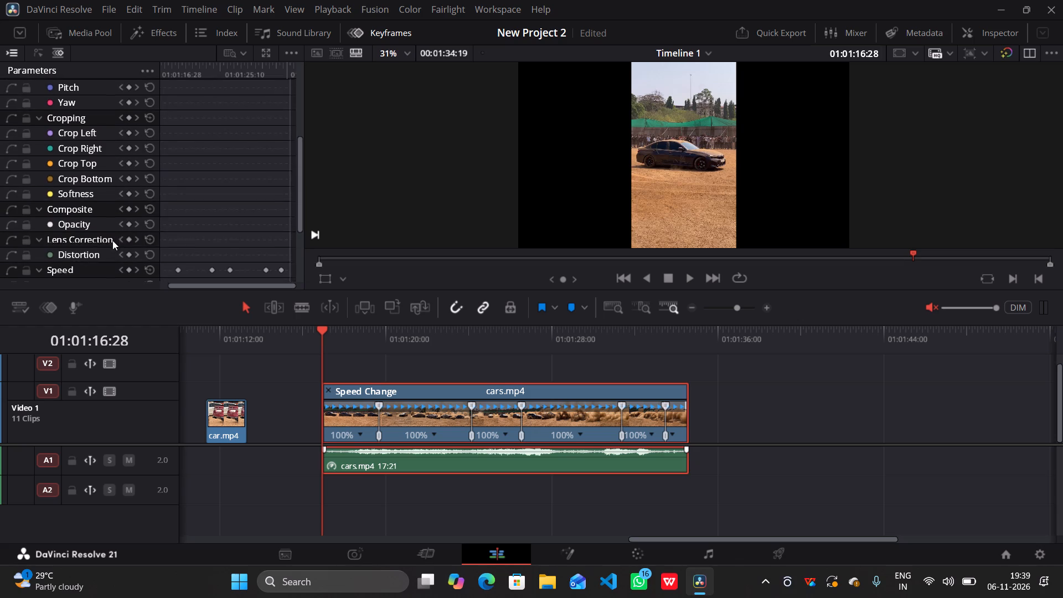
scroll(112, 240, down, 2)
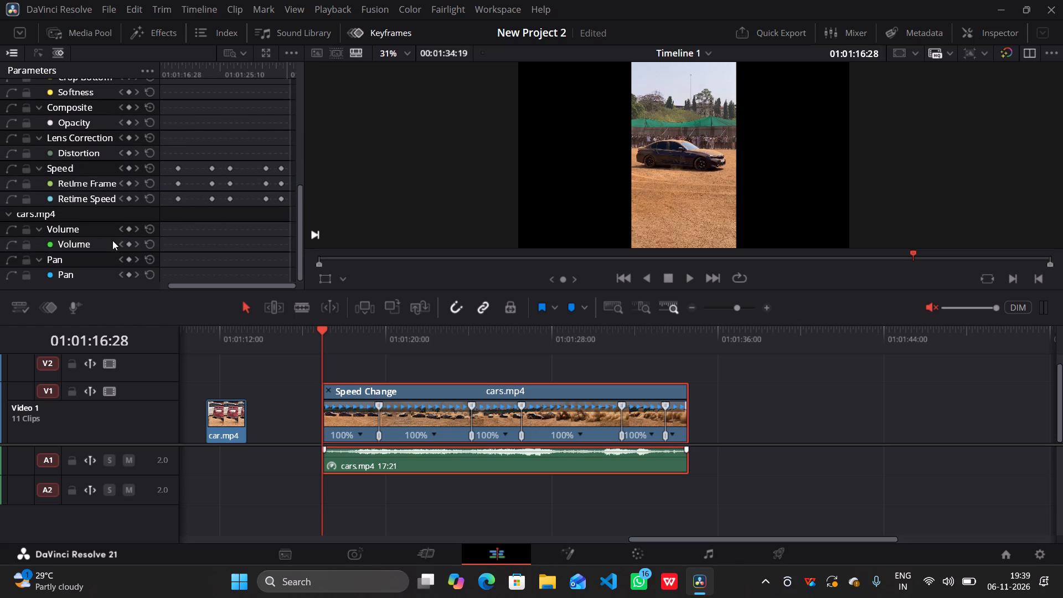
scroll(112, 240, down, 2)
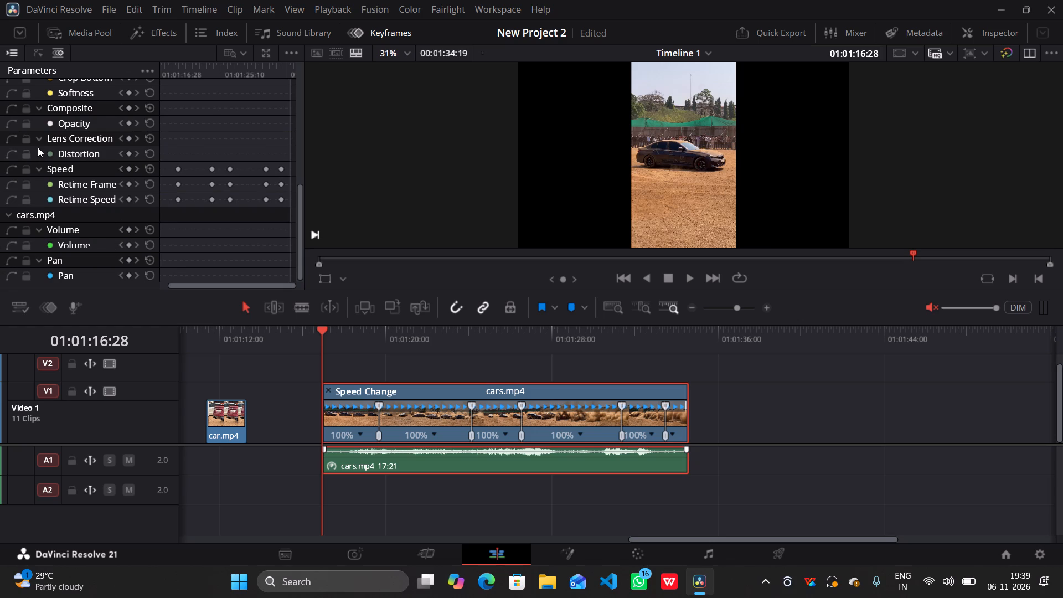
Collapse the Lens Correction group in the cars.mp4 keyframe parameters and lock it.
click(47, 133)
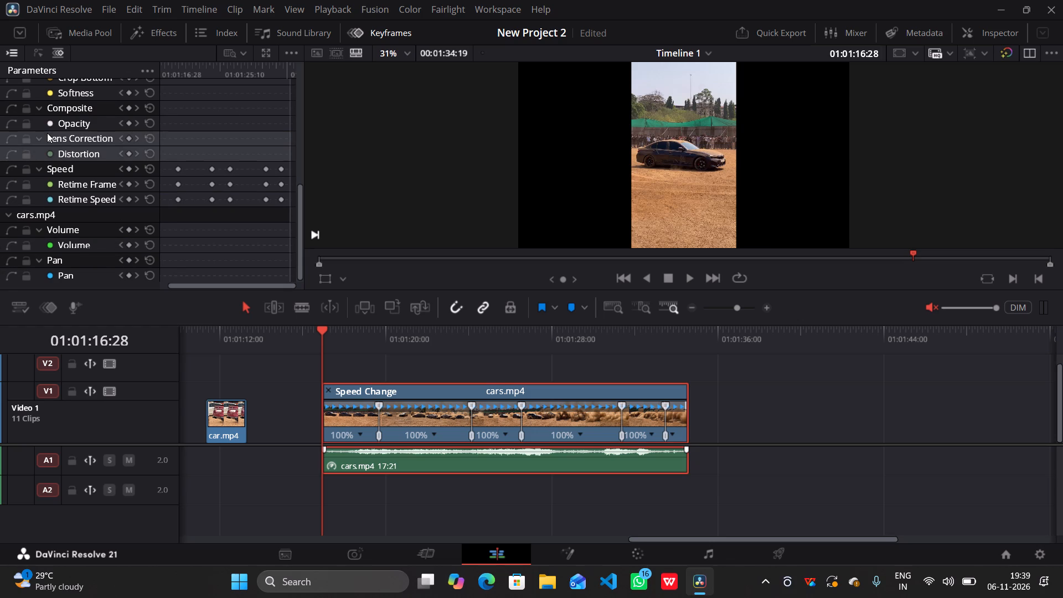
double_click(47, 133)
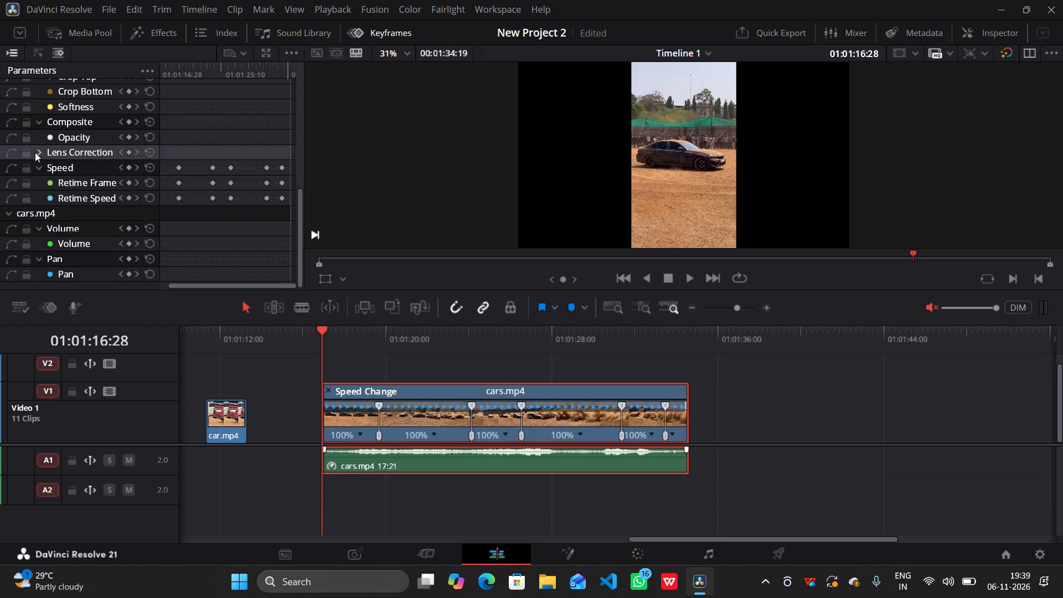
click(33, 154)
double_click(33, 154)
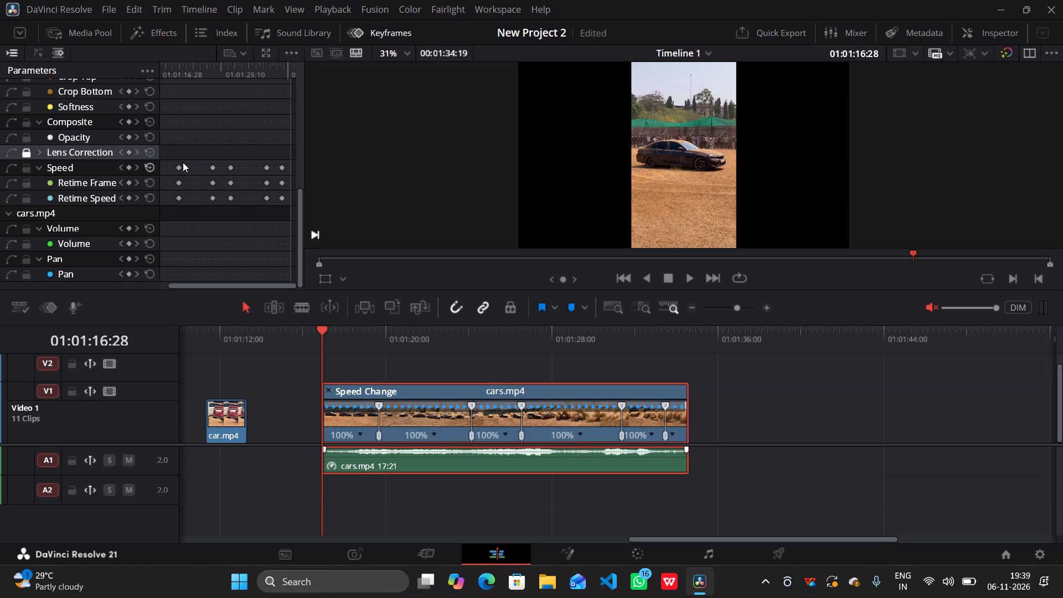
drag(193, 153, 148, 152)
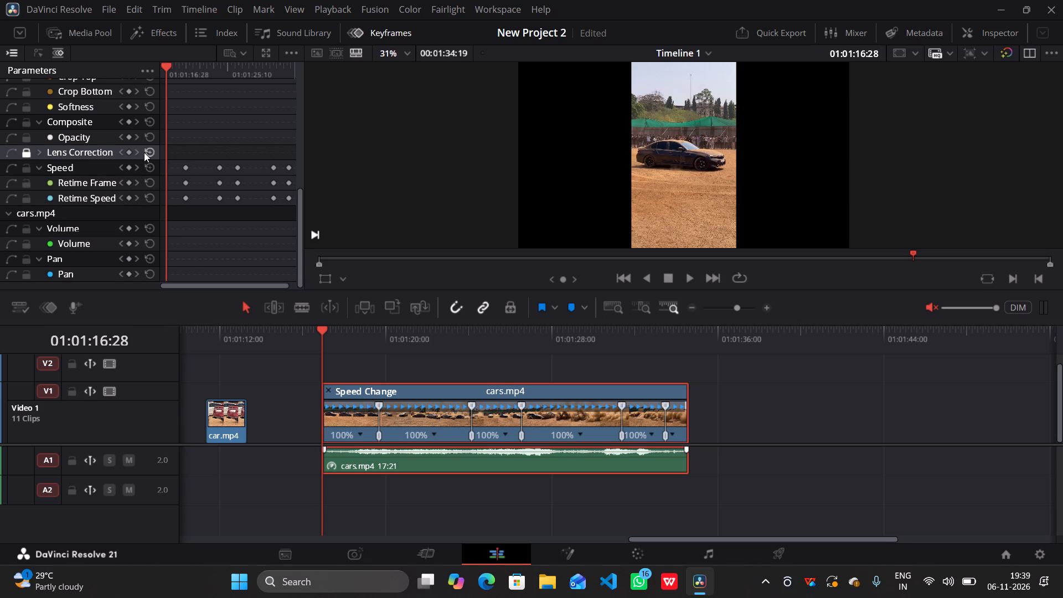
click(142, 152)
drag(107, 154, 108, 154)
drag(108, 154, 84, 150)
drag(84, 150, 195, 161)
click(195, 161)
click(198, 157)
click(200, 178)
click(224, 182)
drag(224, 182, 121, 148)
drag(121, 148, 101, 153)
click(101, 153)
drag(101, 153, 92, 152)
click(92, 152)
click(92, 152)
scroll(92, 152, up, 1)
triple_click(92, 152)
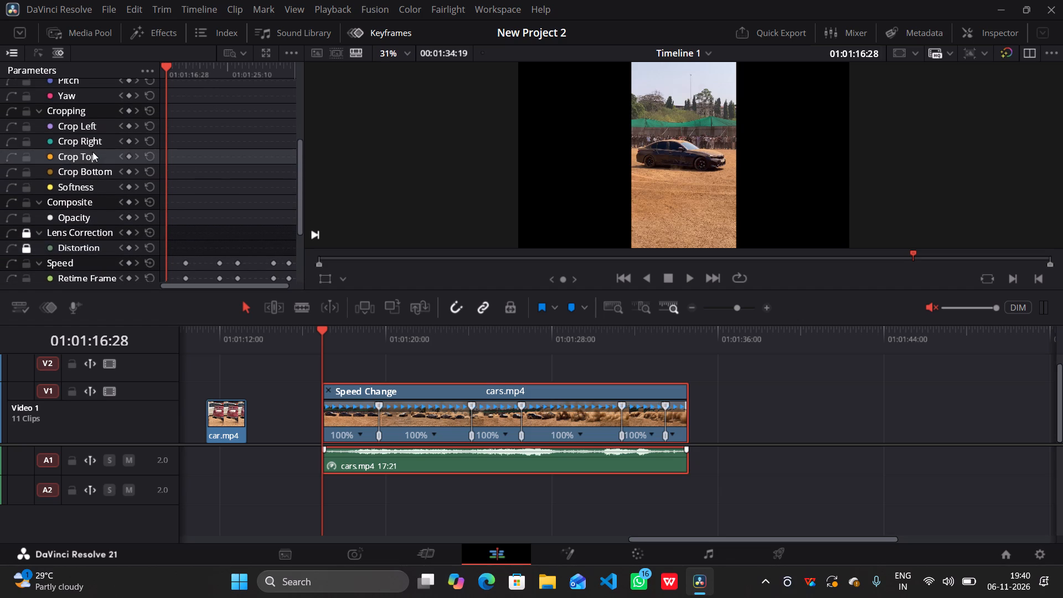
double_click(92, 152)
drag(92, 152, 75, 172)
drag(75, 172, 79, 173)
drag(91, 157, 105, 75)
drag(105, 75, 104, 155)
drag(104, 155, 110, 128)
Add a Crop Right keyframe to cars.mp4 at the playhead, 01:01:16:28.
drag(81, 203, 132, 147)
drag(132, 147, 111, 151)
drag(111, 151, 143, 166)
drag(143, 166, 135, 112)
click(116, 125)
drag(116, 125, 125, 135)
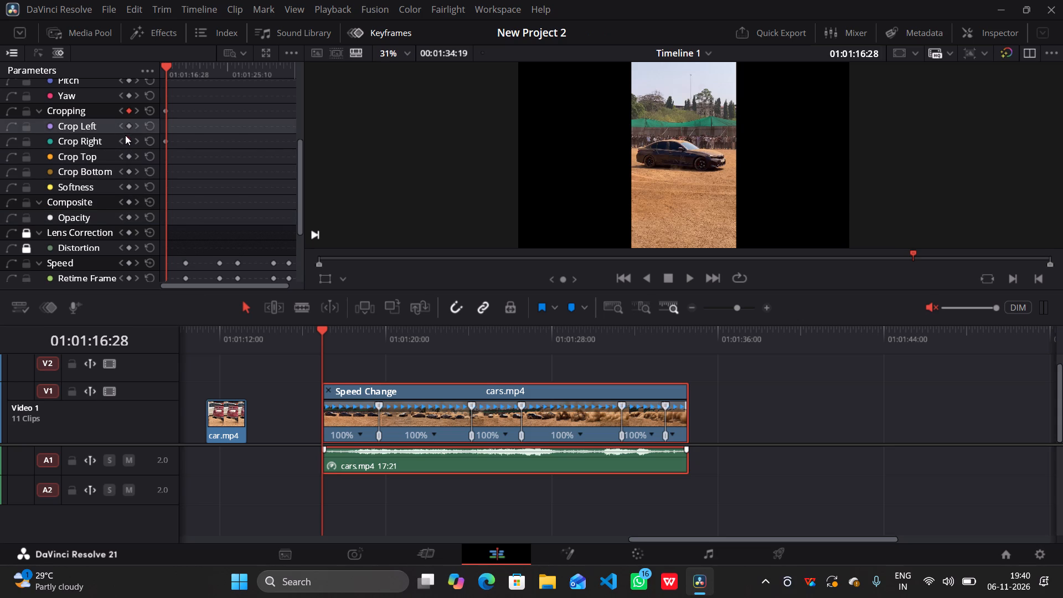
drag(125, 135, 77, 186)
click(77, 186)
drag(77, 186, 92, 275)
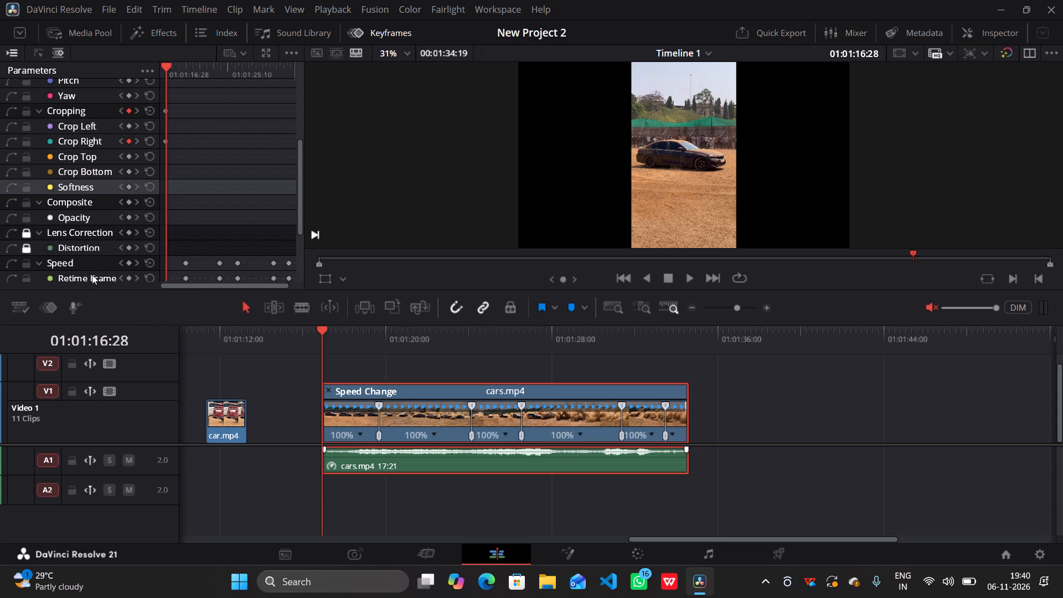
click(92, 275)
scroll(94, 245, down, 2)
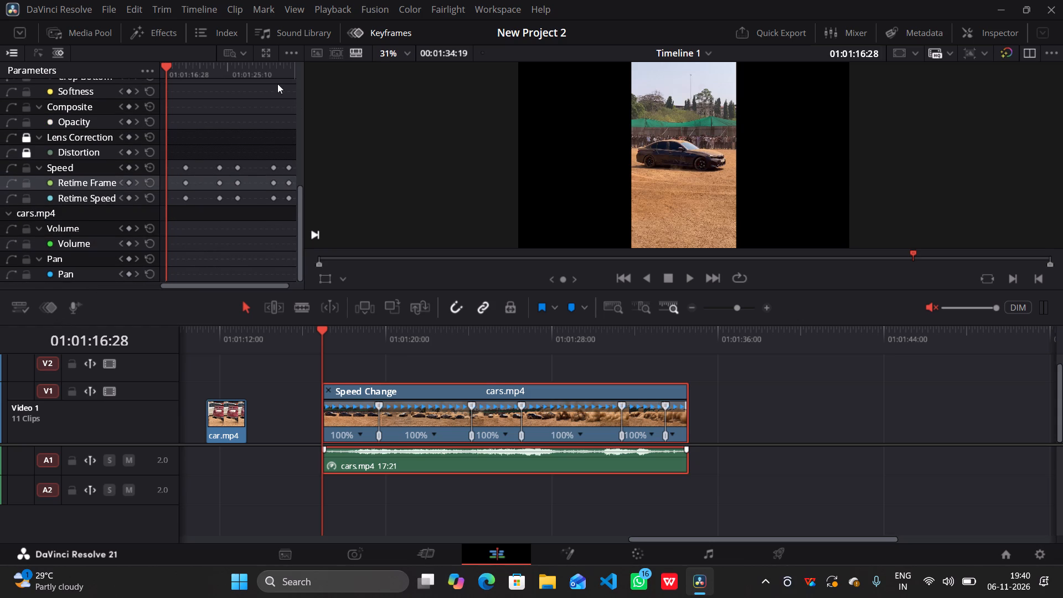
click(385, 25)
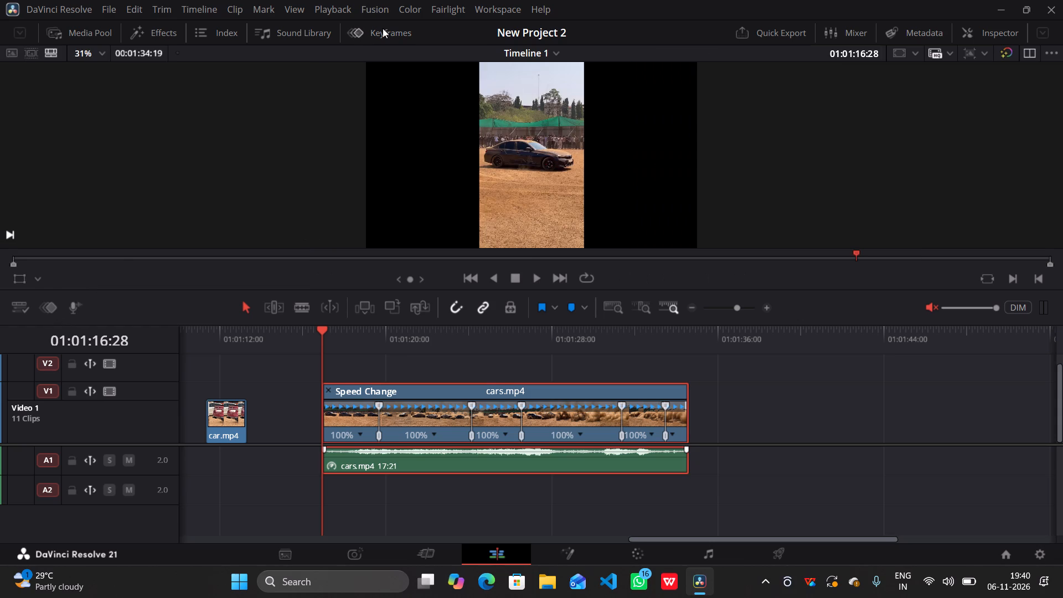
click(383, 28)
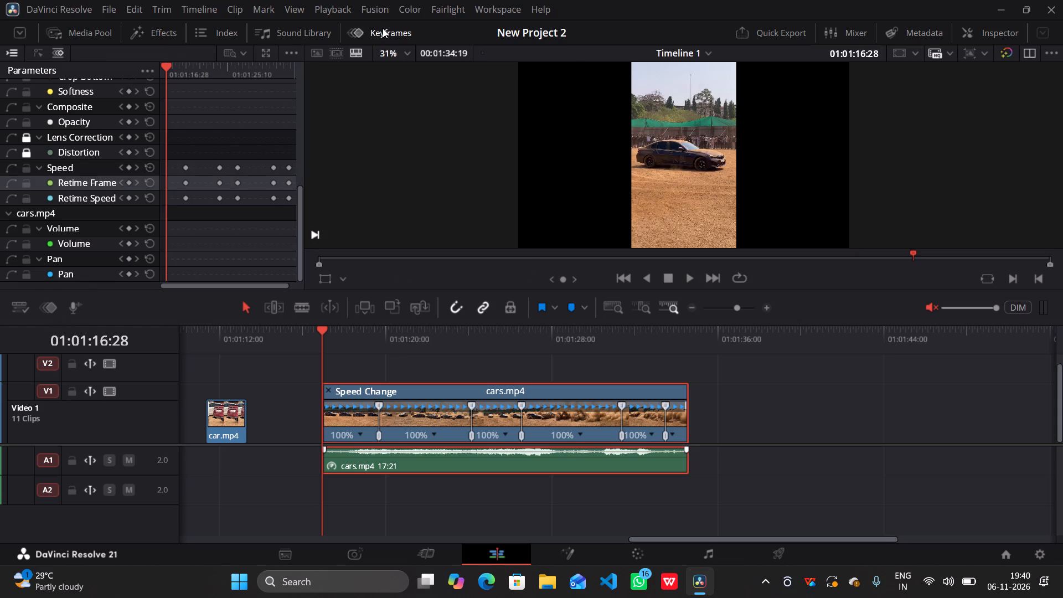
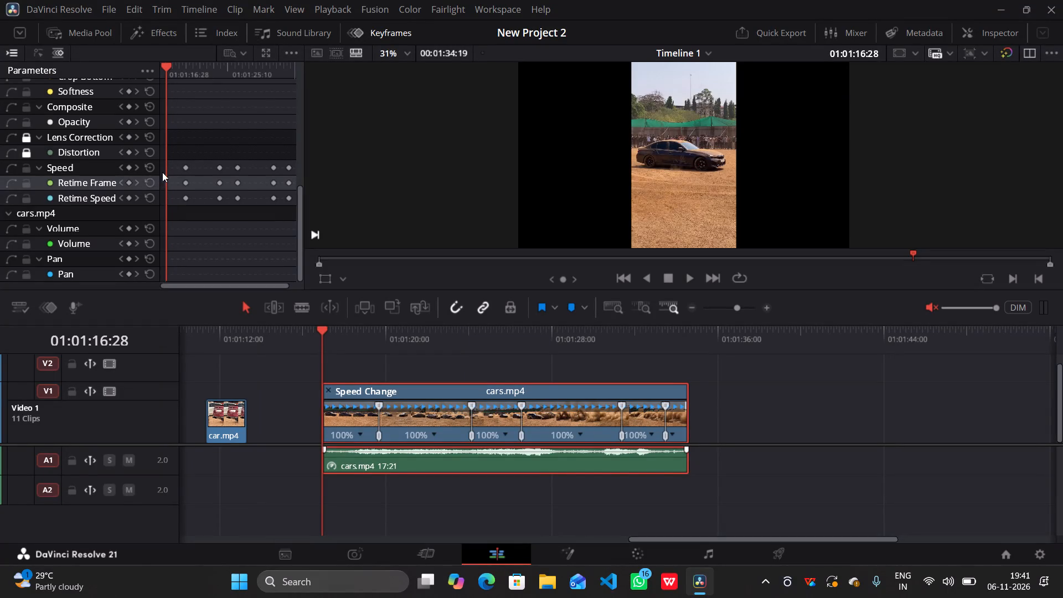
Move the first Retime Speed keyframe of cars.mp4 slightly later, to about 3 seconds into the clip.
click(193, 197)
drag(193, 197, 109, 194)
drag(109, 194, 174, 200)
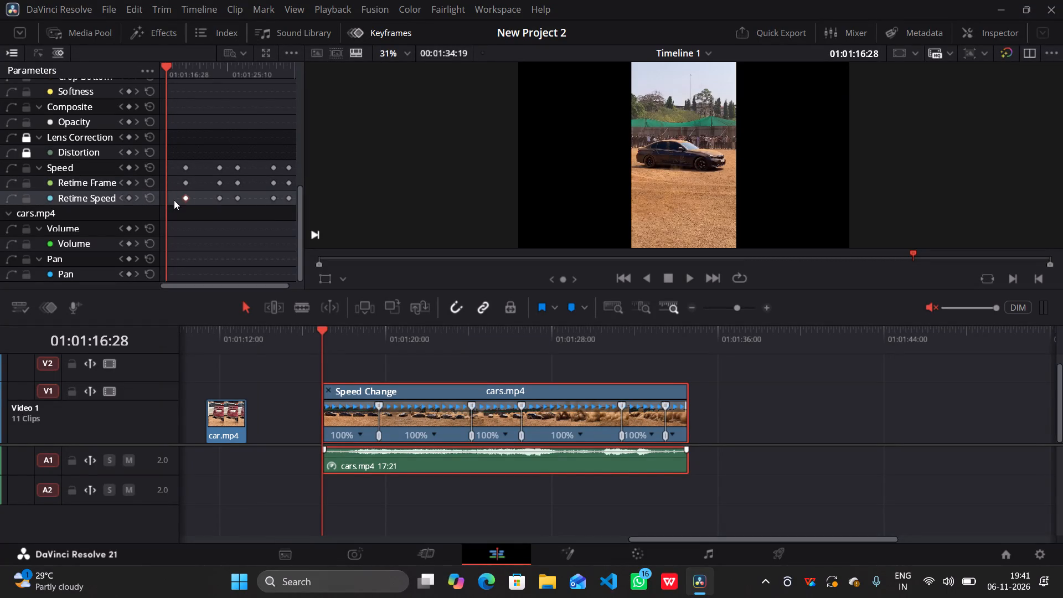
drag(174, 200, 120, 197)
click(120, 197)
drag(188, 199, 188, 204)
drag(188, 204, 213, 208)
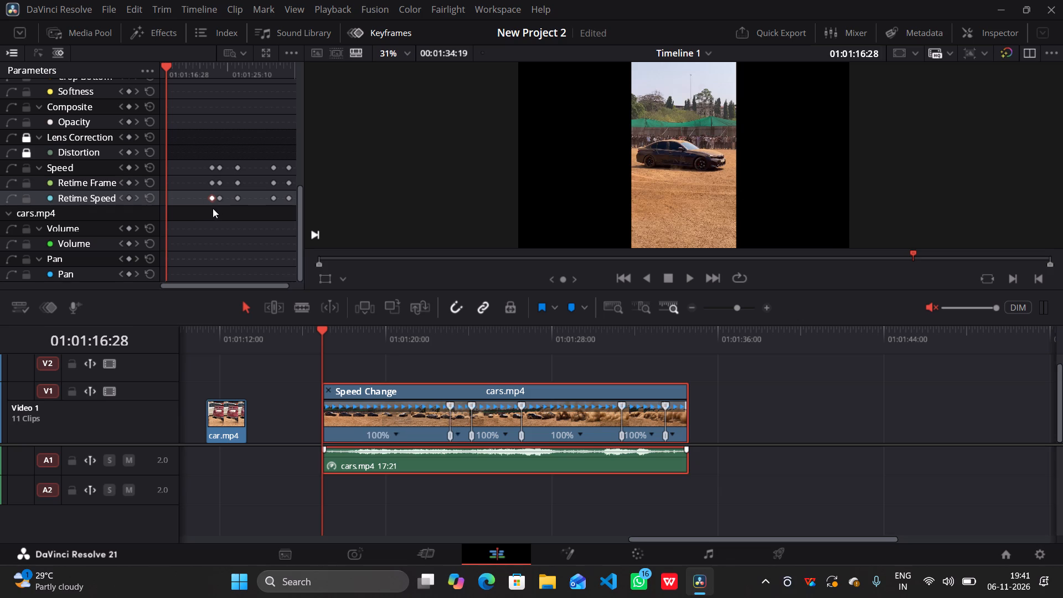
drag(213, 208, 190, 217)
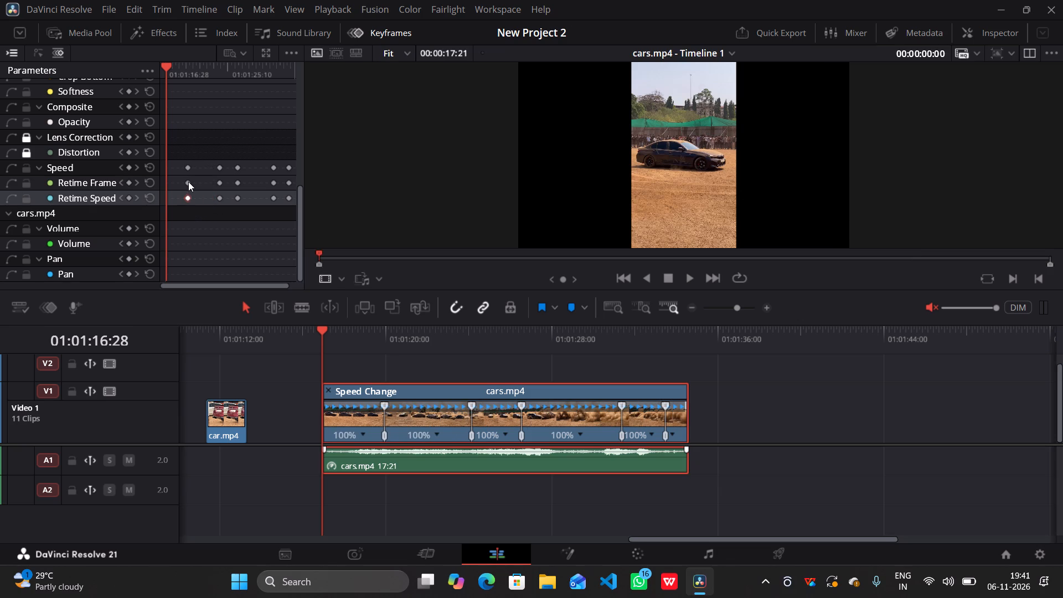
Move the first Retime Frame keyframe of cars.mp4 slightly later, making the first two speed segments 92% and 107%.
drag(188, 182, 196, 189)
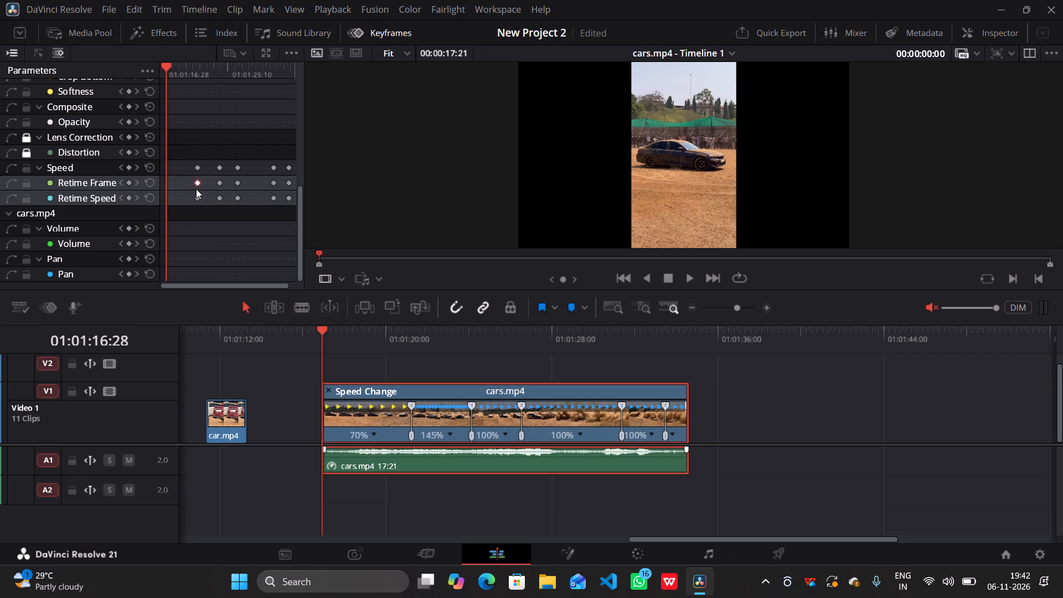
drag(196, 189, 190, 191)
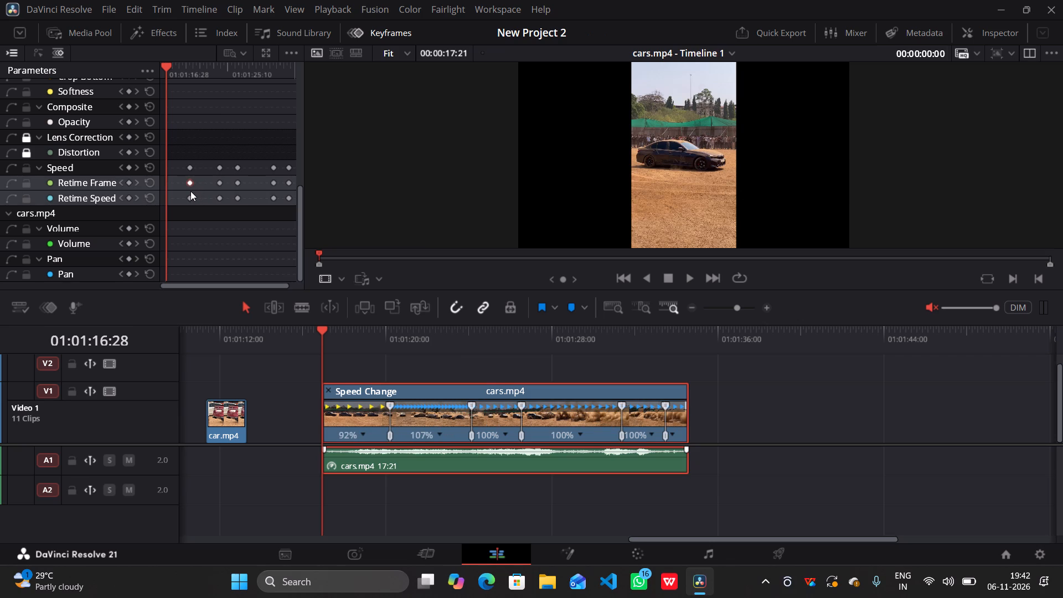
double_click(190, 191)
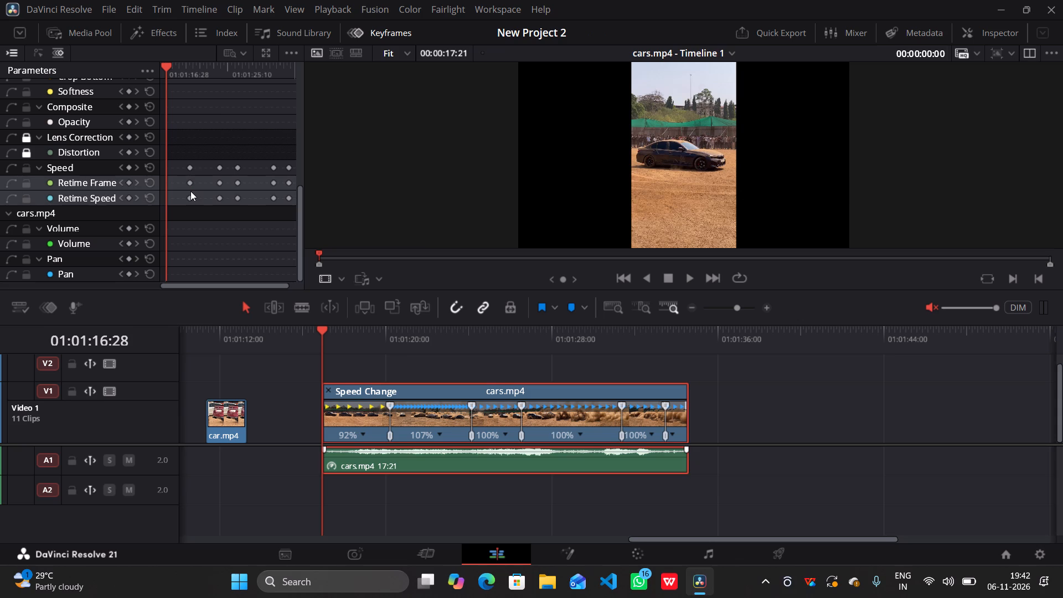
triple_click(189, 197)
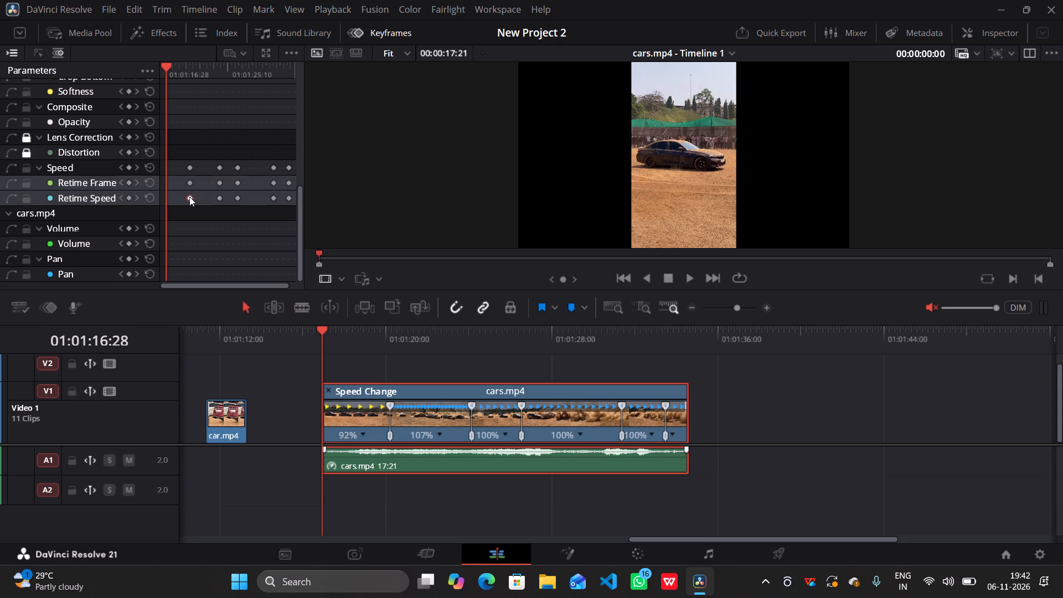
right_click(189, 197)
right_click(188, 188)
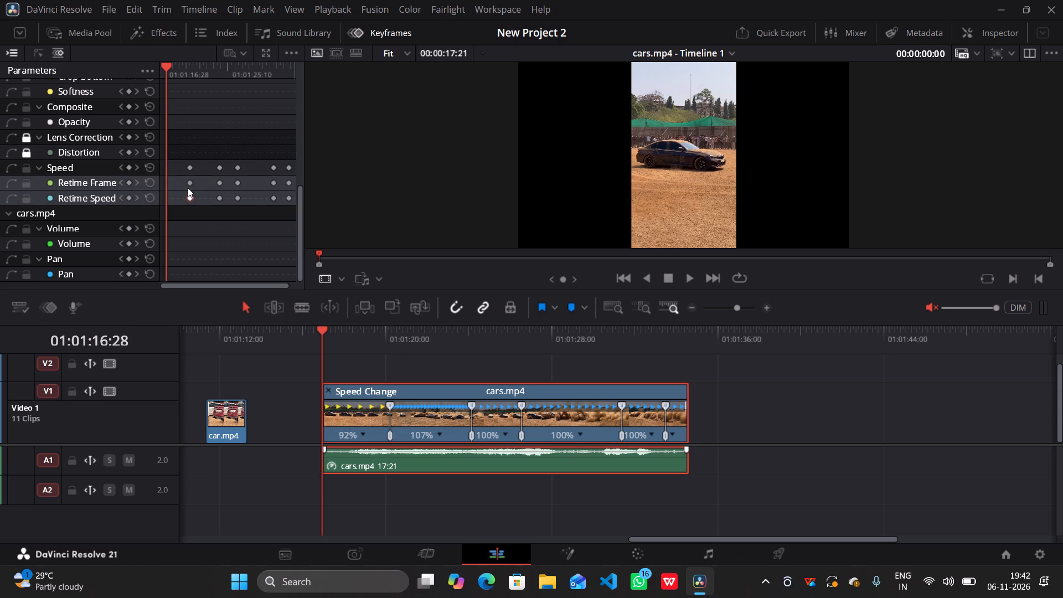
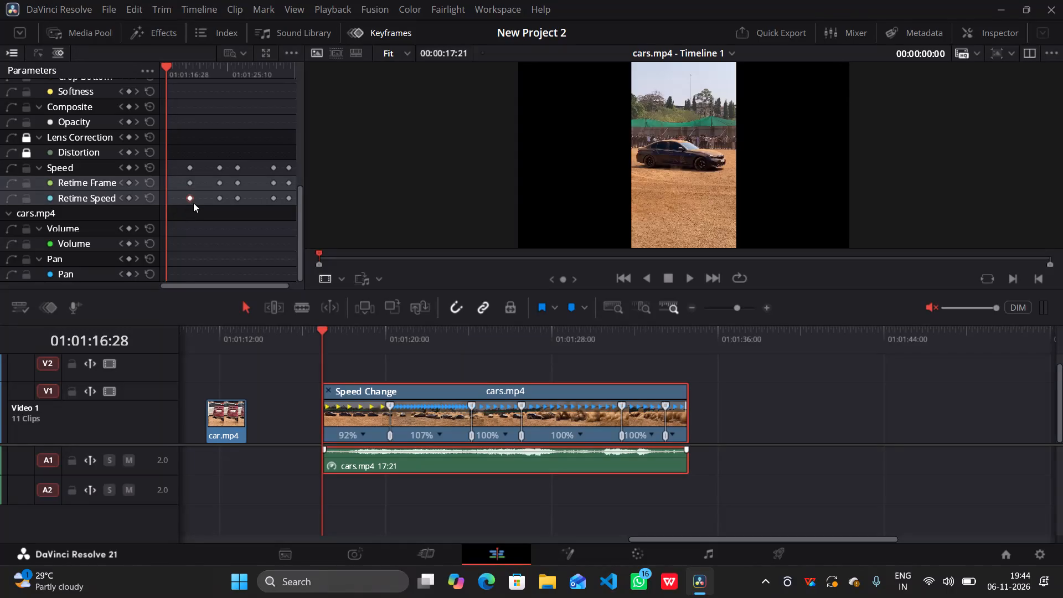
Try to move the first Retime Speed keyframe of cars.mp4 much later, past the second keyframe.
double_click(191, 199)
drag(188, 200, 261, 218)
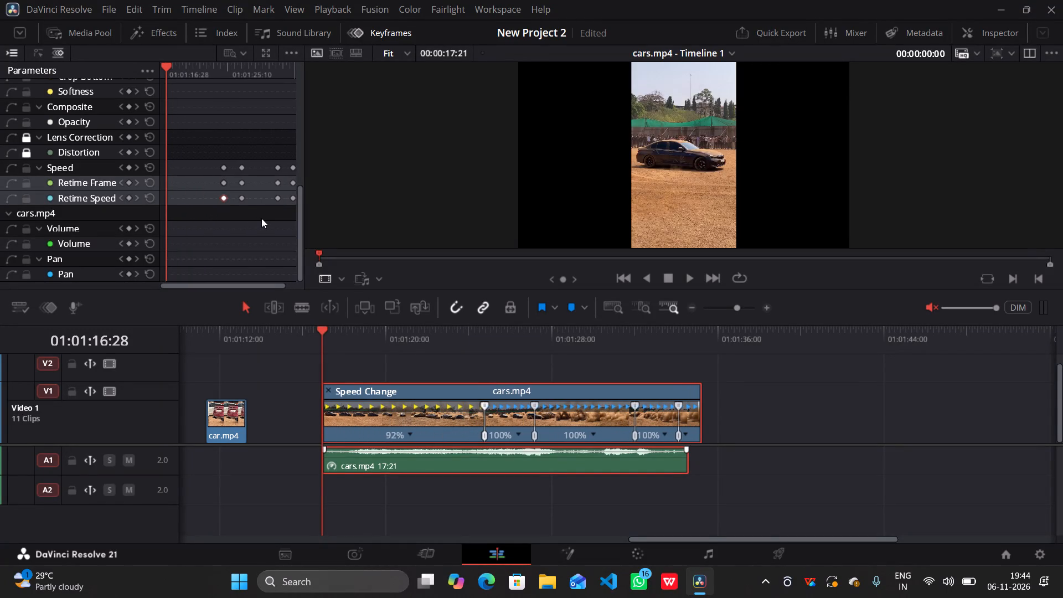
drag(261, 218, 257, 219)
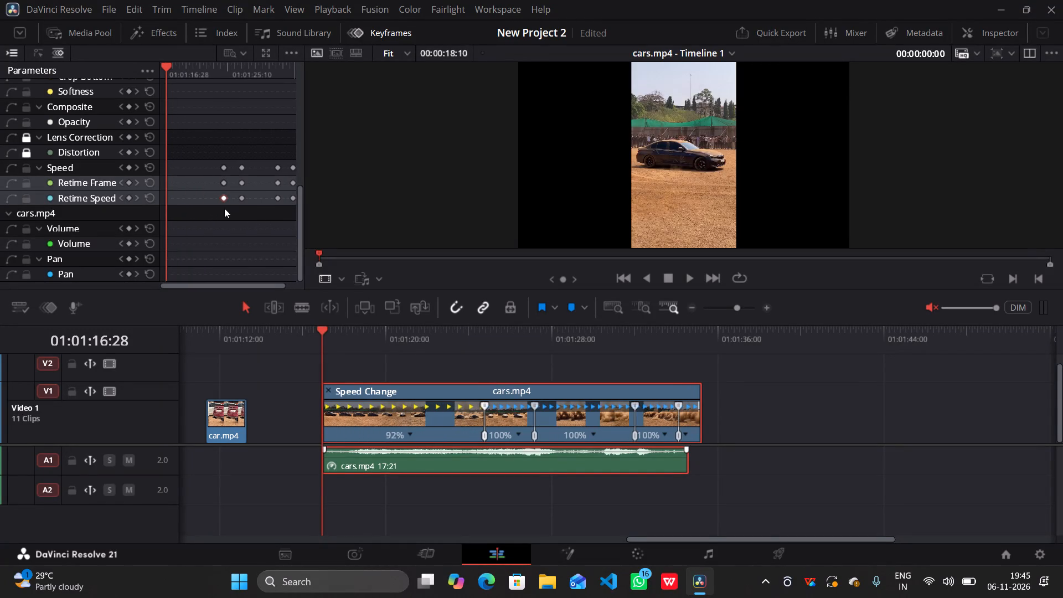
Reset the Retime Speed parameter of cars.mp4 to clear its retime keyframes.
click(144, 197)
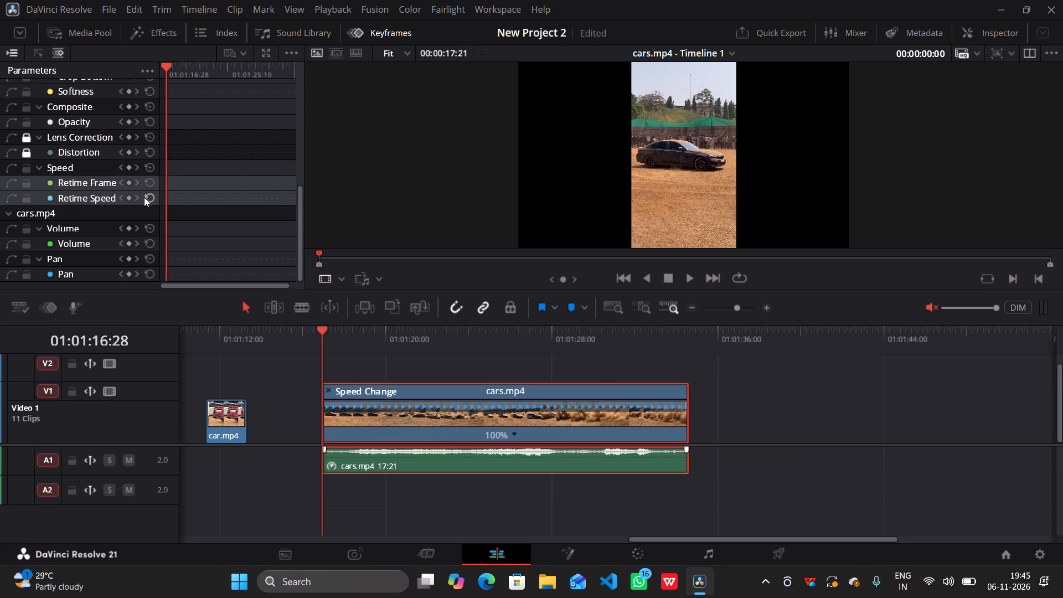
click(144, 197)
click(144, 197)
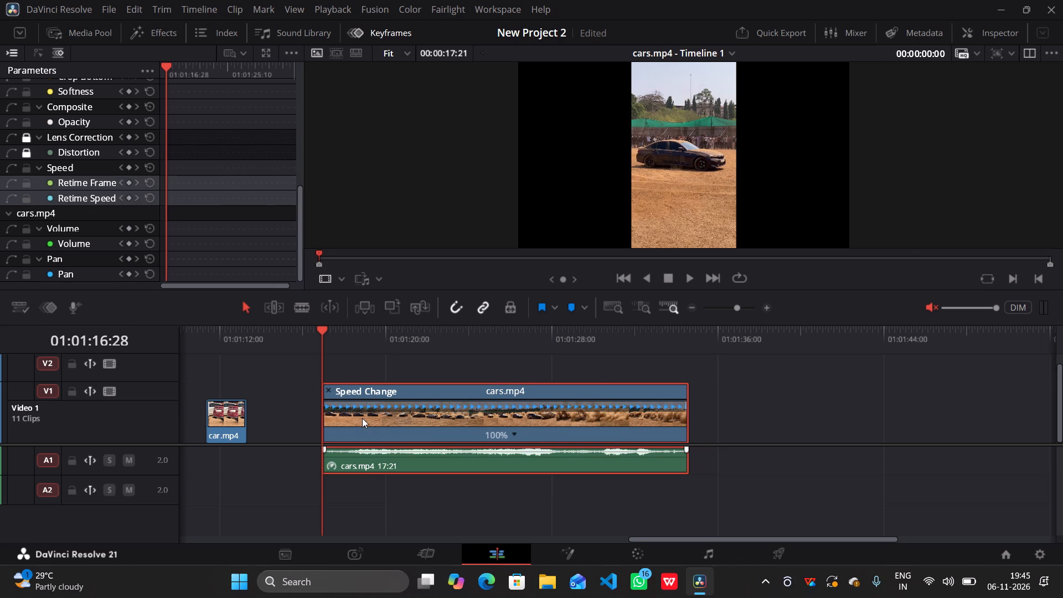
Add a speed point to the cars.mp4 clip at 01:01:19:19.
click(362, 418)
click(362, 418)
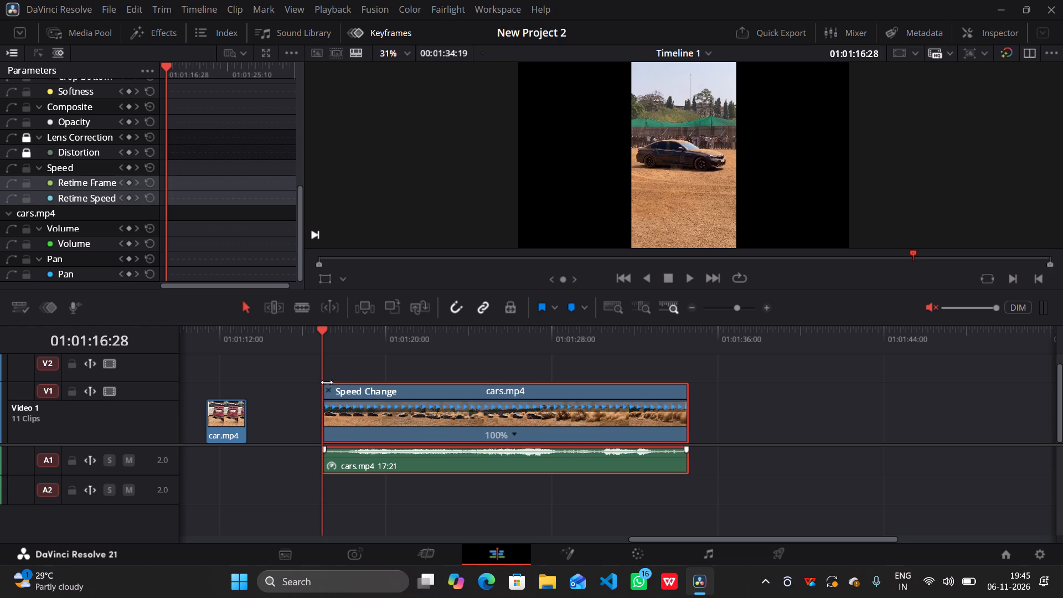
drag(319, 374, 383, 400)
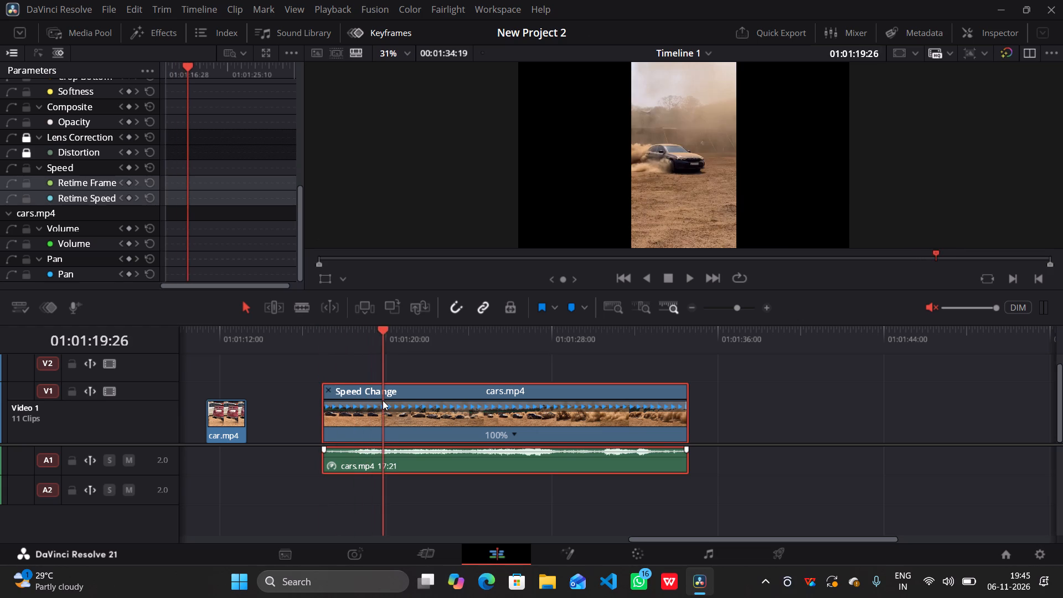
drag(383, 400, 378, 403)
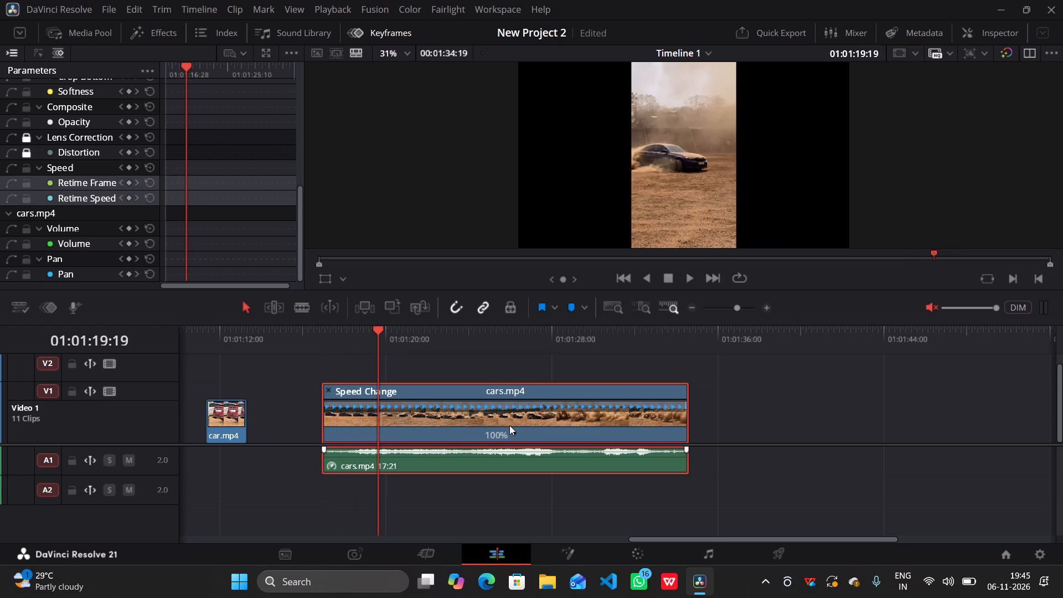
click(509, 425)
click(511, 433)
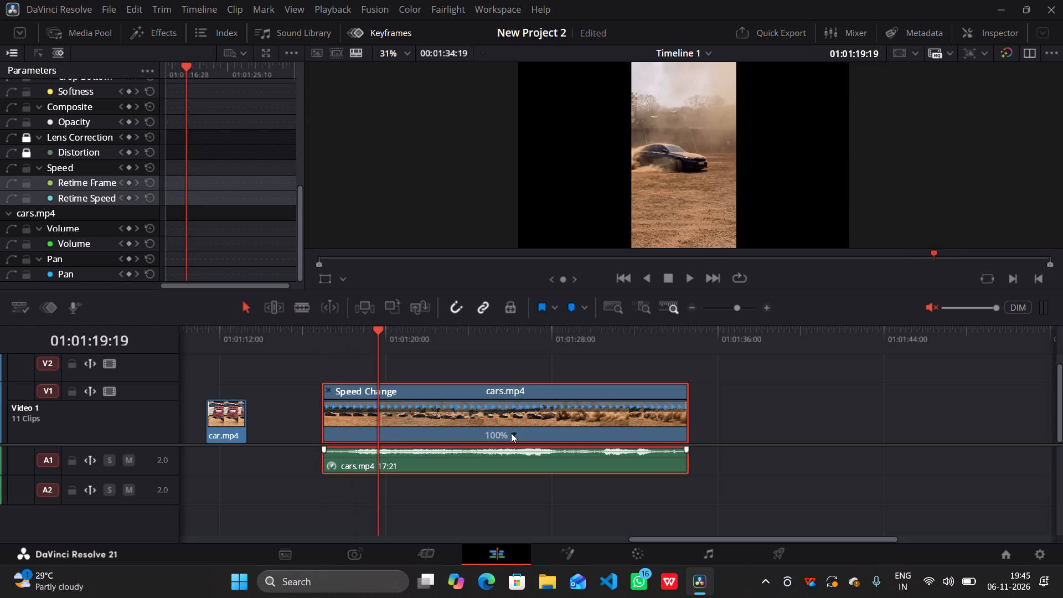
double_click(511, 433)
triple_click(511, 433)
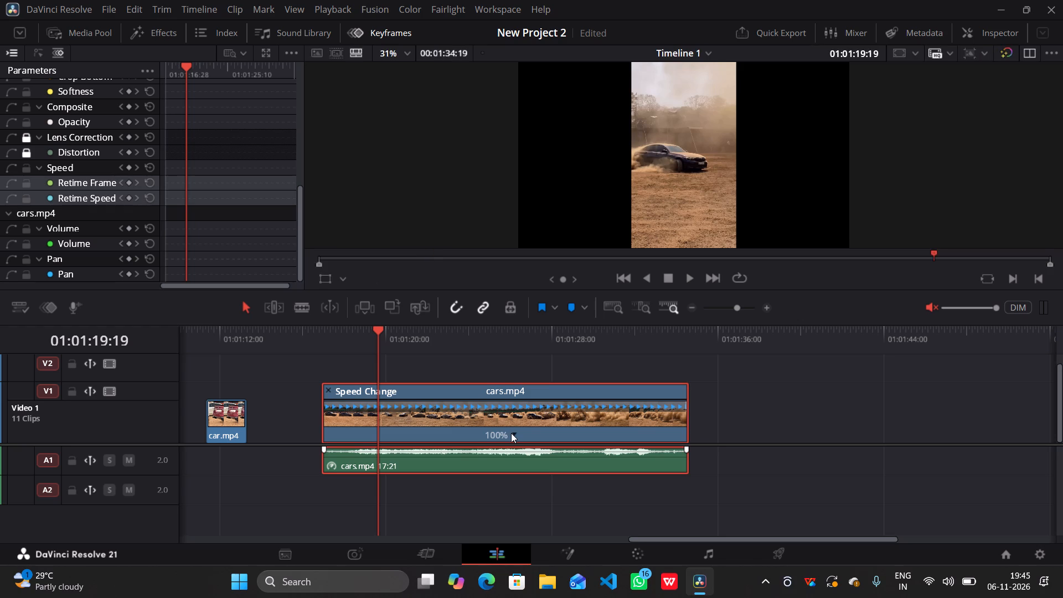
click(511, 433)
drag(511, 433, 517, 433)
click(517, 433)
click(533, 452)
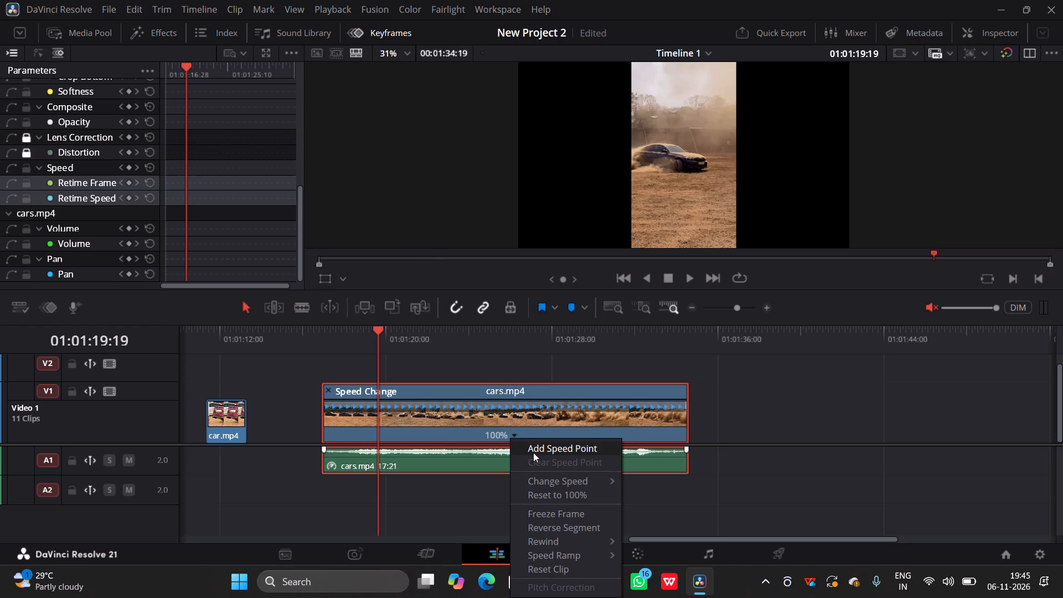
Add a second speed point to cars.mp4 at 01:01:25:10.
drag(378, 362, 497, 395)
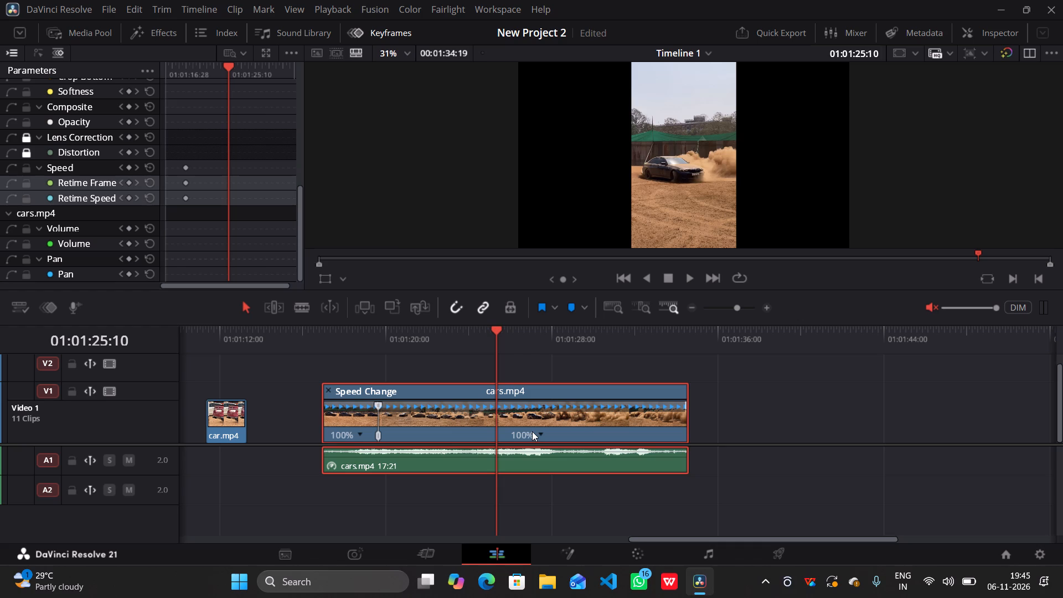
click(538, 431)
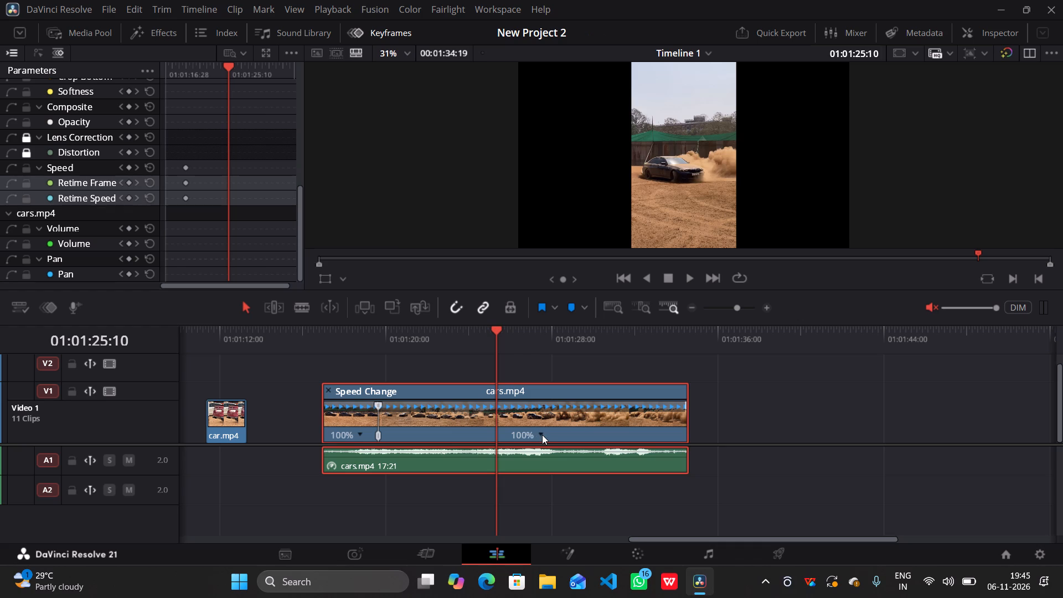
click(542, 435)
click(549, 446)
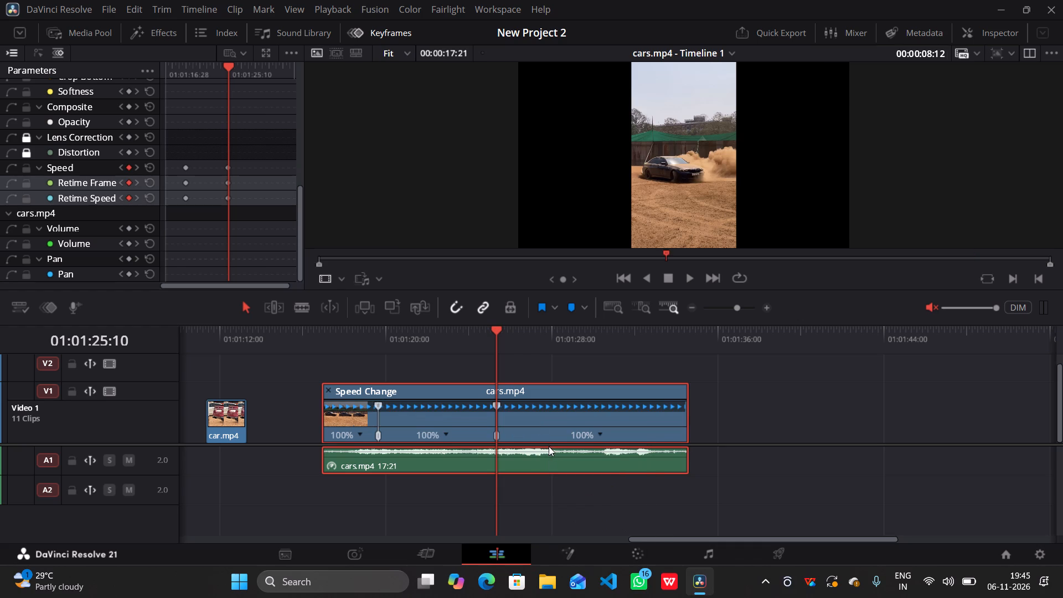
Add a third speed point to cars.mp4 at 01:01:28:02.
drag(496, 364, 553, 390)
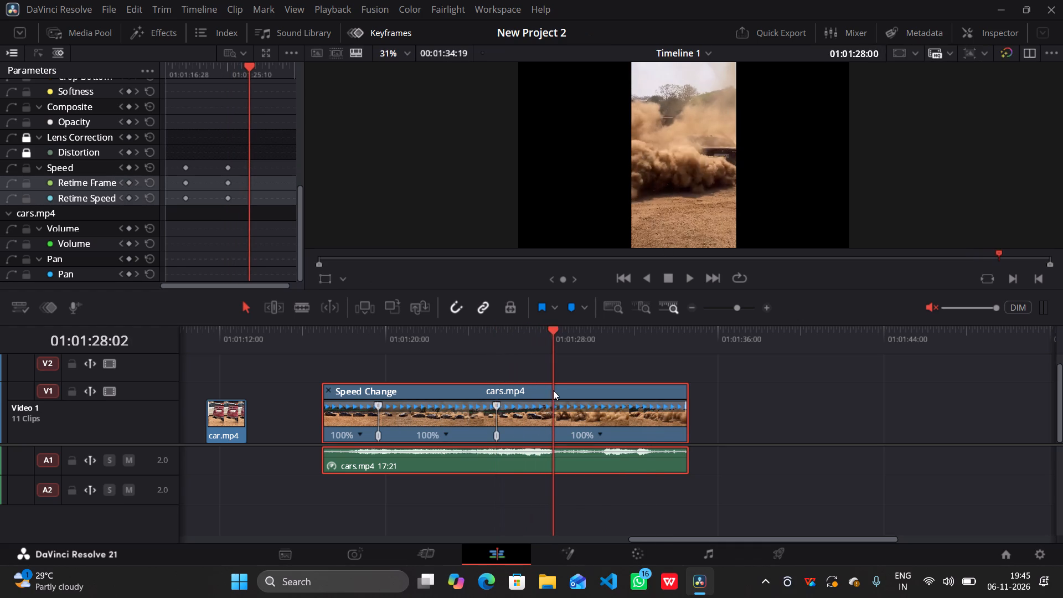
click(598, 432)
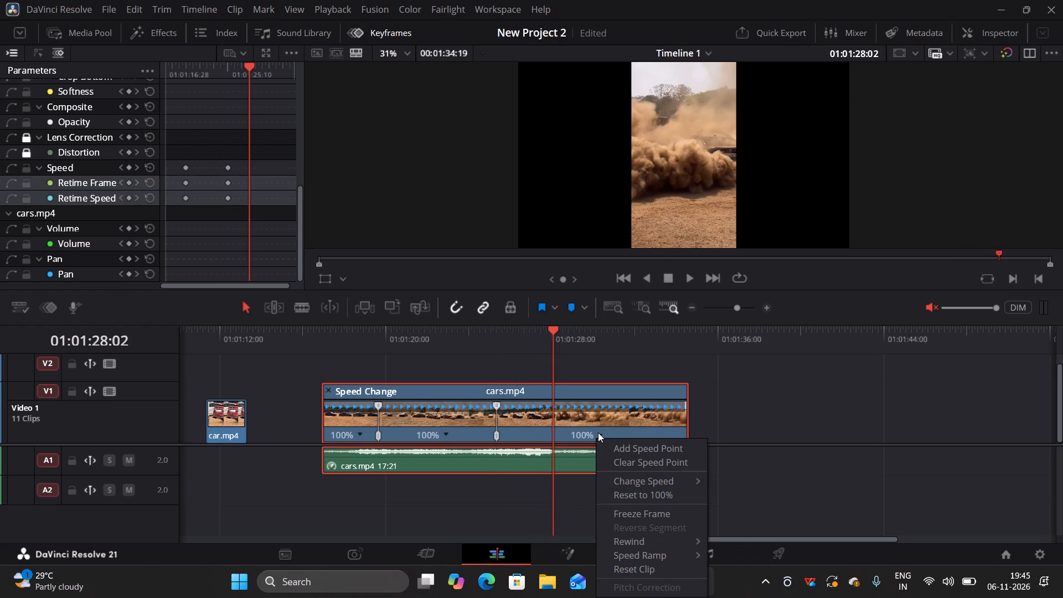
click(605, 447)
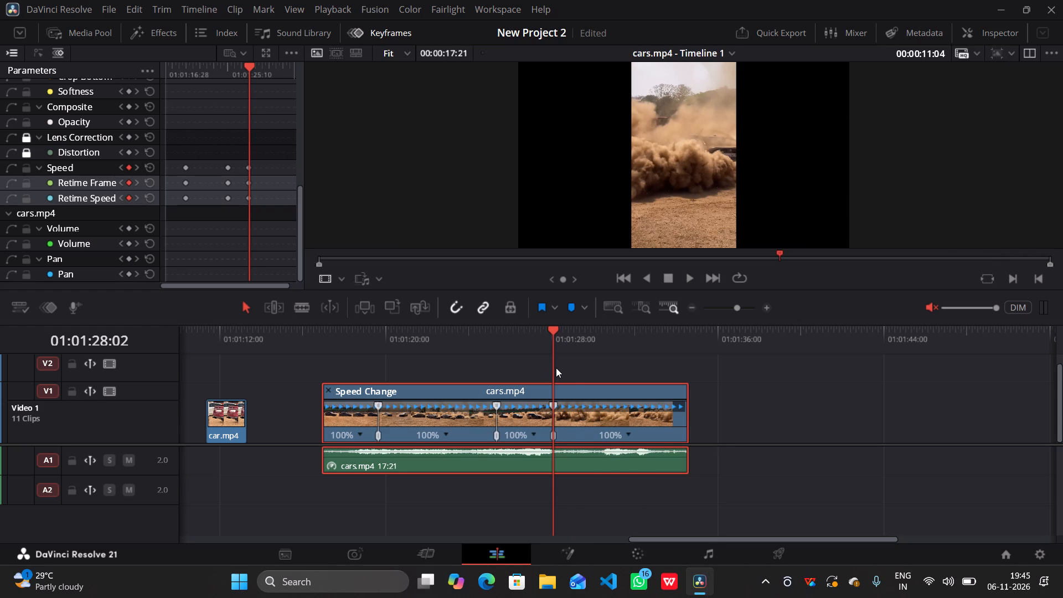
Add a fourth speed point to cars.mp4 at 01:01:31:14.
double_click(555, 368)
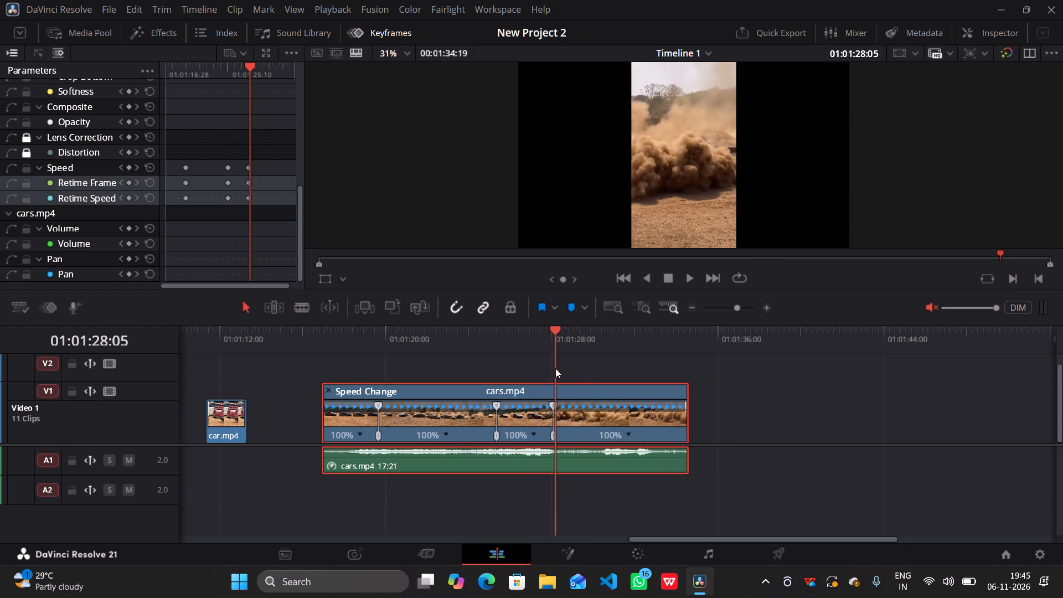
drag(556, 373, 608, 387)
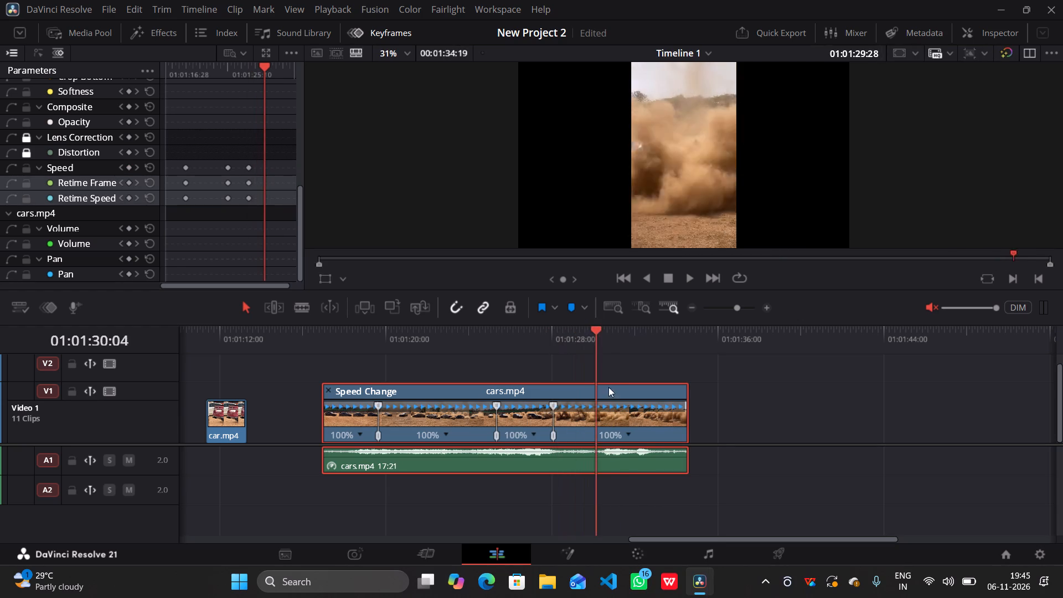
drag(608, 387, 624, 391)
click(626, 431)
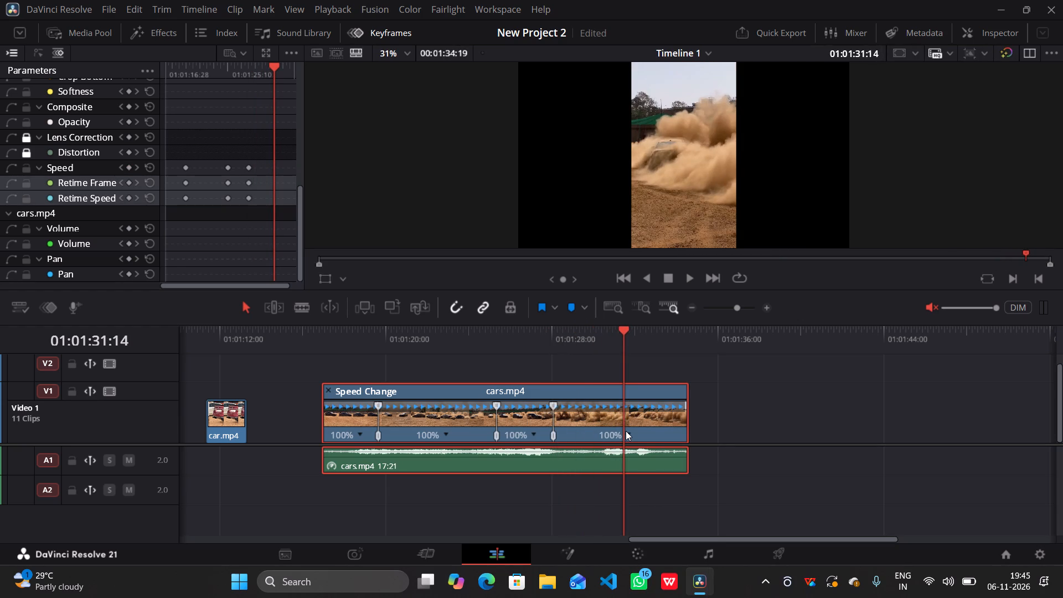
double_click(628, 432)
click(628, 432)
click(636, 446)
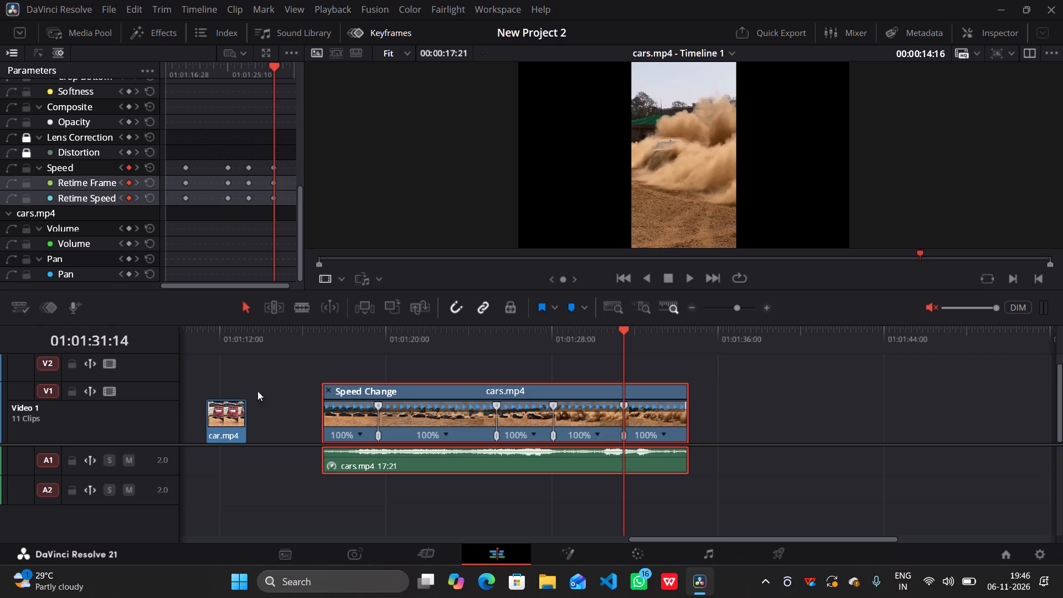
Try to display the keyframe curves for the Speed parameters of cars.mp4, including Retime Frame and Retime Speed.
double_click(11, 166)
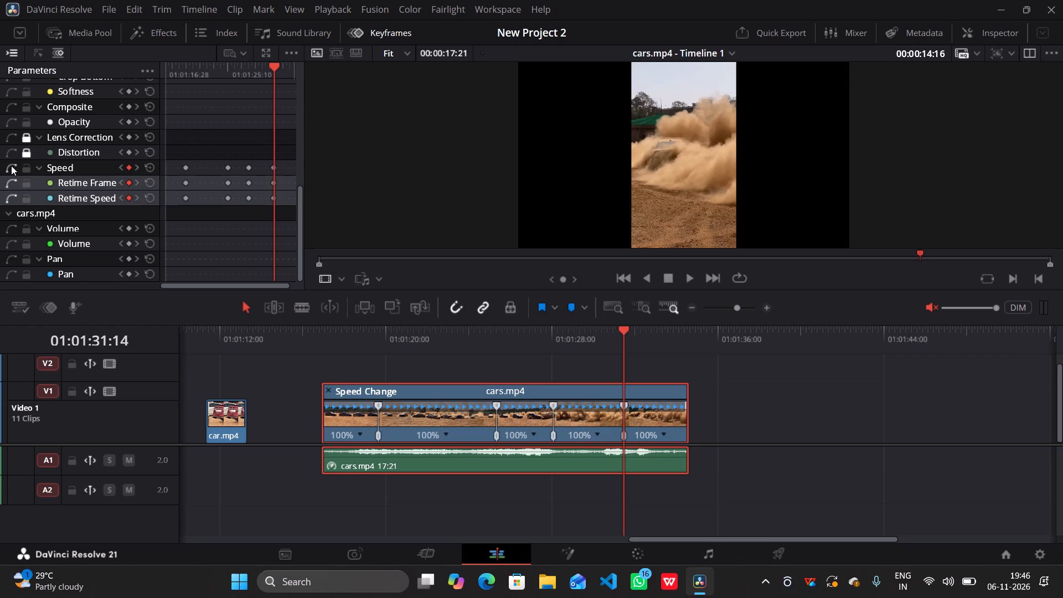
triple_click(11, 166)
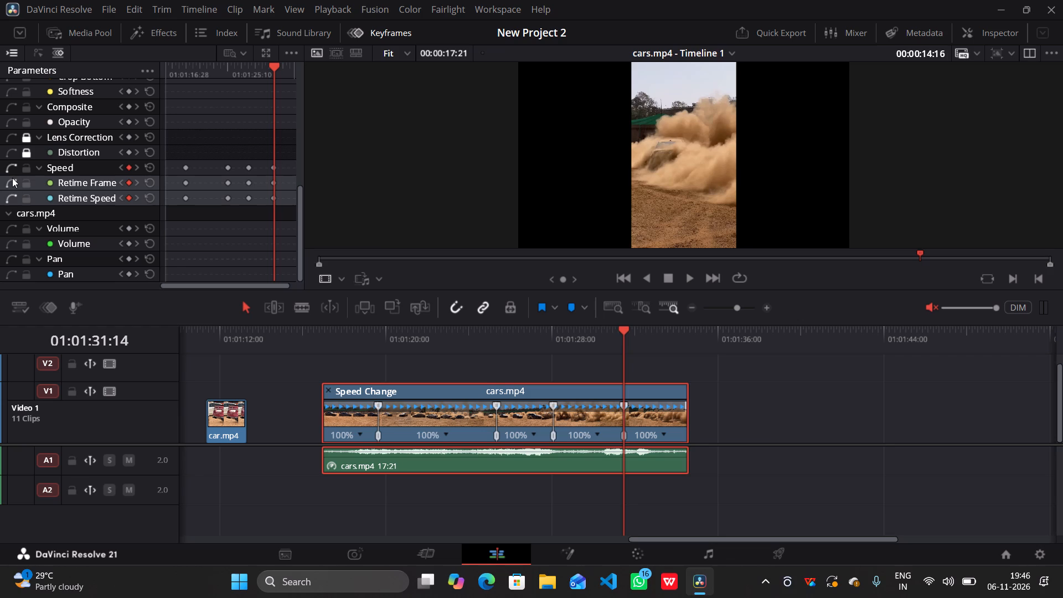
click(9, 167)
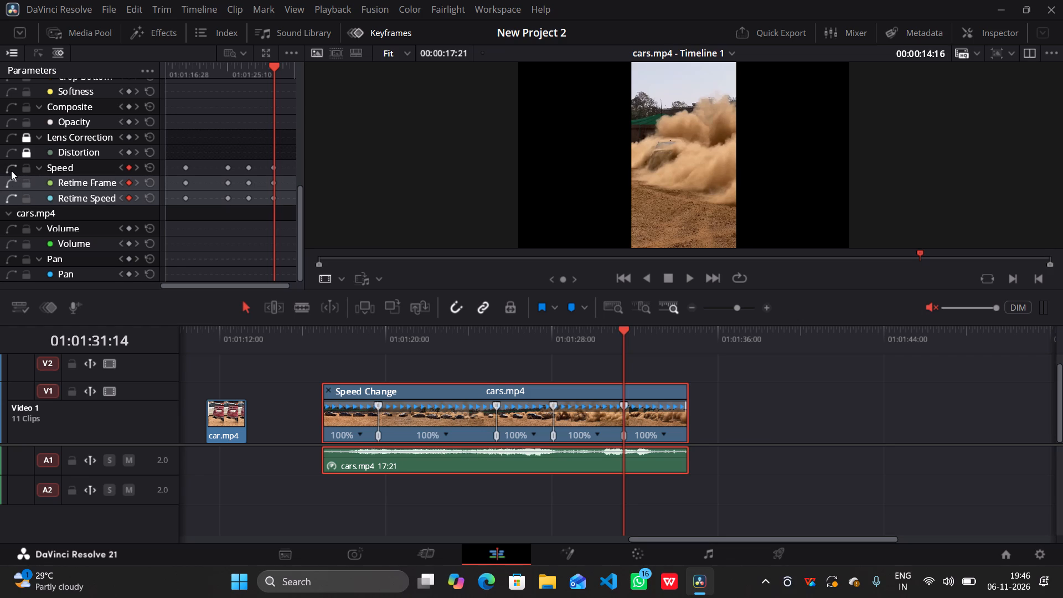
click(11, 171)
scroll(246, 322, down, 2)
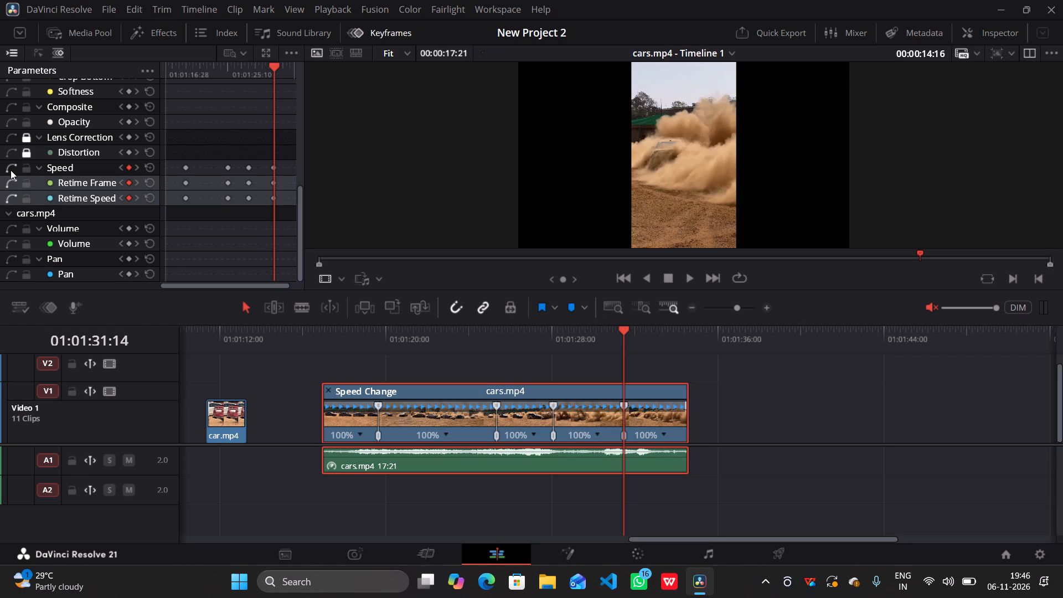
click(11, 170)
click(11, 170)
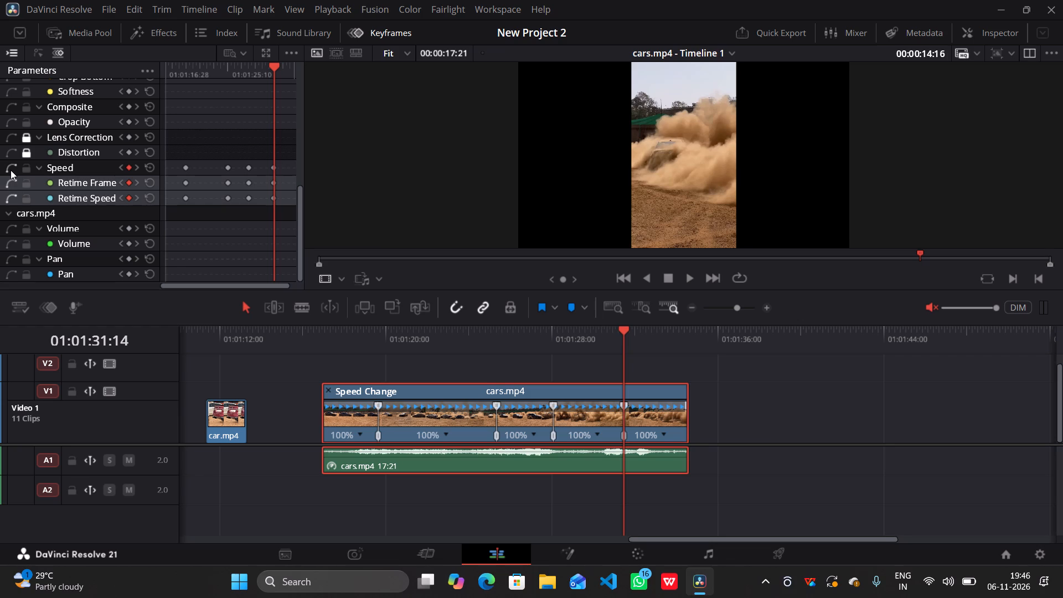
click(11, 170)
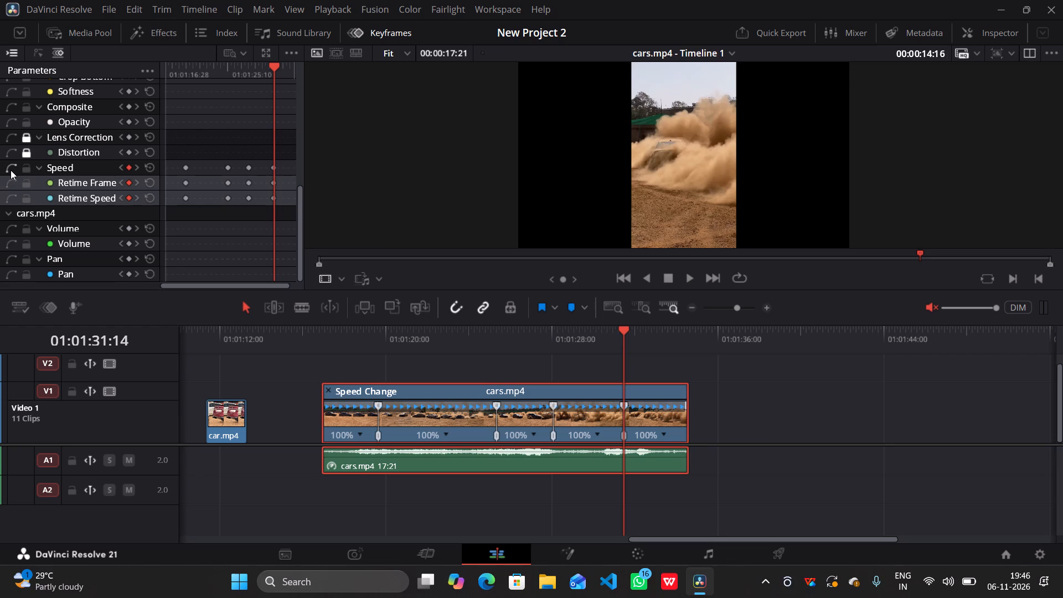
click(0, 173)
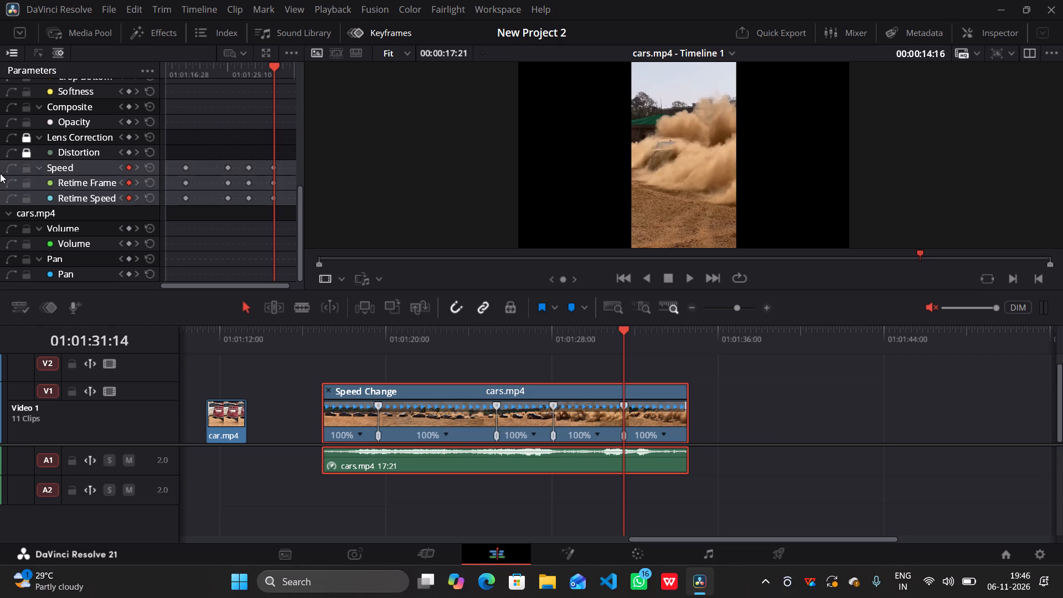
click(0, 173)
Reset the whole Speed parameter group of cars.mp4 to remove all its speed points.
click(151, 174)
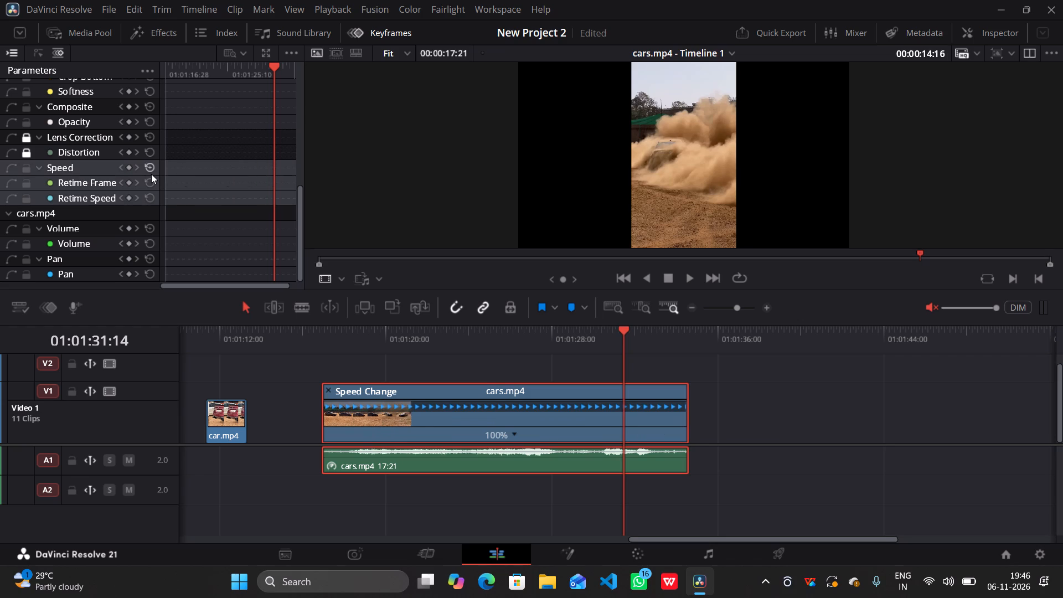
click(151, 174)
click(151, 174)
drag(151, 174, 153, 178)
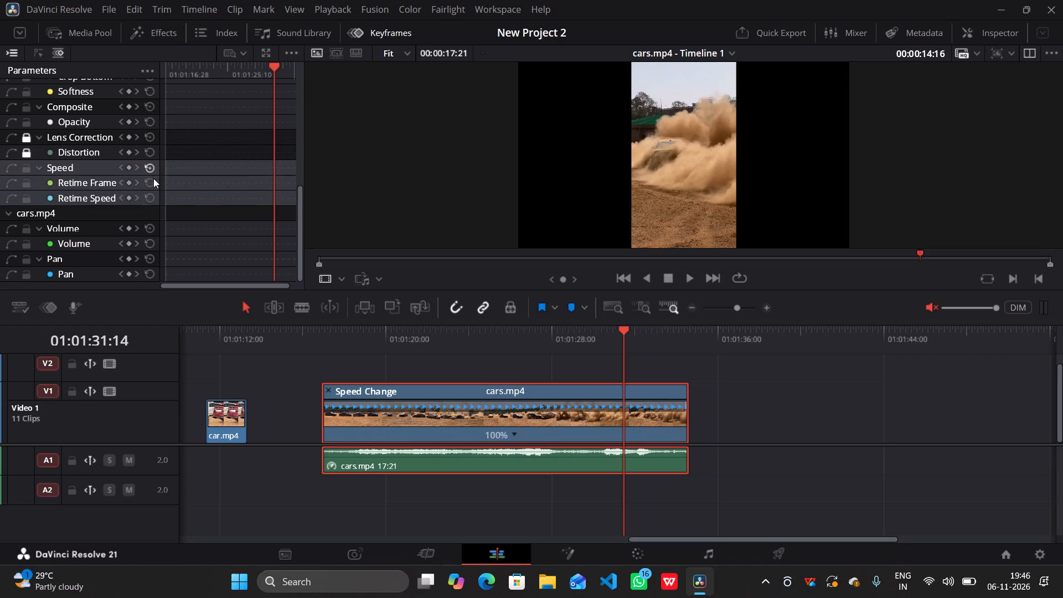
drag(153, 178, 535, 402)
Undo the reset of the Speed parameter group of cars.mp4.
key(ctrl+z)
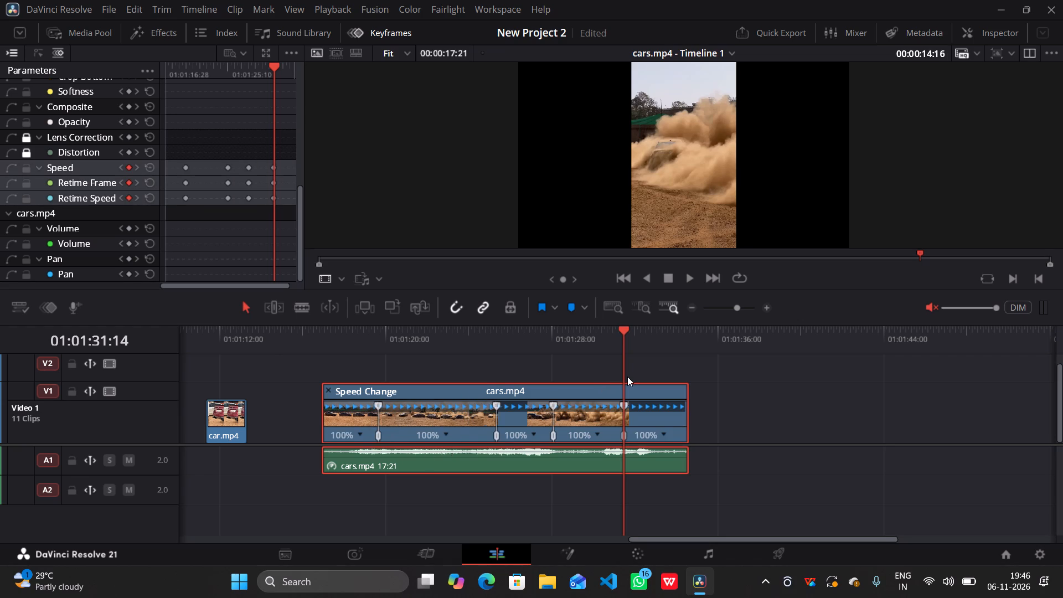
click(16, 171)
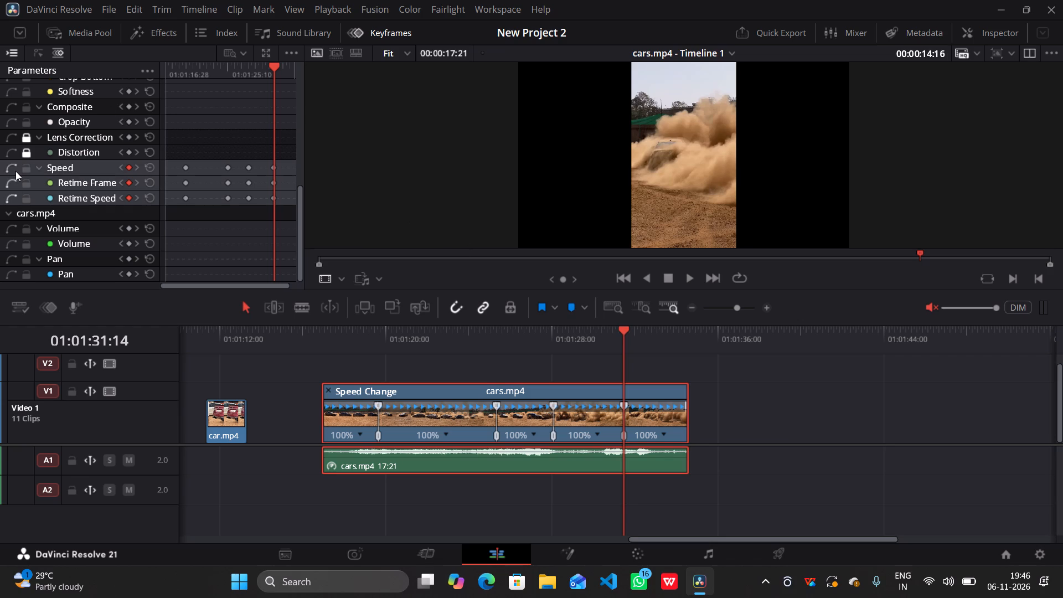
click(16, 171)
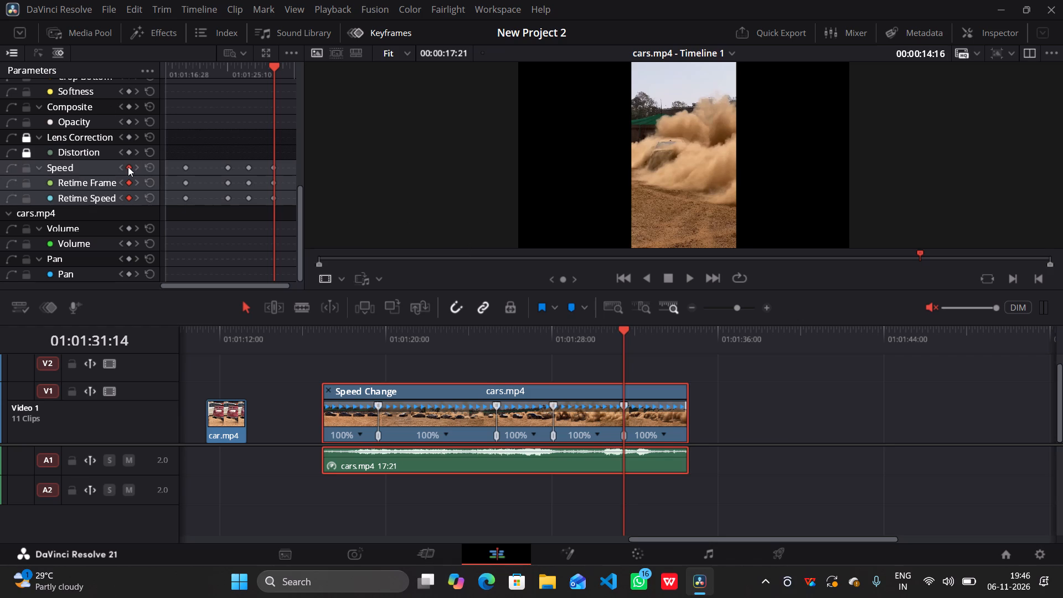
Remove the Speed keyframe of cars.mp4 at 01:01:31:14.
click(128, 167)
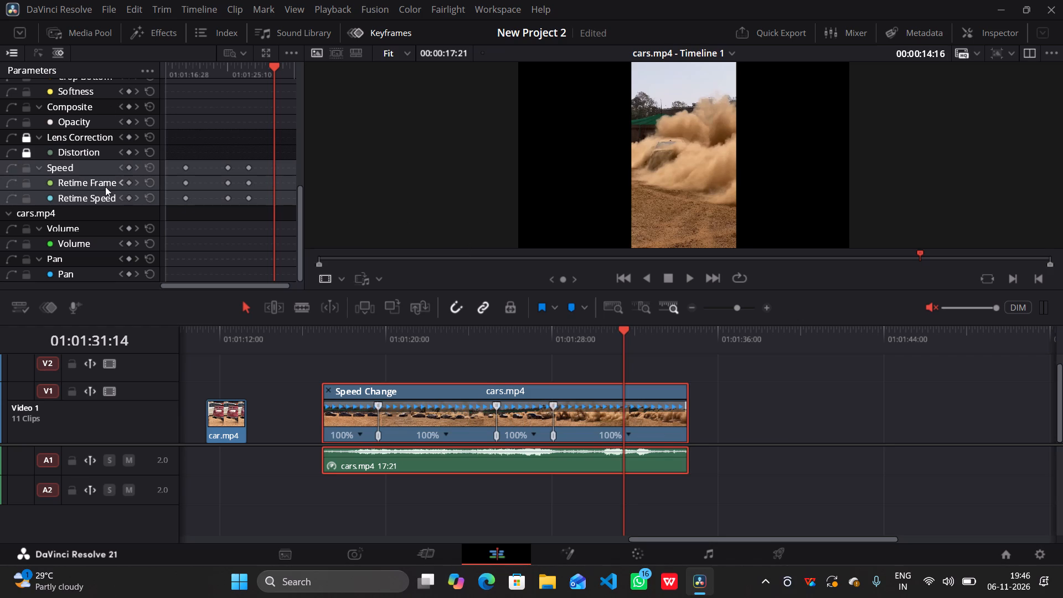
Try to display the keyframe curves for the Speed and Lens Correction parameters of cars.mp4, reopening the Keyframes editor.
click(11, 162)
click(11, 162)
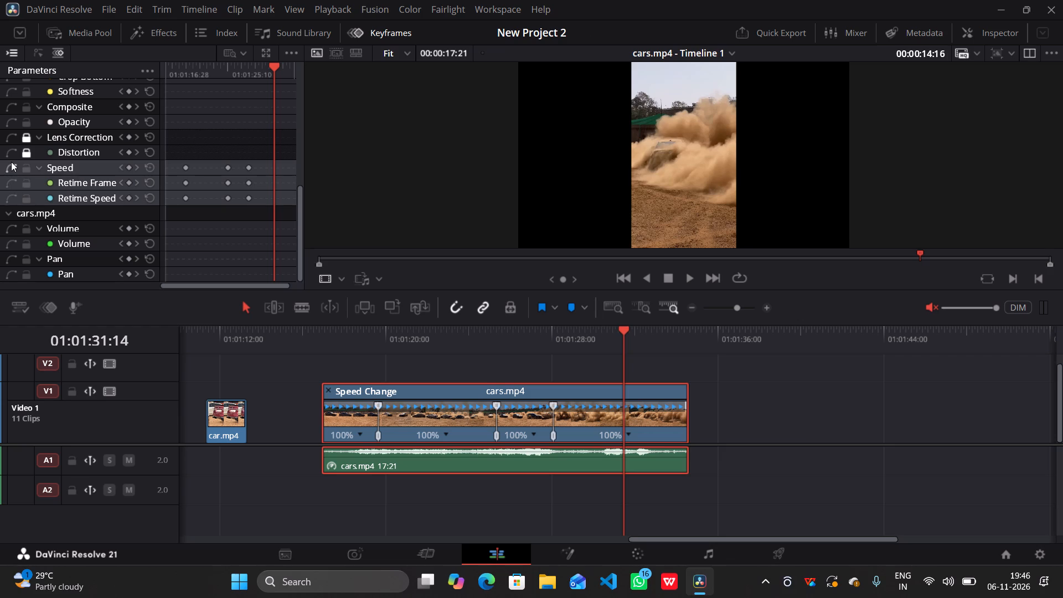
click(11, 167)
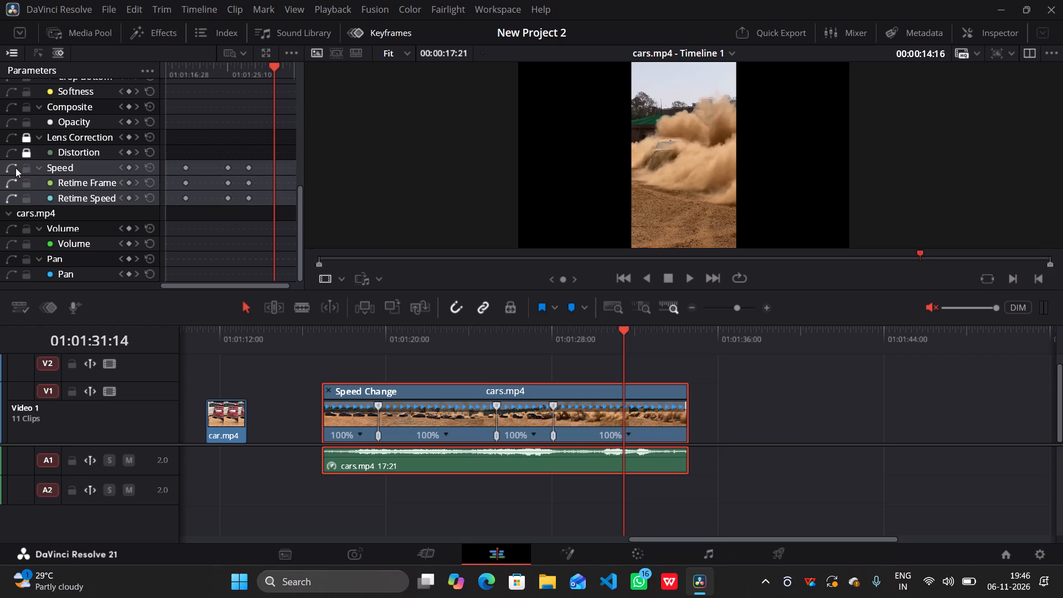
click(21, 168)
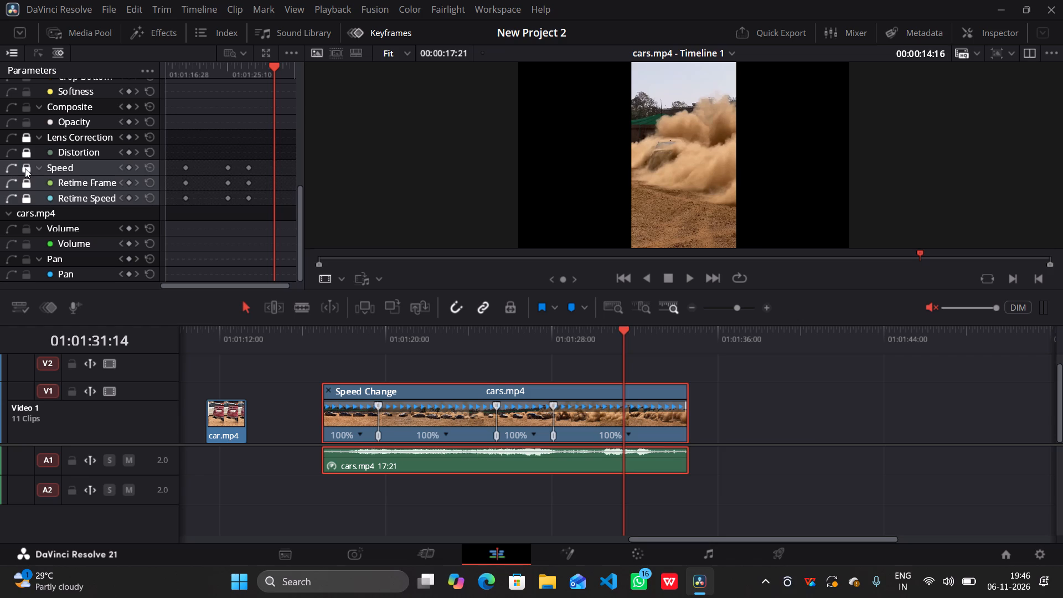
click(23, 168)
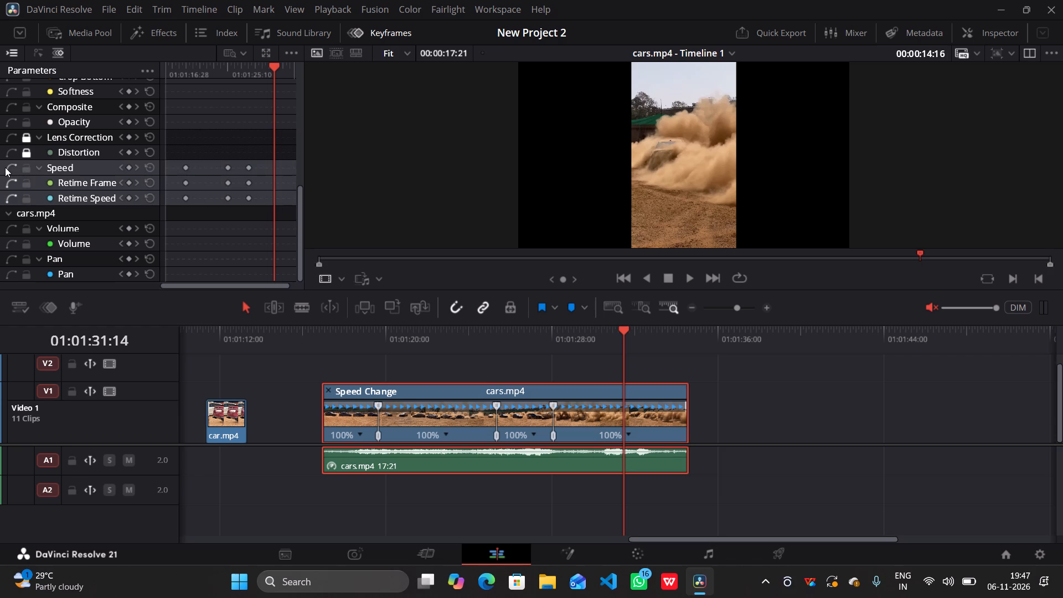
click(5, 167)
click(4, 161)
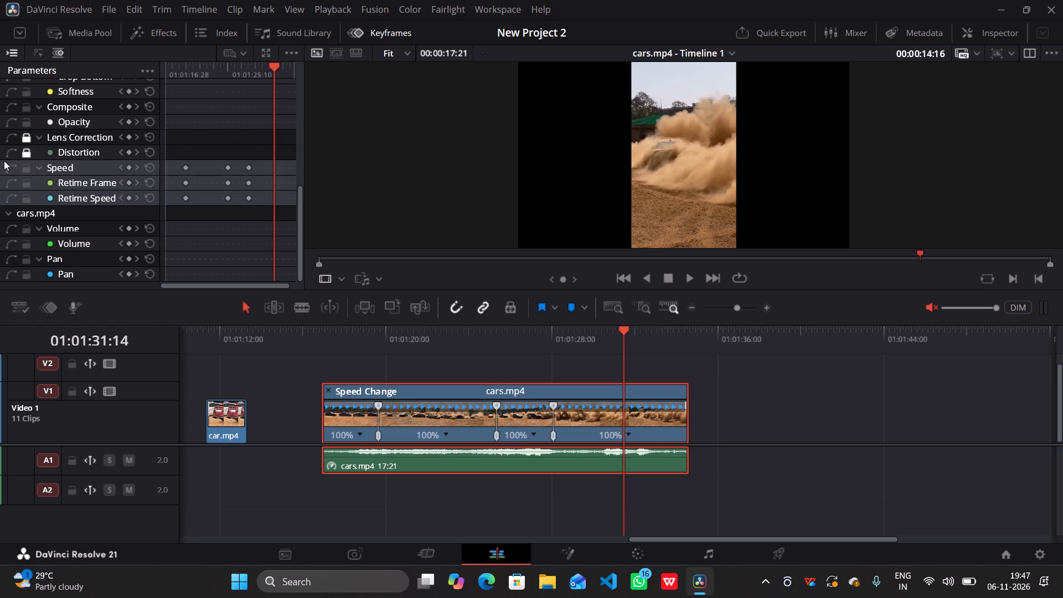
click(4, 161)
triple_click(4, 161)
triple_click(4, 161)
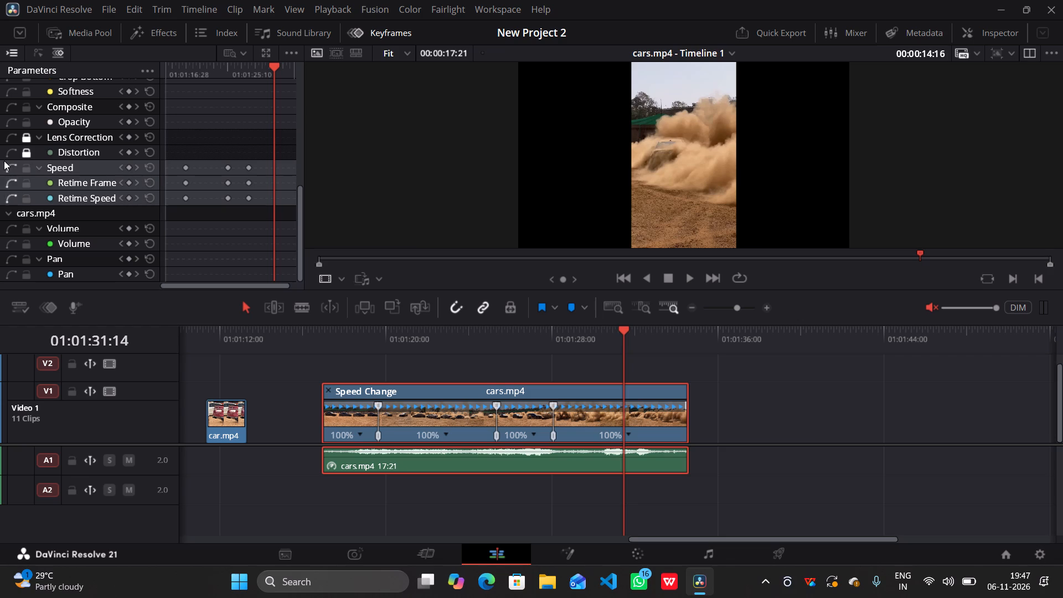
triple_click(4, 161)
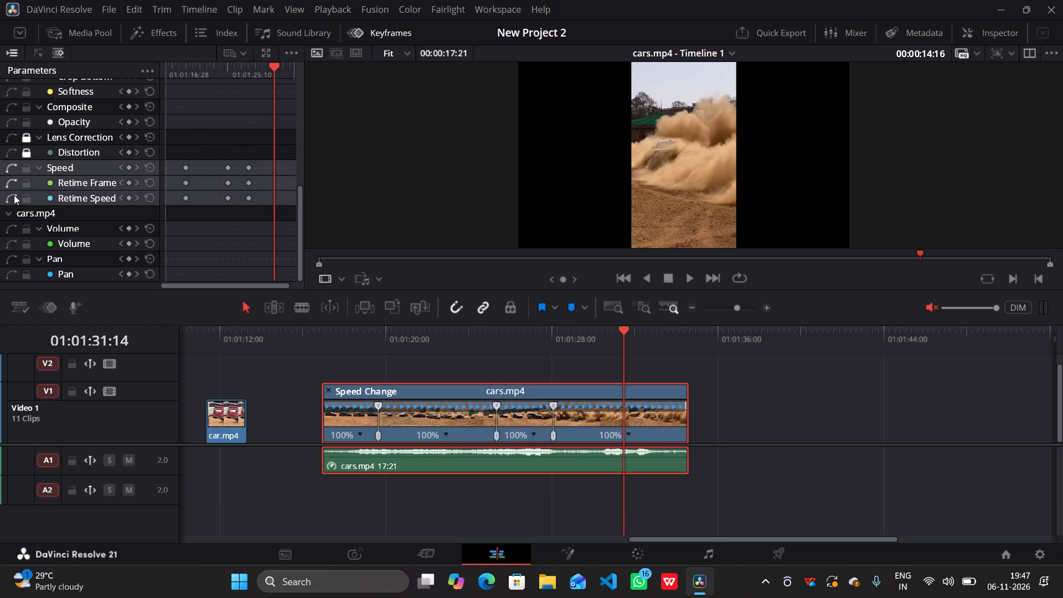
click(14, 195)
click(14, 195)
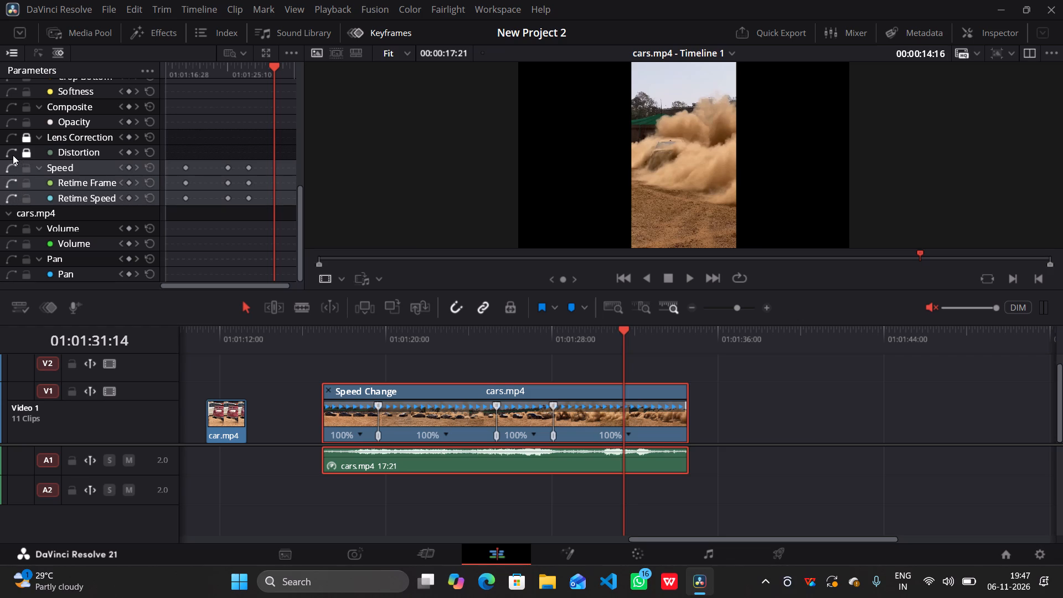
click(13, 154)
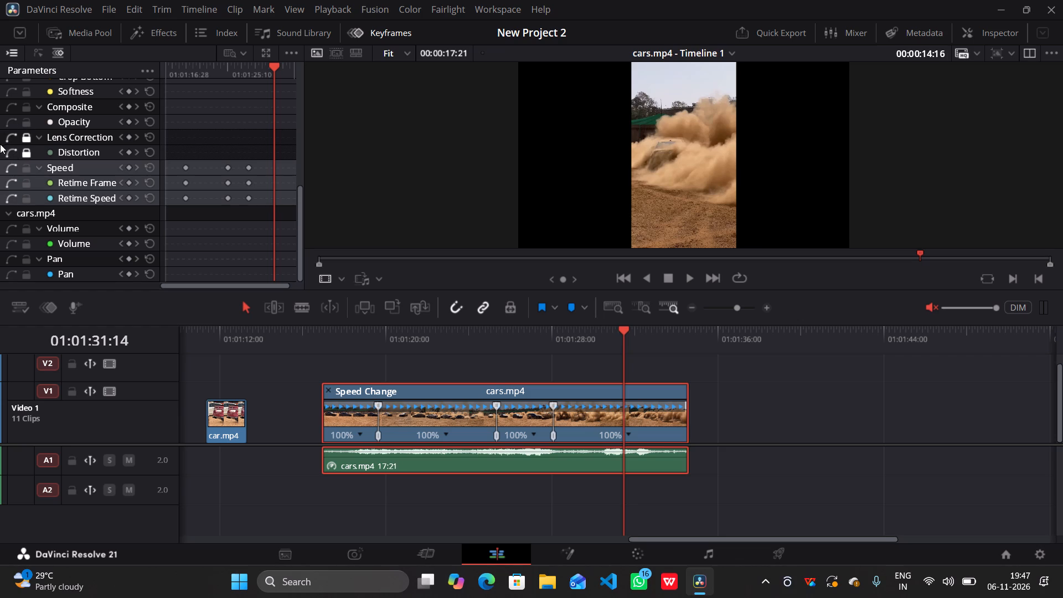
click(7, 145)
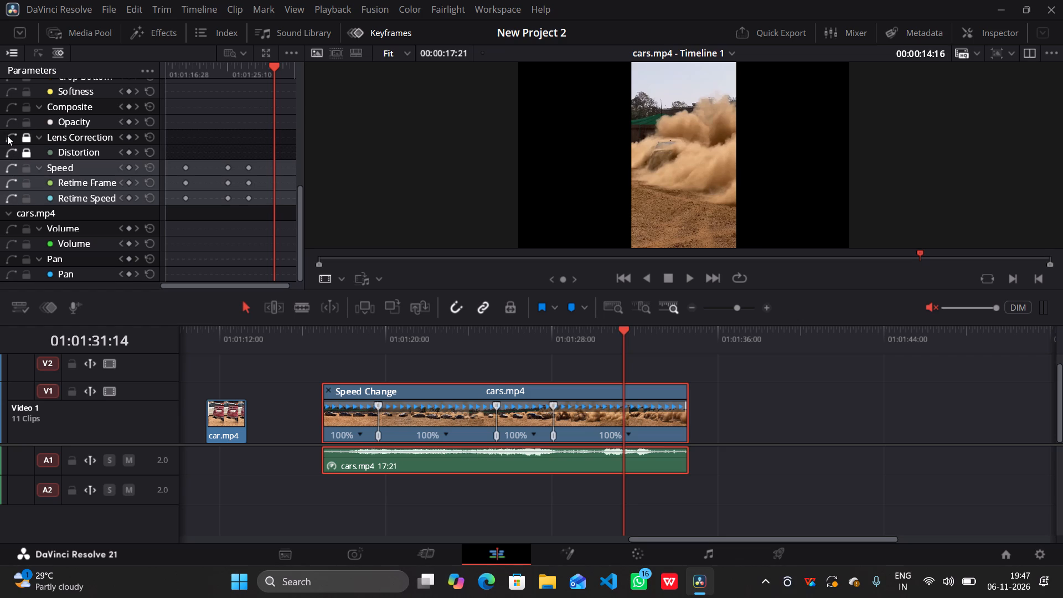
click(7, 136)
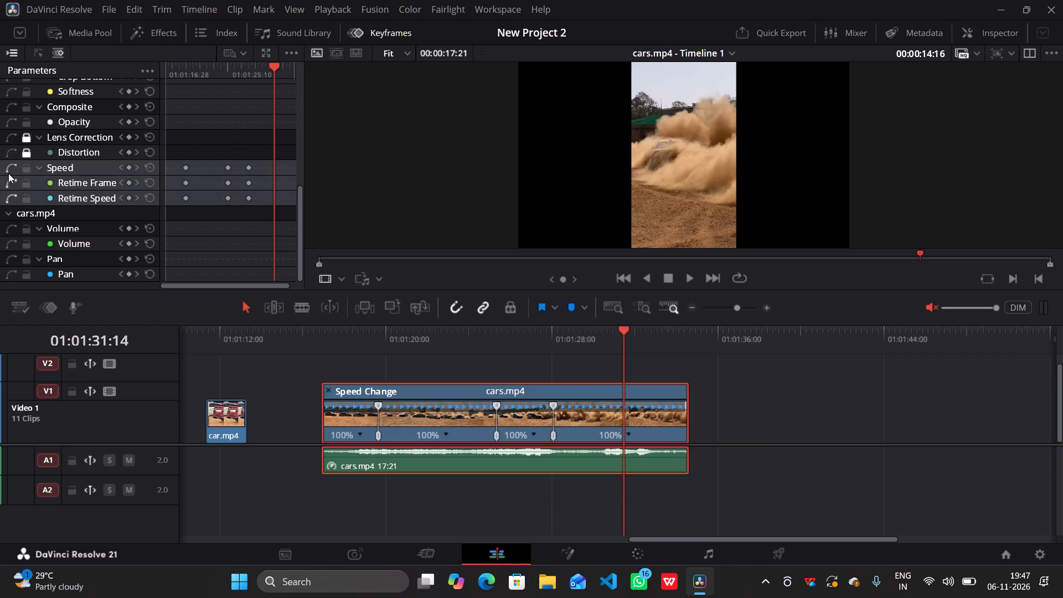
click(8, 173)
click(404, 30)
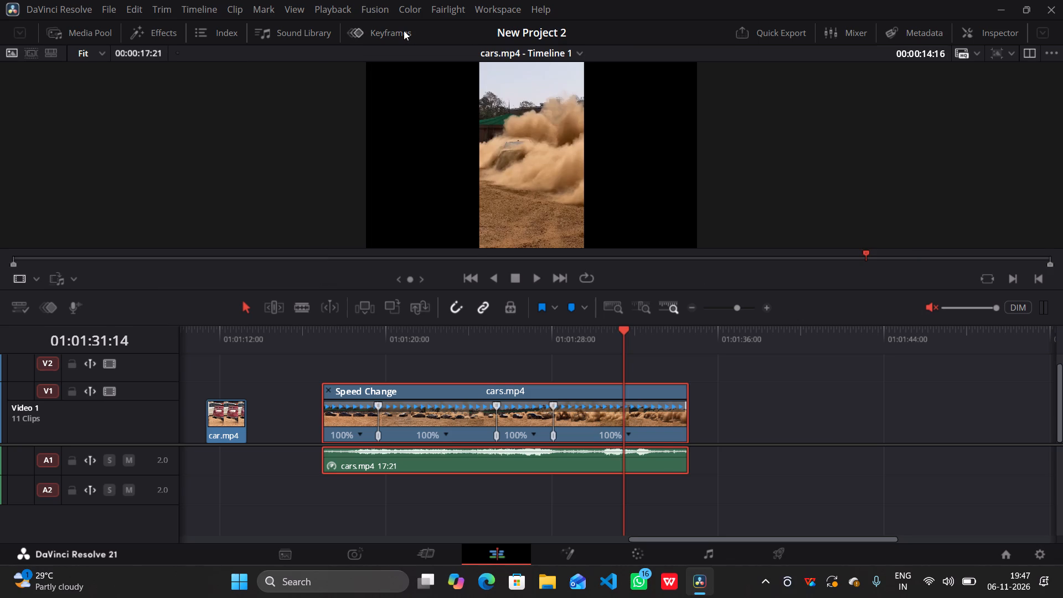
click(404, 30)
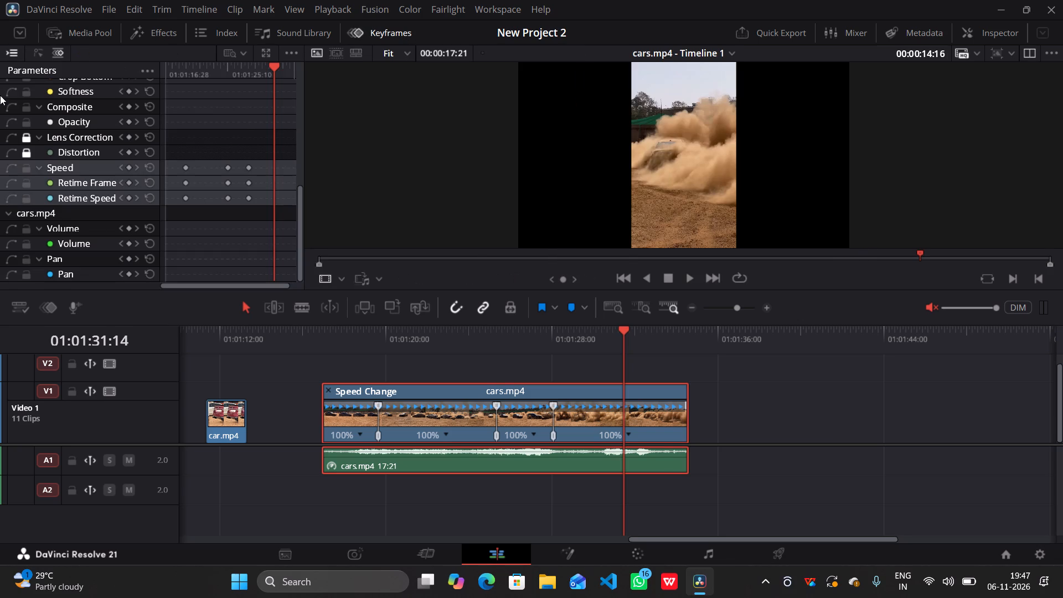
Collapse the Volume group, select Retime Speed and enable the curves for the Speed parameters of cars.mp4.
scroll(38, 110, right, 1)
scroll(38, 110, down, 1)
click(34, 232)
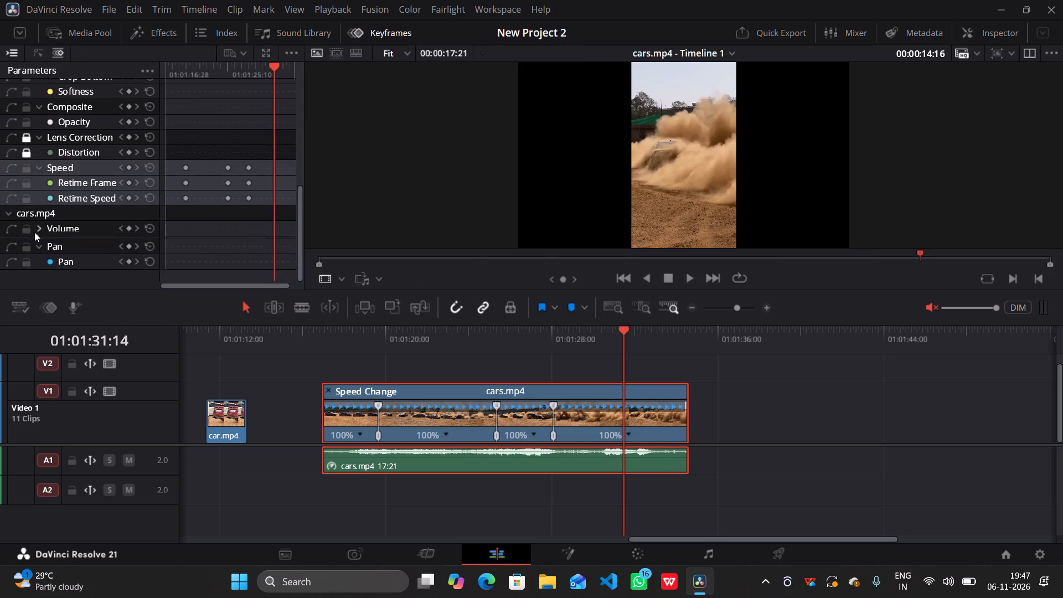
click(44, 210)
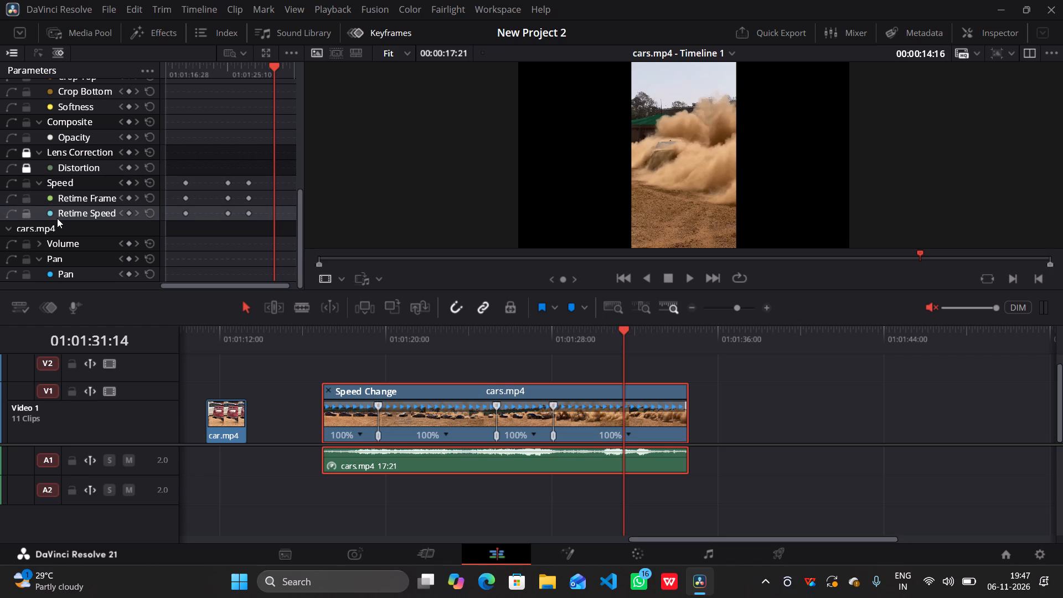
click(57, 218)
drag(54, 218, 45, 218)
click(45, 218)
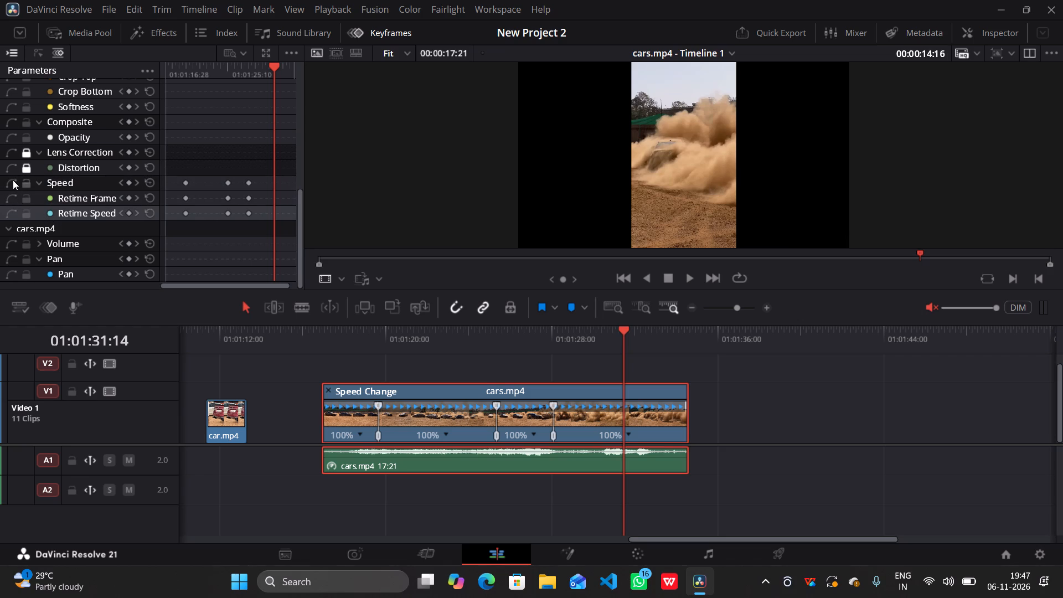
click(13, 180)
Move the playhead to 01:01:22:16, between the first and second speed points of cars.mp4.
drag(271, 135, 274, 133)
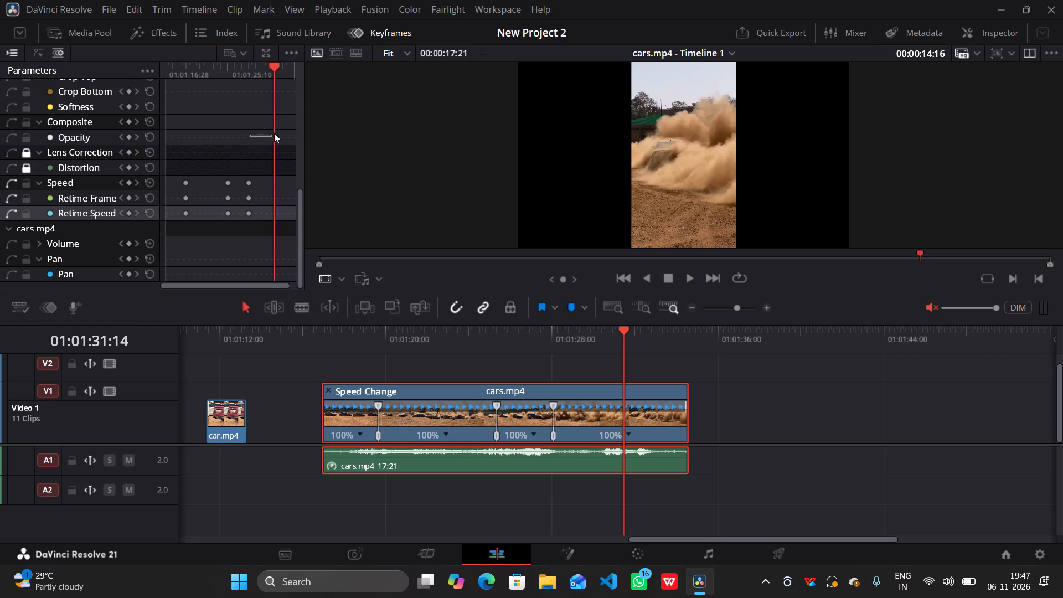
drag(274, 133, 291, 133)
click(274, 138)
drag(273, 141, 275, 78)
drag(275, 78, 276, 64)
drag(276, 64, 185, 94)
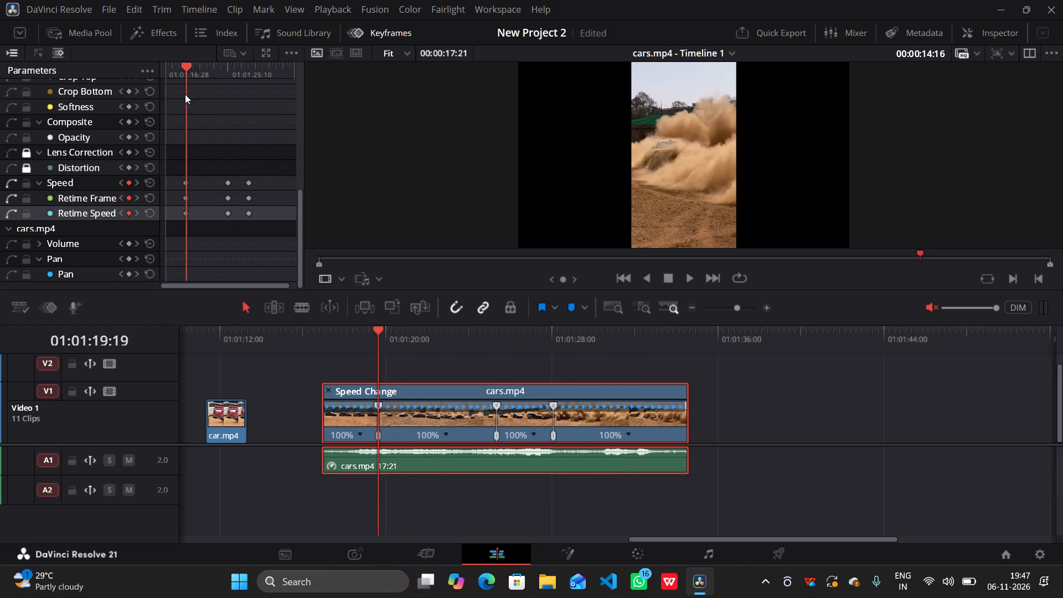
drag(185, 94, 207, 125)
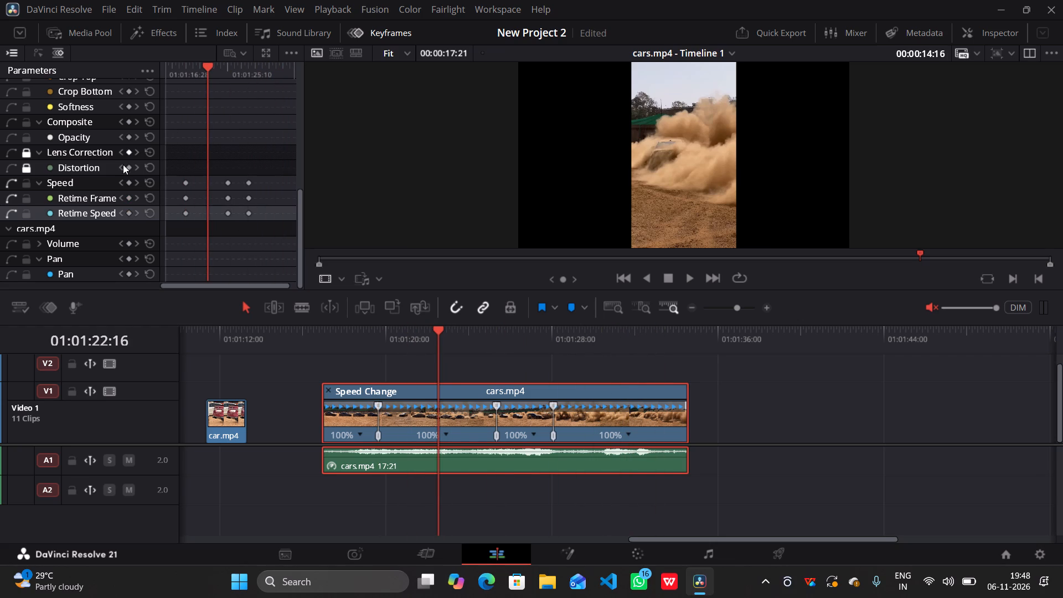
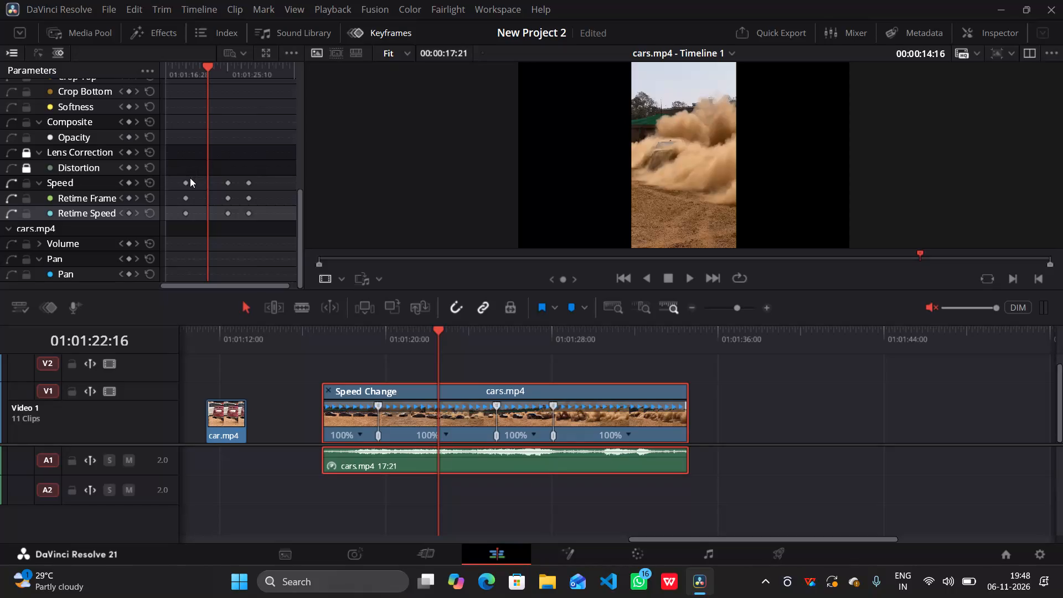
Select each of the three Speed keyframes of cars.mp4 in turn, from first to last.
click(185, 179)
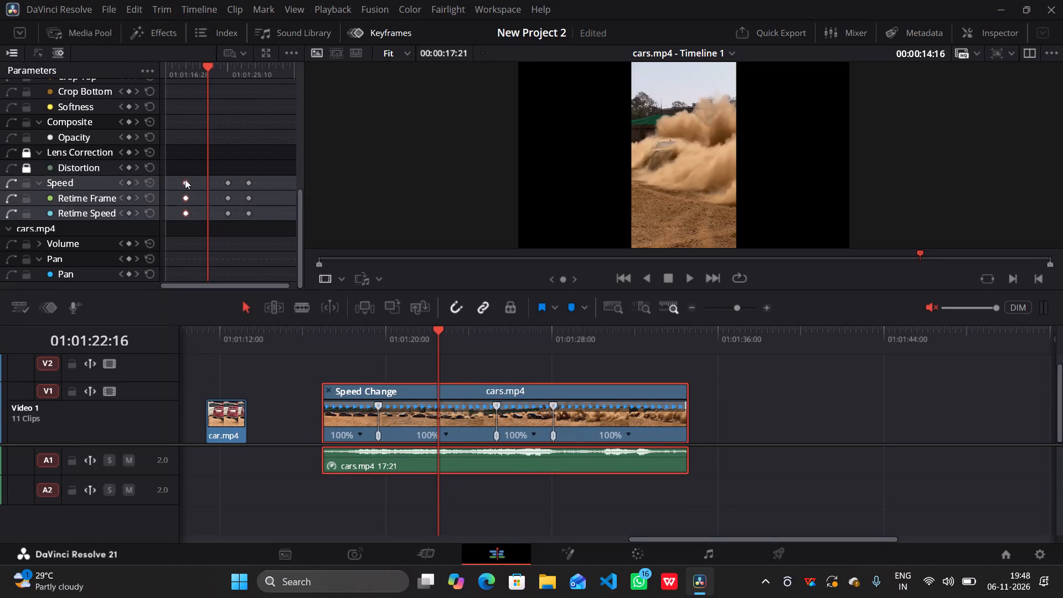
click(185, 179)
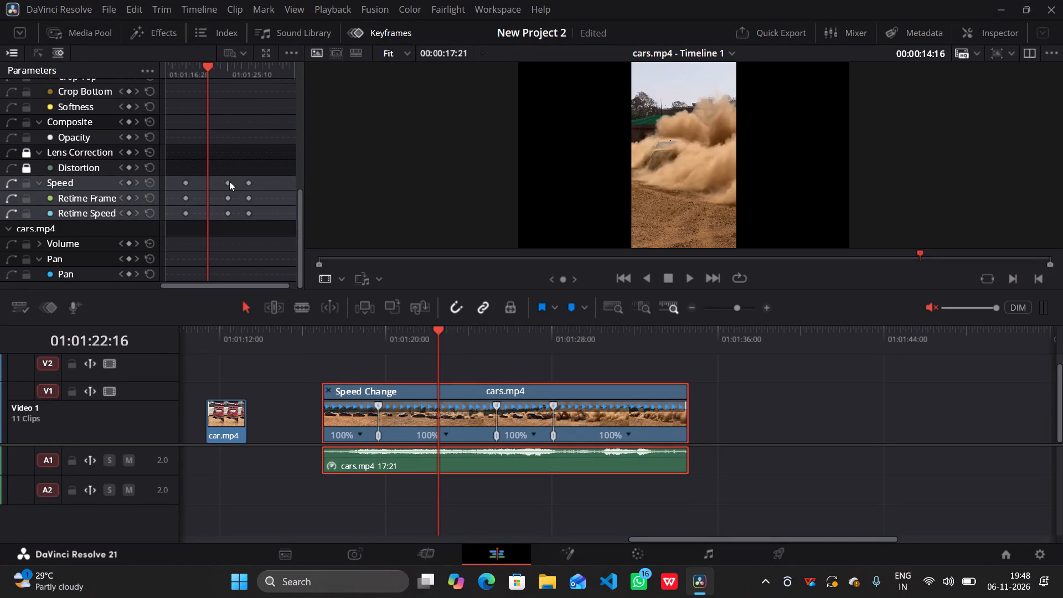
click(226, 181)
drag(231, 181, 247, 177)
click(247, 177)
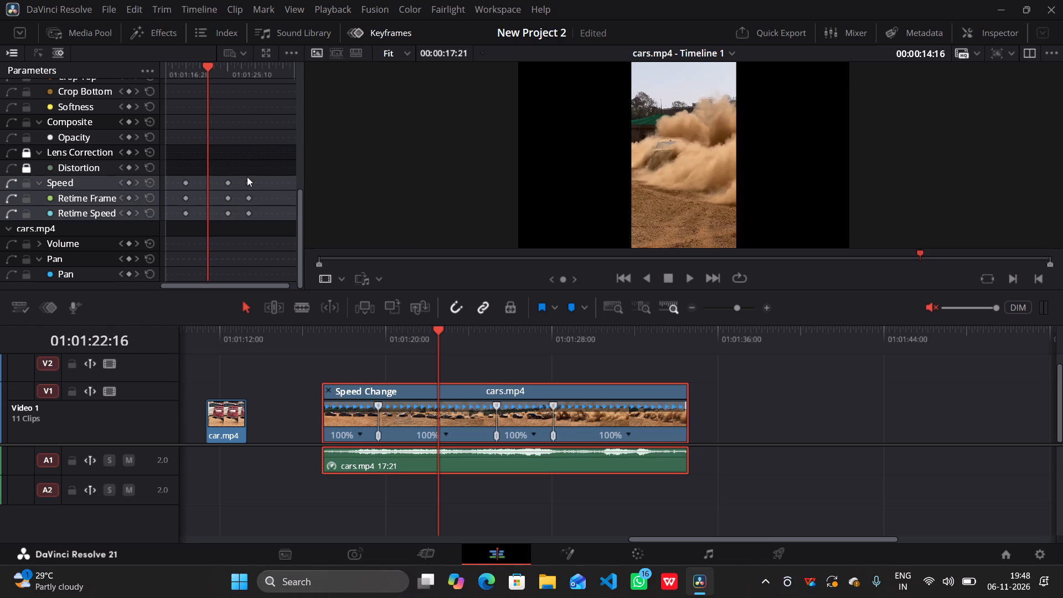
click(247, 185)
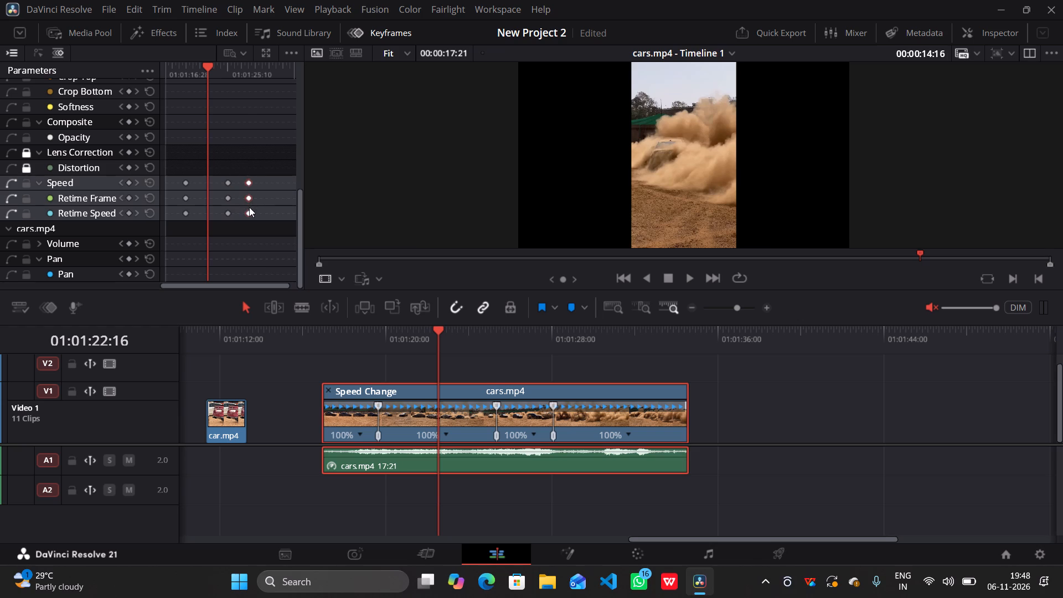
Shift the third Retime Speed keyframe of cars.mp4 to near the clip's end, and pull it back to just after 01:01:28:00.
click(247, 210)
drag(247, 210, 215, 171)
drag(215, 171, 252, 186)
double_click(252, 186)
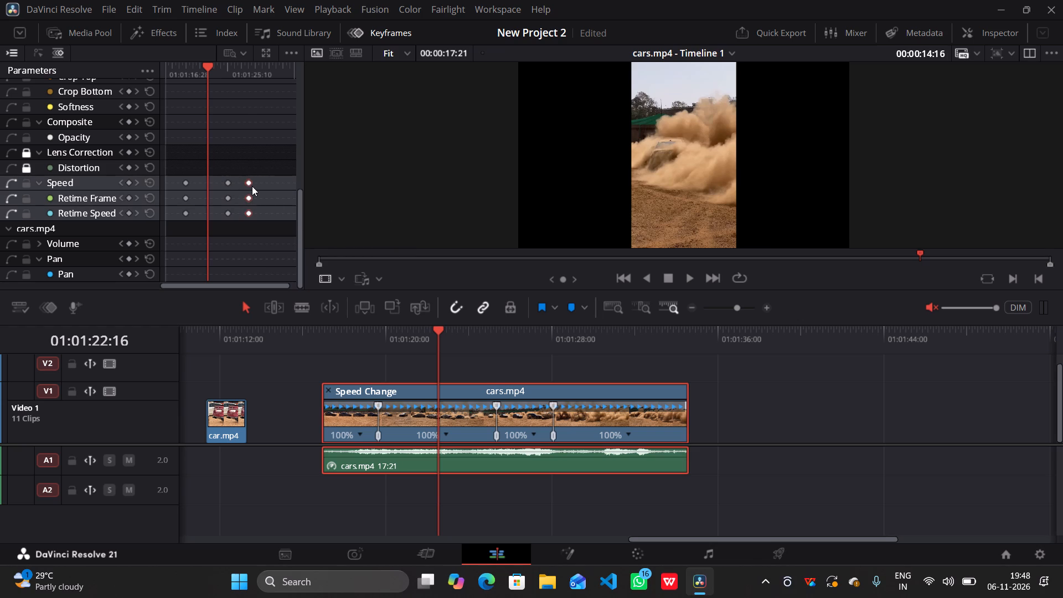
click(249, 183)
drag(249, 183, 246, 194)
drag(246, 194, 247, 214)
drag(247, 214, 251, 209)
click(251, 209)
double_click(251, 209)
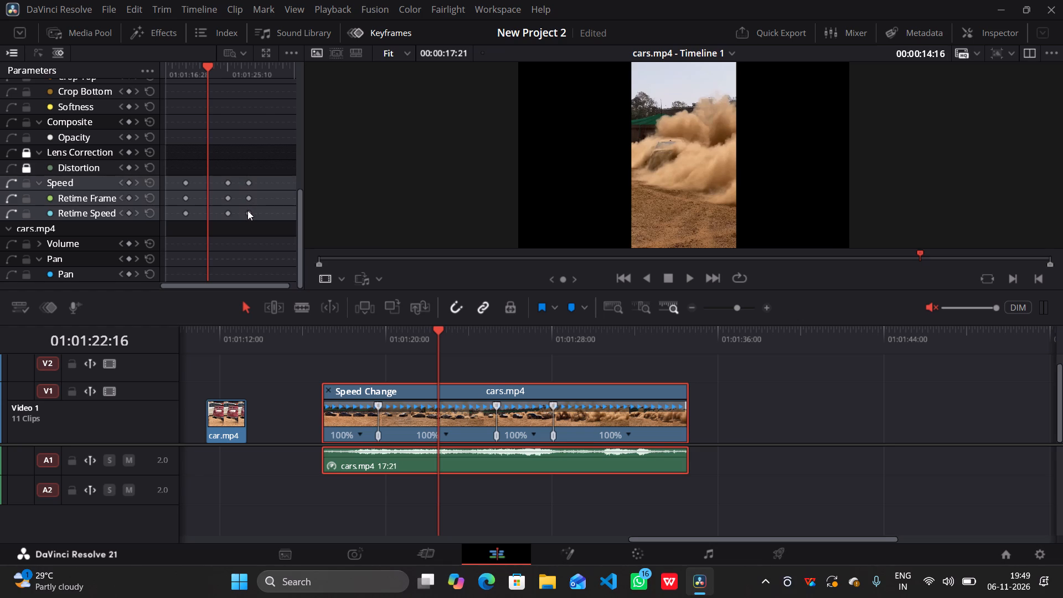
click(247, 210)
drag(247, 210, 281, 216)
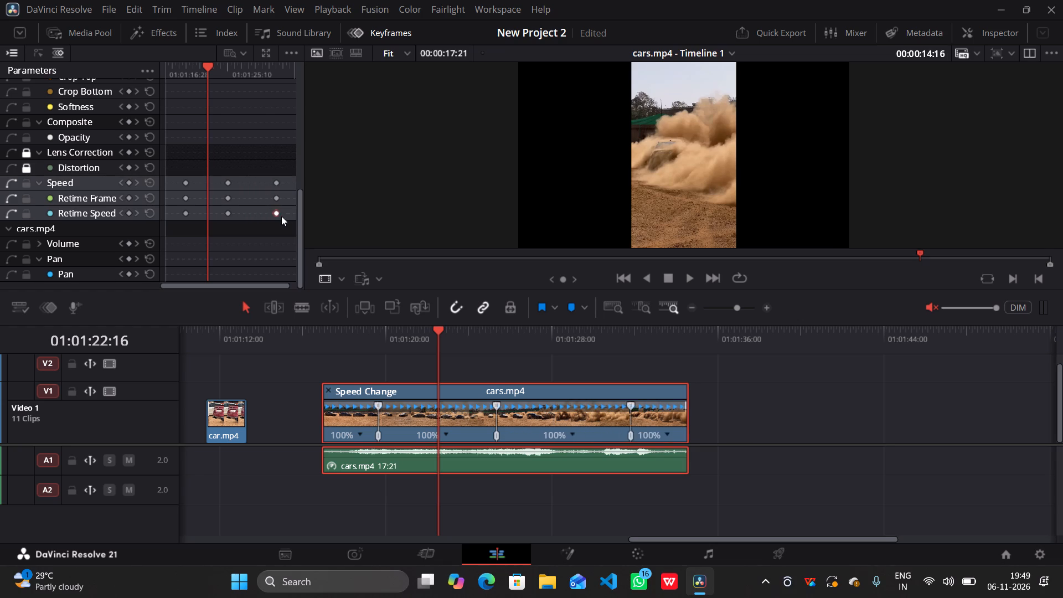
drag(281, 216, 251, 226)
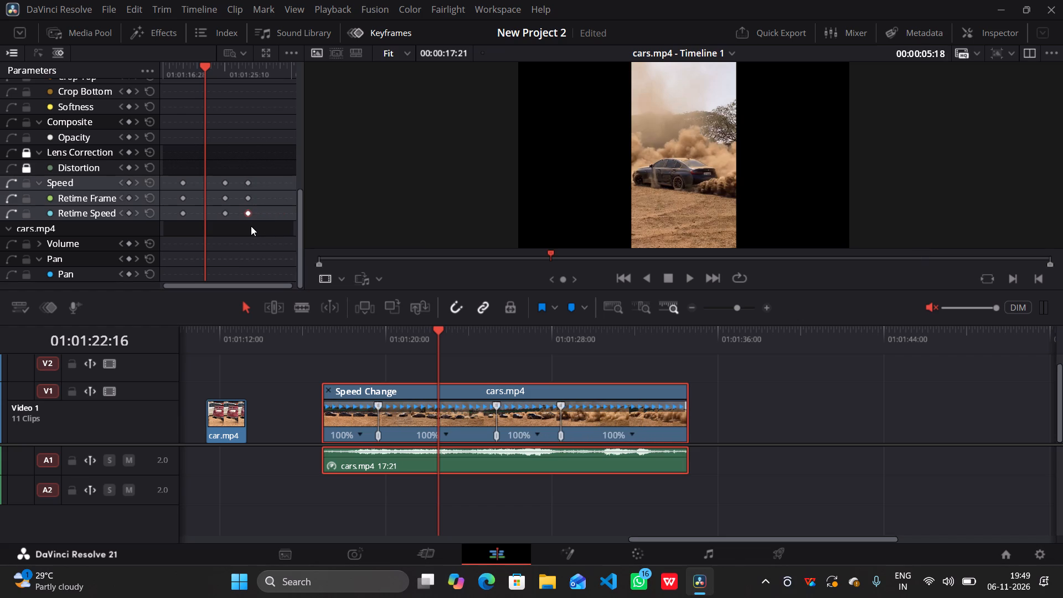
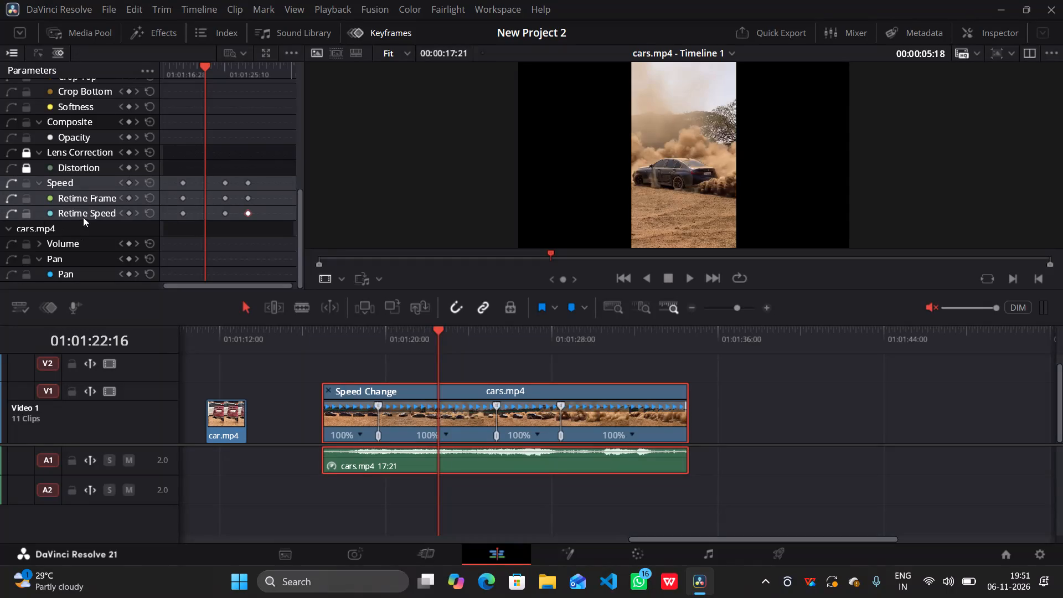
Move the first Retime Speed keyframe of cars.mp4 slightly later along the clip, to just before 01:01:21:00.
click(183, 209)
click(182, 210)
drag(185, 213, 319, 385)
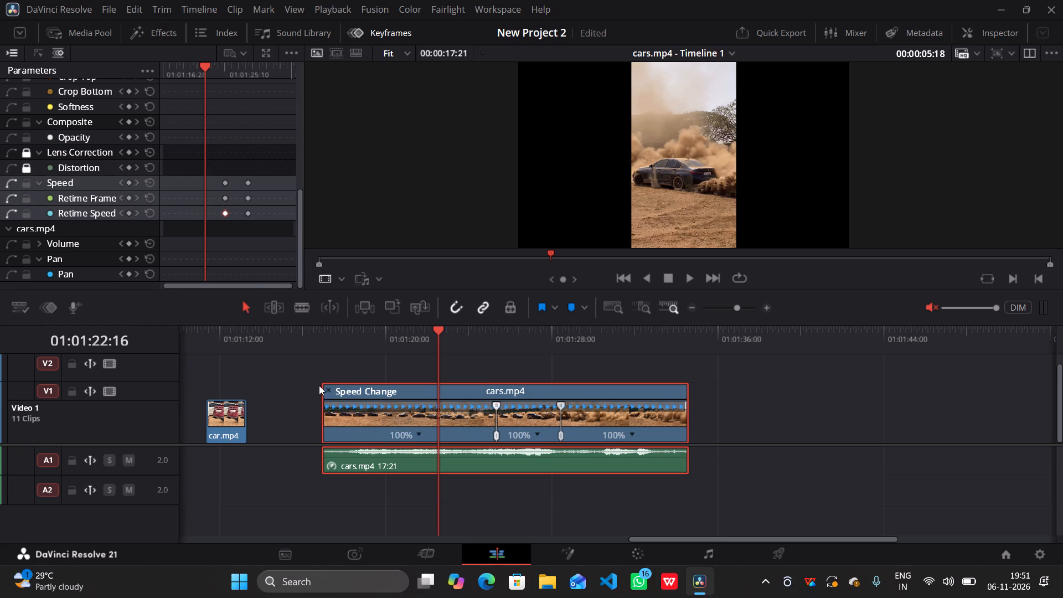
drag(319, 385, 193, 364)
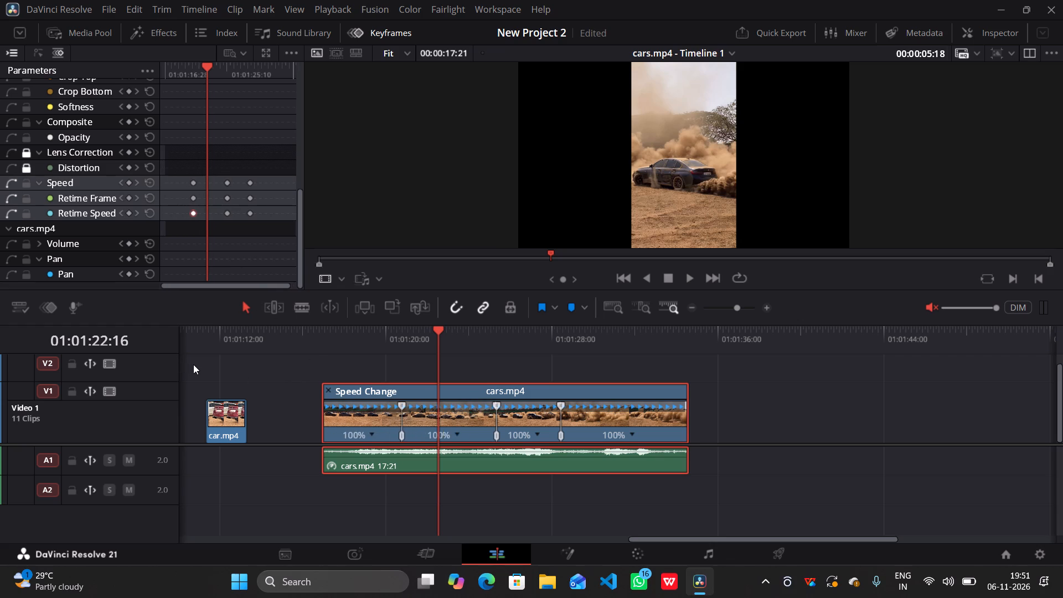
drag(193, 364, 193, 372)
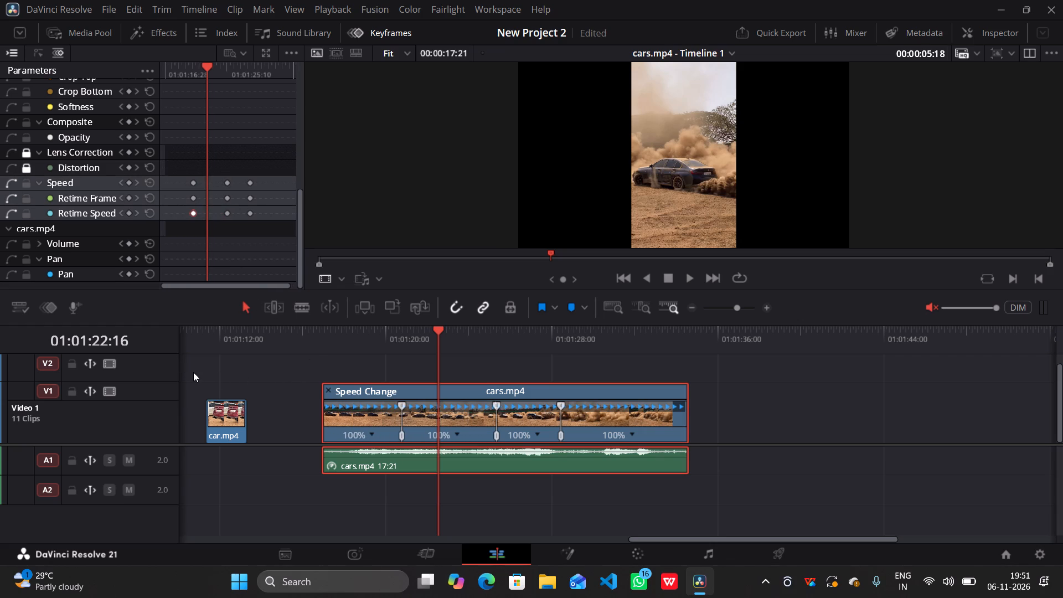
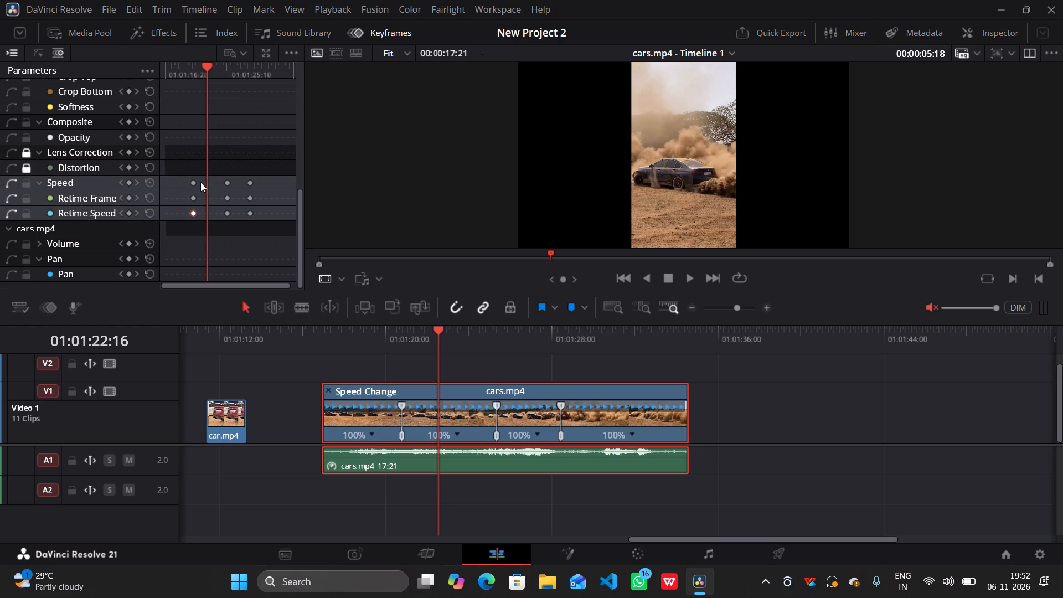
Select the first Retime Speed keyframe of cars.mp4 and move the playhead to 01:01:17:10, near the clip's start.
click(195, 213)
drag(195, 213, 187, 207)
drag(187, 207, 440, 327)
drag(440, 327, 330, 350)
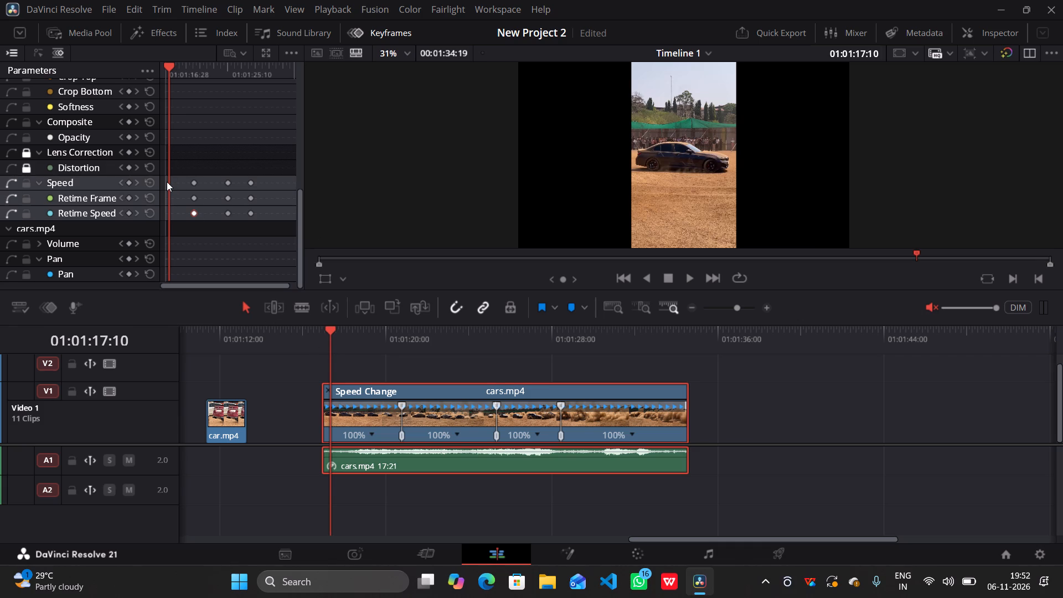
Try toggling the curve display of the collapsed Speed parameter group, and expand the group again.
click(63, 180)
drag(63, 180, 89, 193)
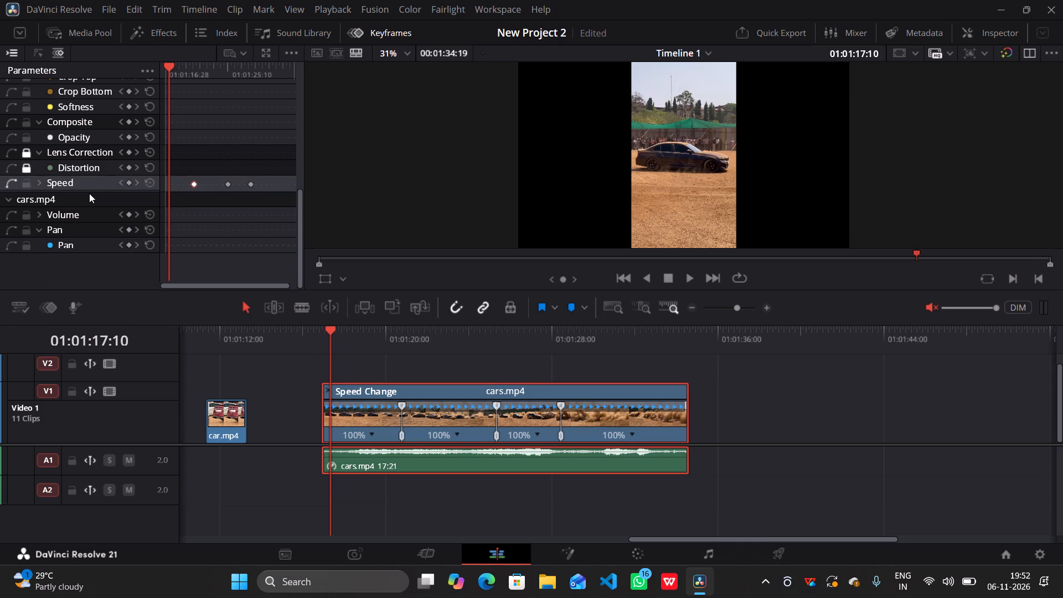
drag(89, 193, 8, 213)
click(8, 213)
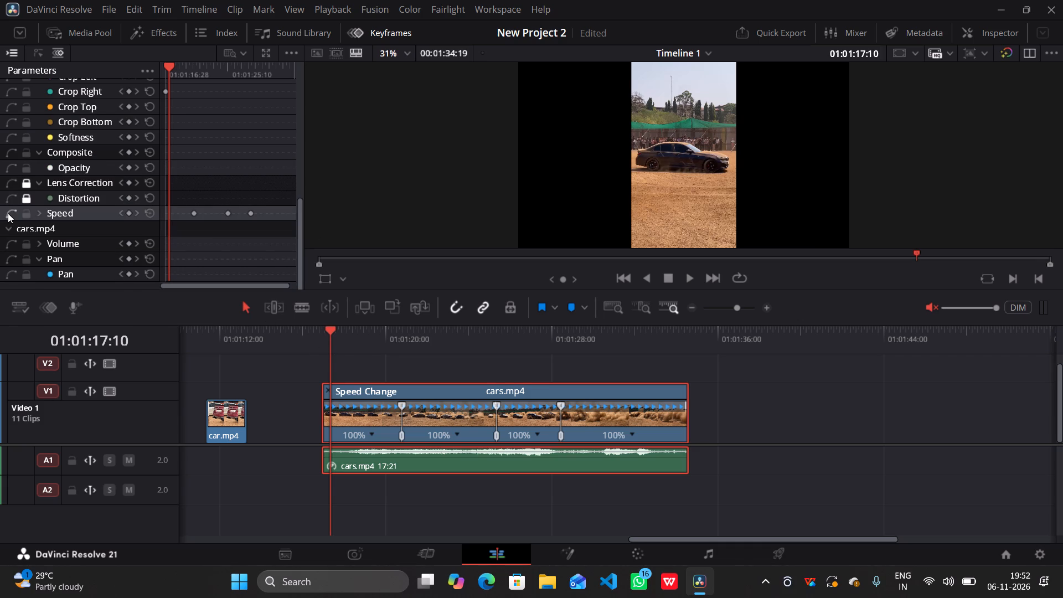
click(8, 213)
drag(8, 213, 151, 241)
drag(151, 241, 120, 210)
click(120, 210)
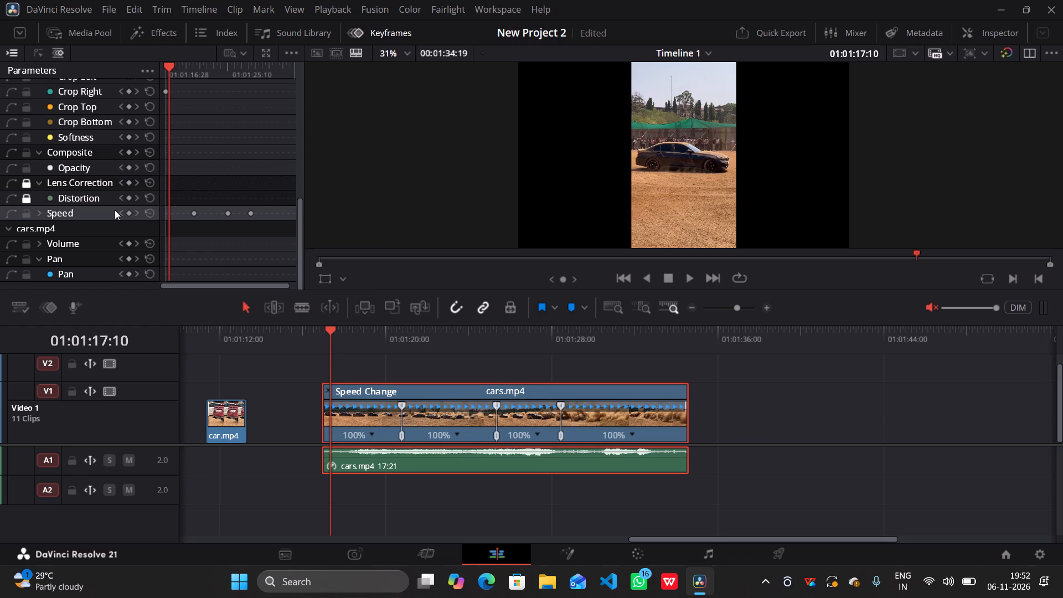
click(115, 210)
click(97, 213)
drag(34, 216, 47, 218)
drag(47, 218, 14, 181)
Turn off the curve display for Retime Frame under Speed, leaving only the Retime Speed curve enabled.
click(14, 181)
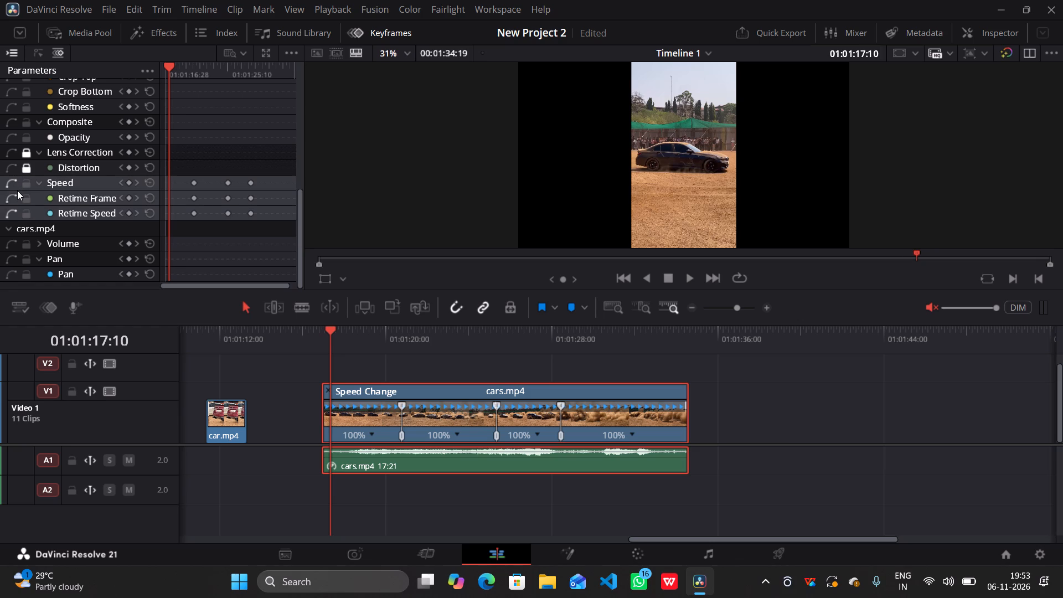
triple_click(16, 192)
Collapse the Lens Correction parameter group in the keyframe list.
click(60, 171)
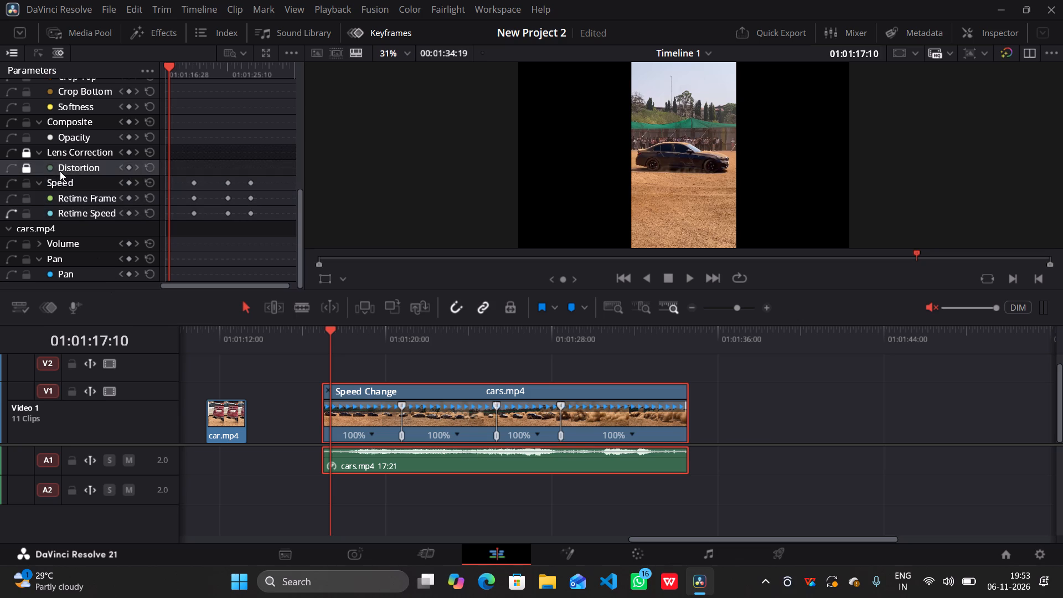
click(44, 153)
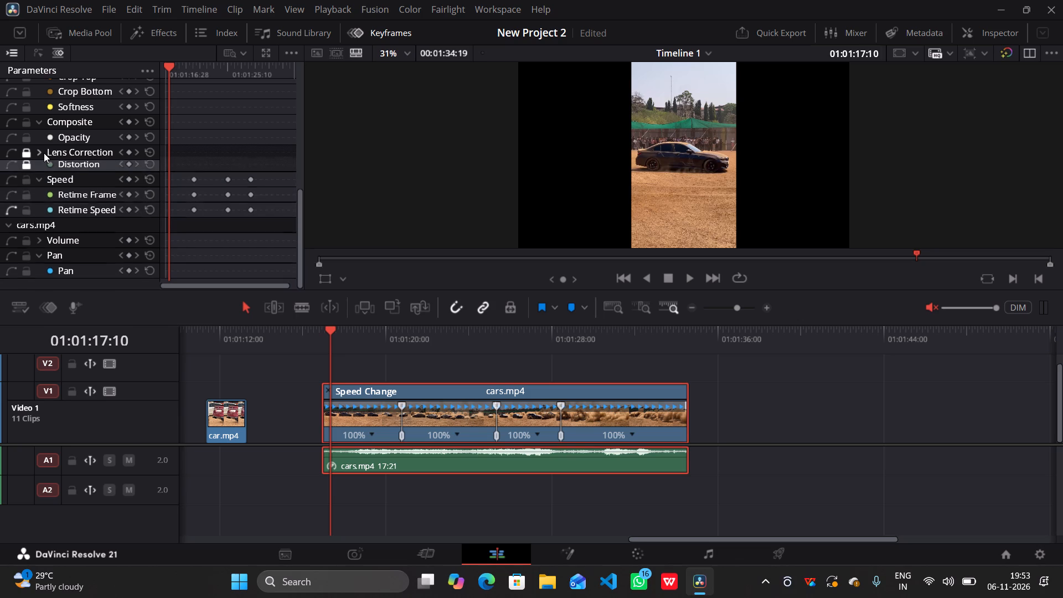
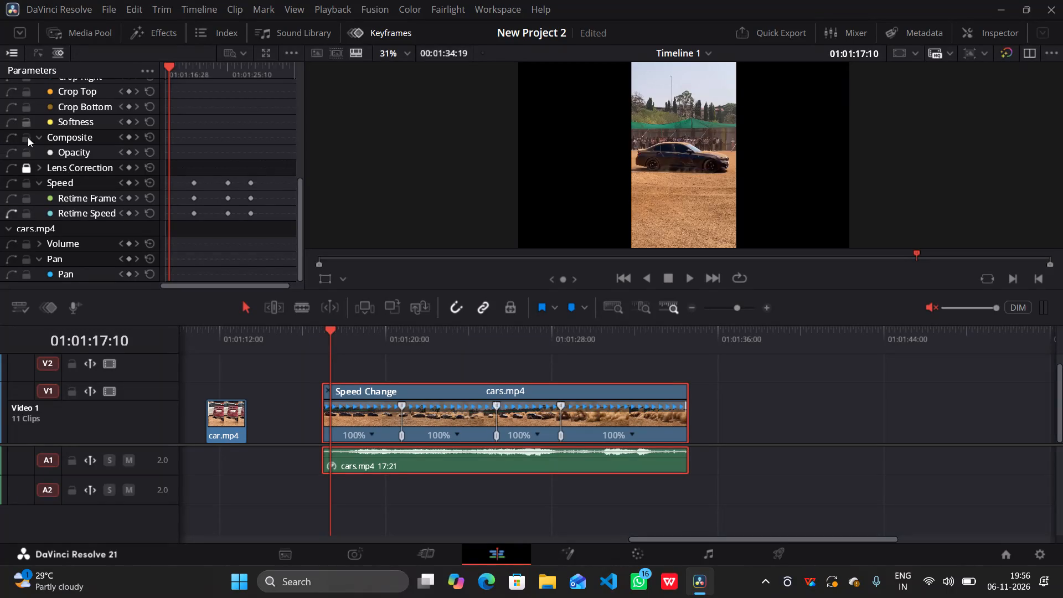
Enable the curve display for the whole Speed parameter group of cars.mp4, covering Retime Frame and Retime Speed.
click(18, 182)
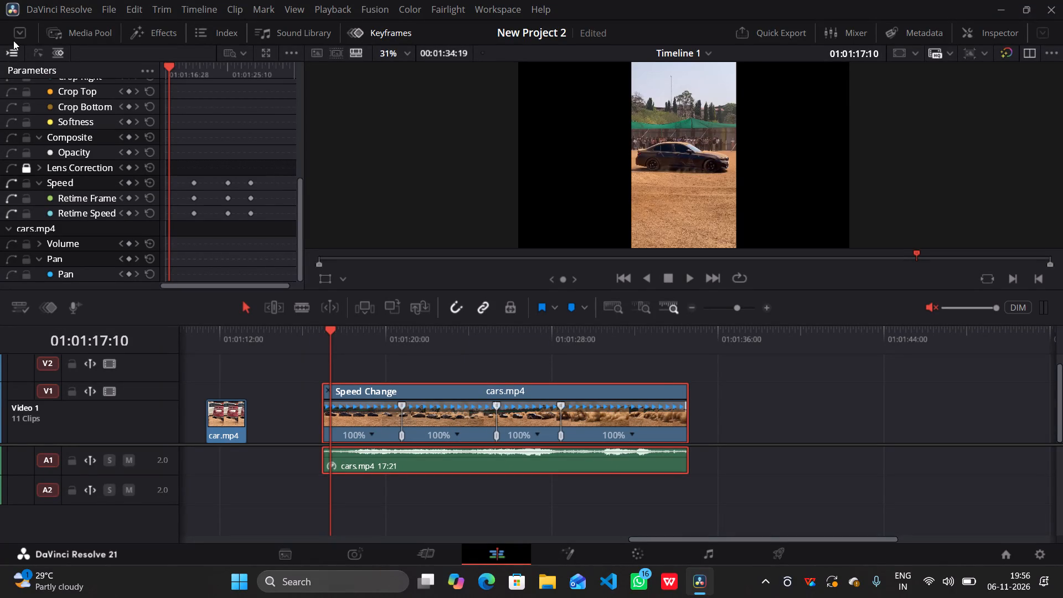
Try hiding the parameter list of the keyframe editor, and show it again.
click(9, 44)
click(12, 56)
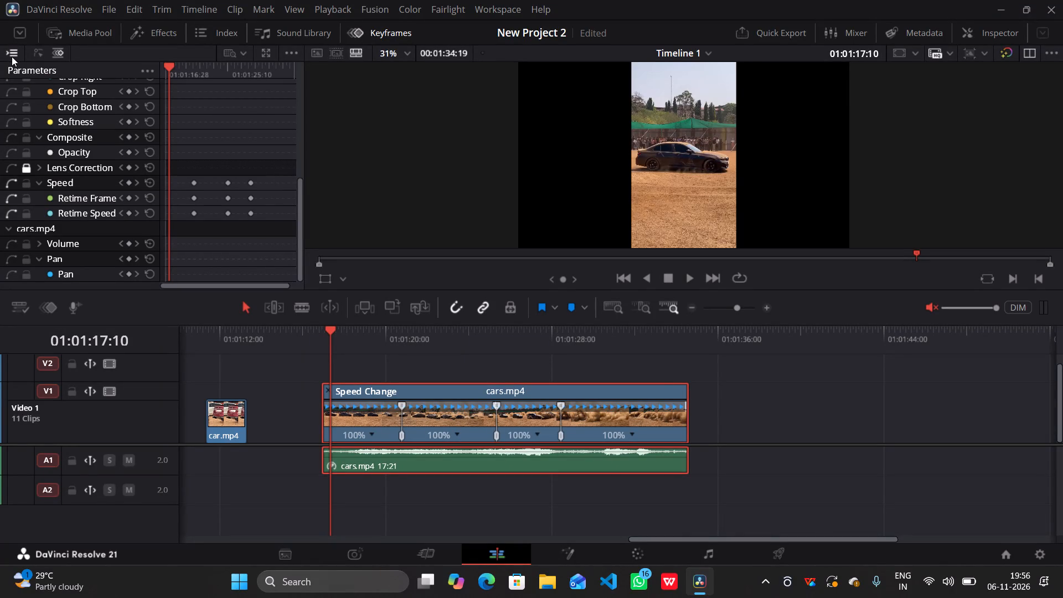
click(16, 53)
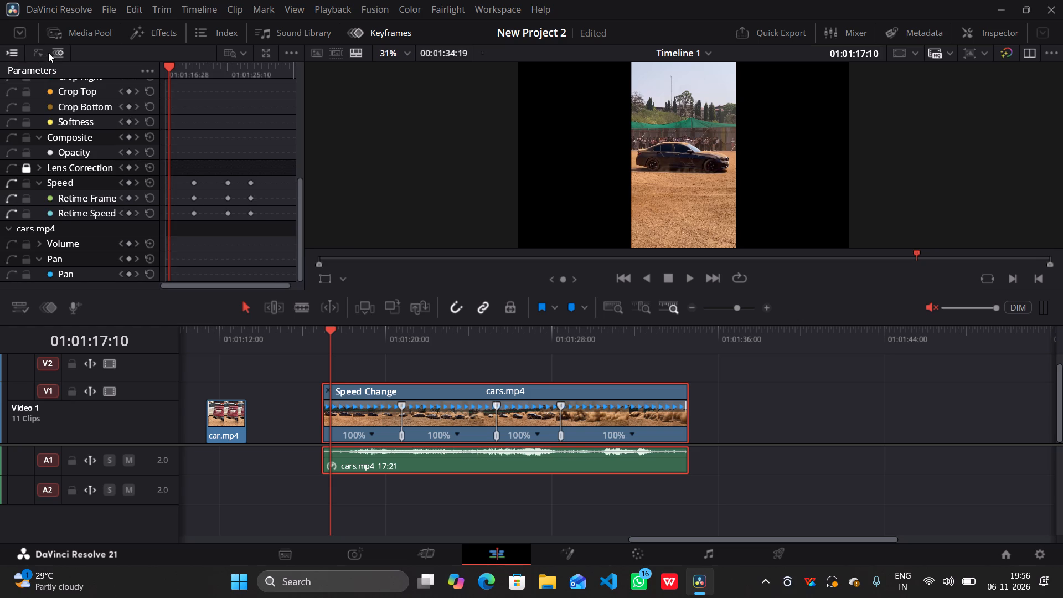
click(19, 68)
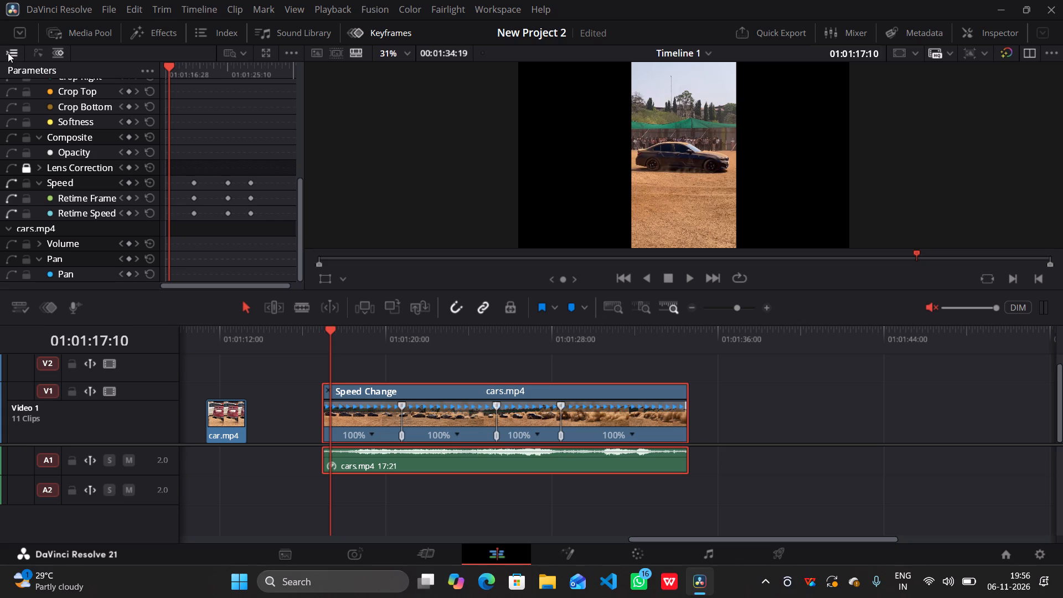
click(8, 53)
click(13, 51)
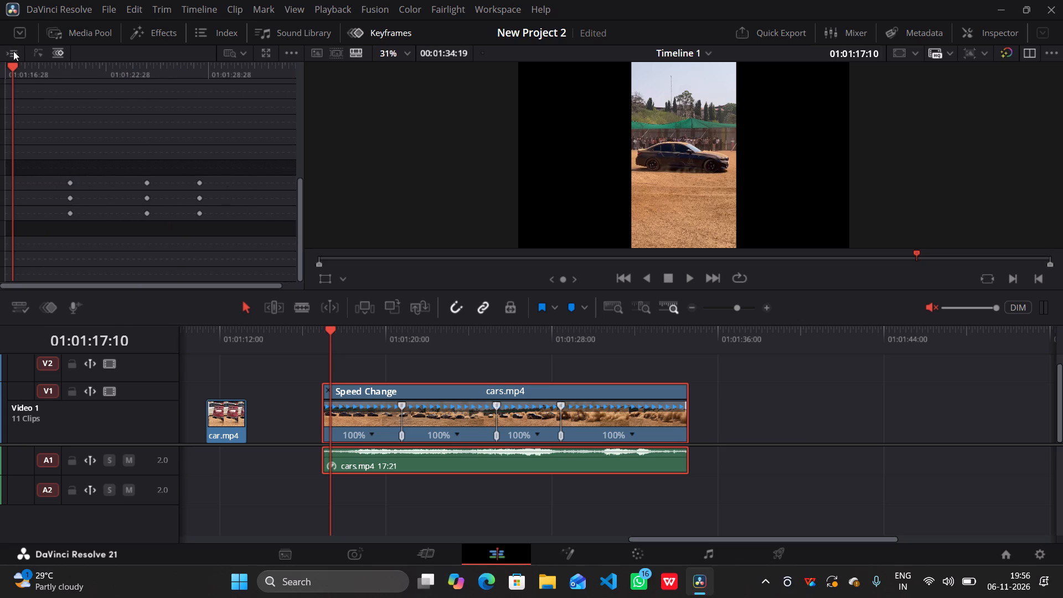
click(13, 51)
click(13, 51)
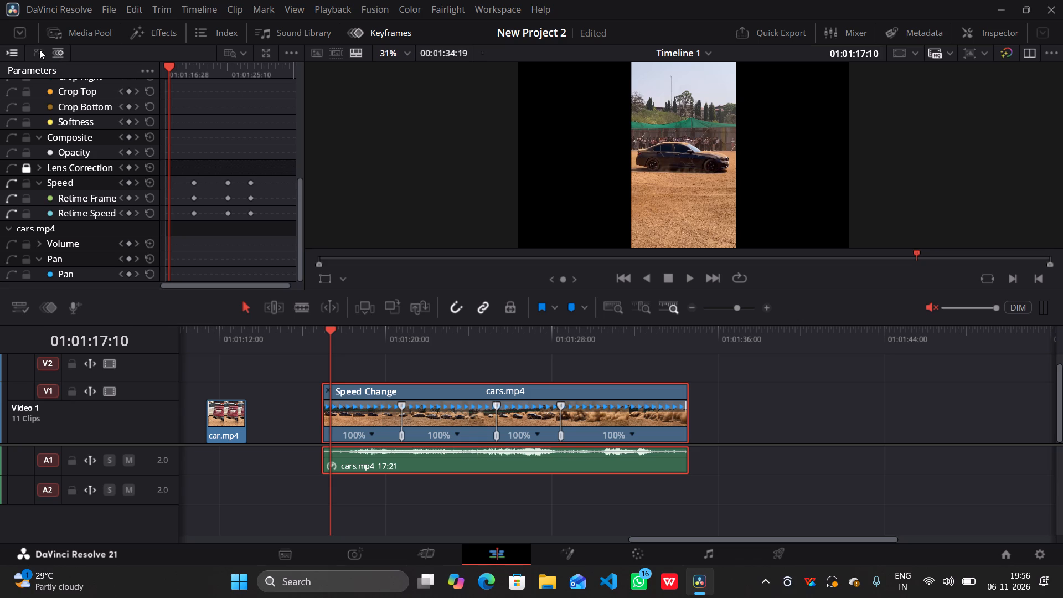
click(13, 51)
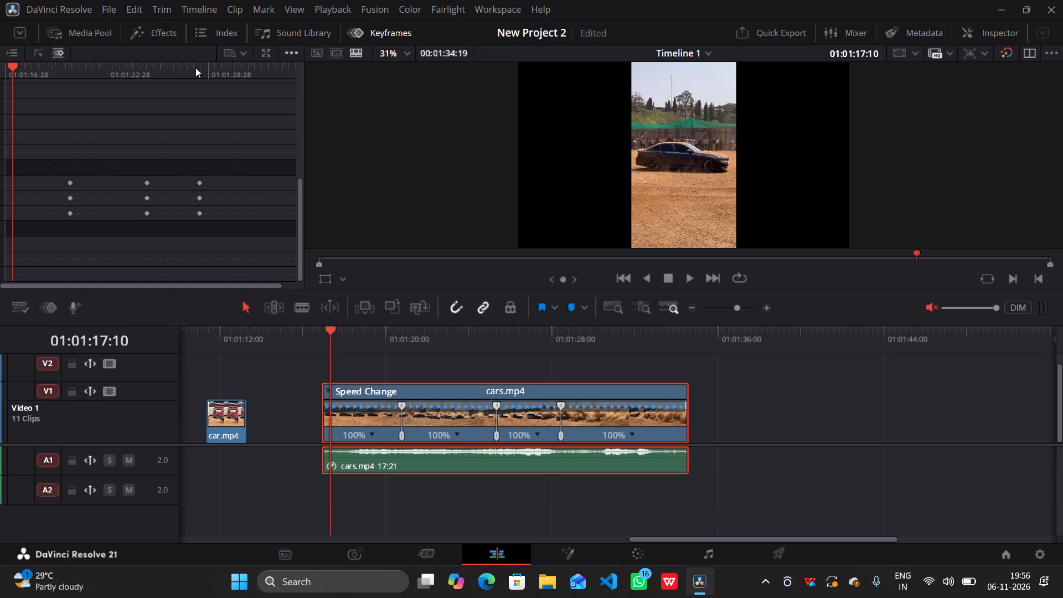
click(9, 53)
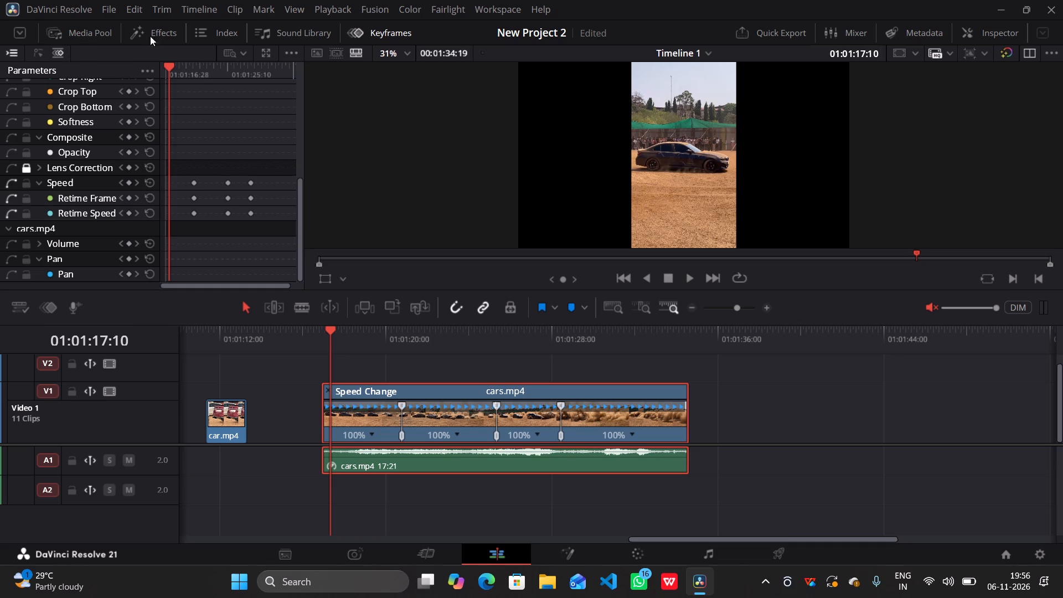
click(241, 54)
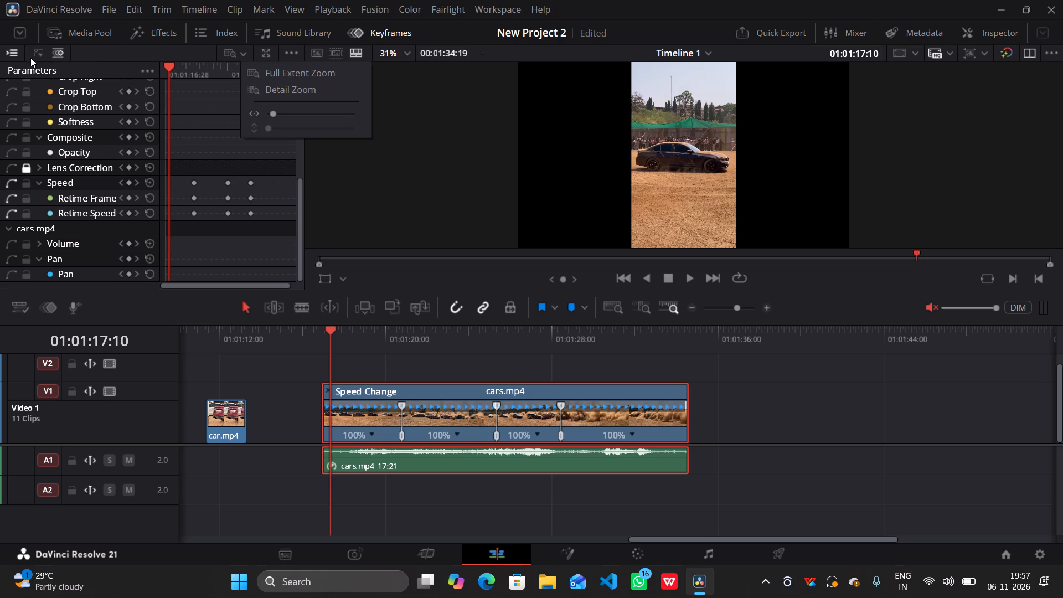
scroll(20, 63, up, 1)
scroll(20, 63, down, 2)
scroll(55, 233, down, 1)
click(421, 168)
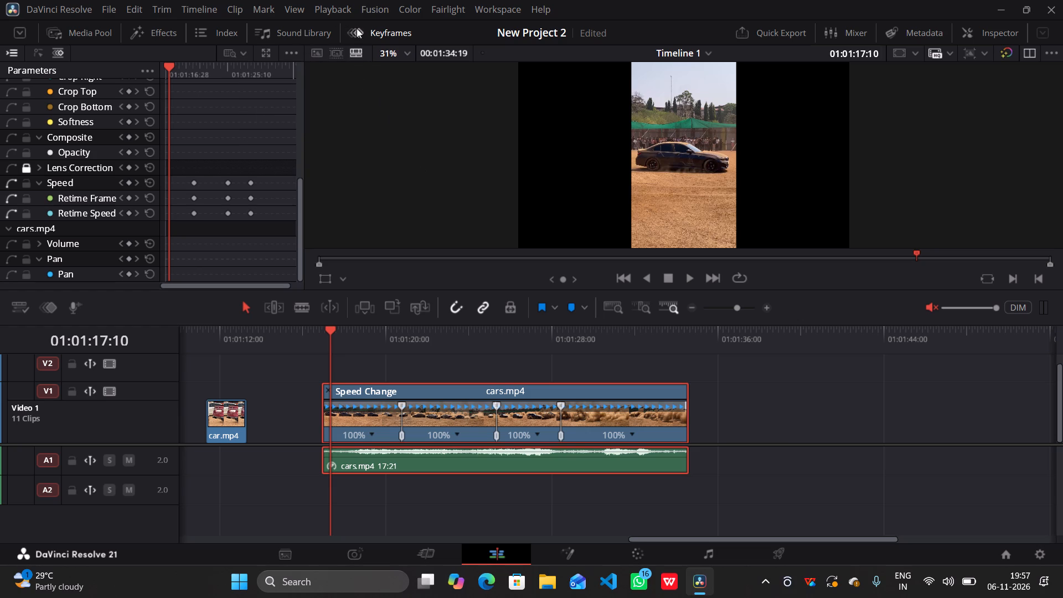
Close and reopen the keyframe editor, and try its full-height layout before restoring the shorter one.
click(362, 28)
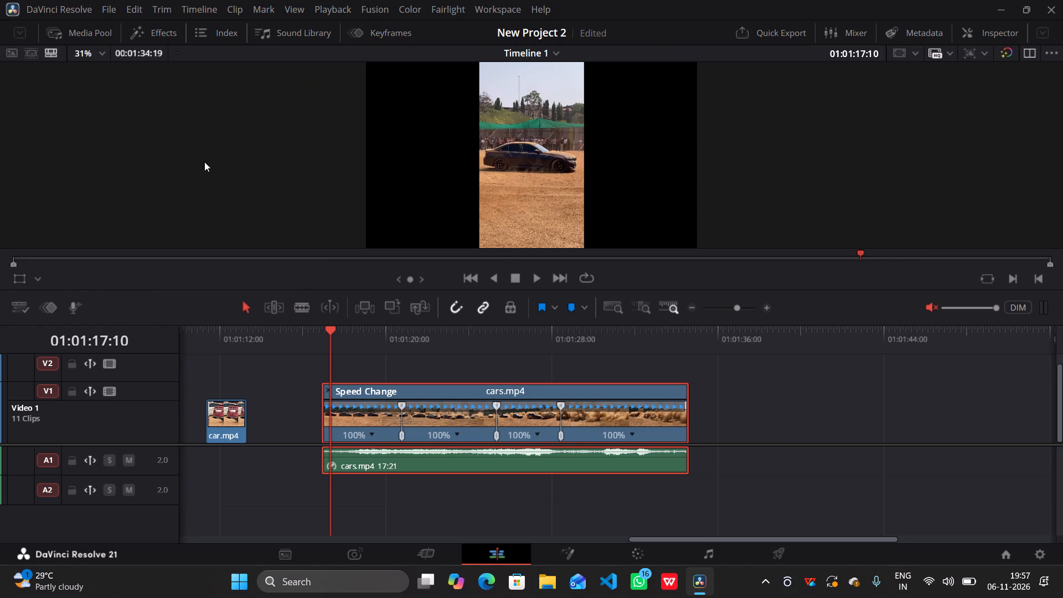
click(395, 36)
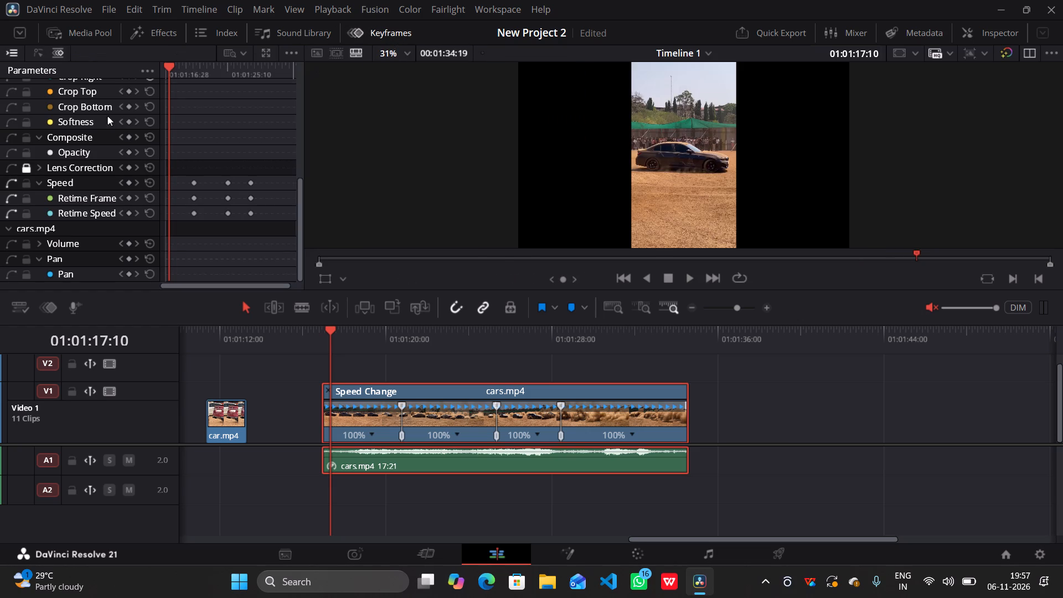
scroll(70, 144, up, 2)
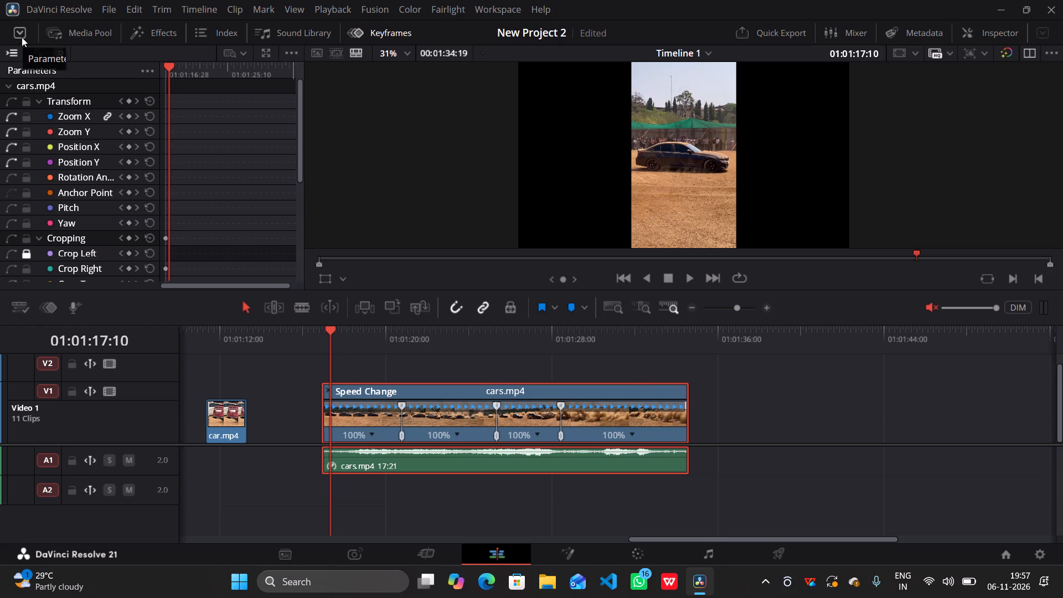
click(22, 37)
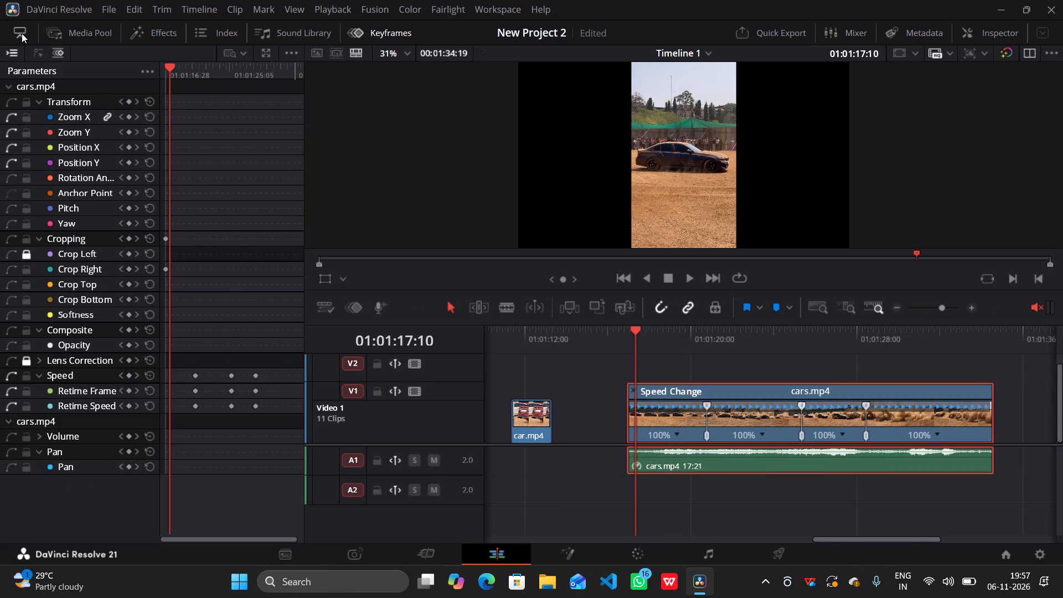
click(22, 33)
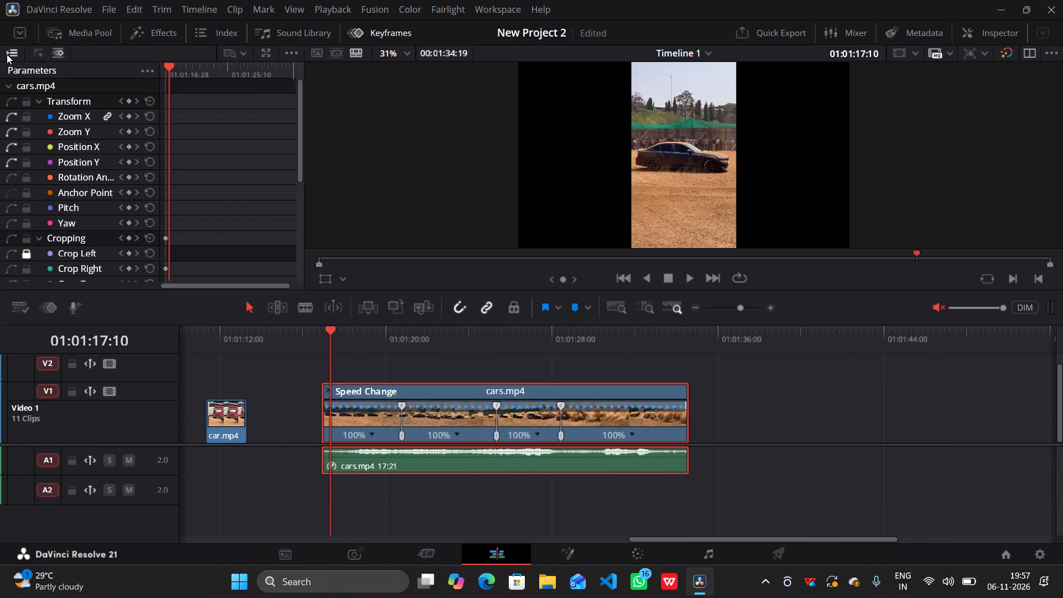
Hide the parameter list so the keyframe tracks fill the keyframe editor.
click(6, 54)
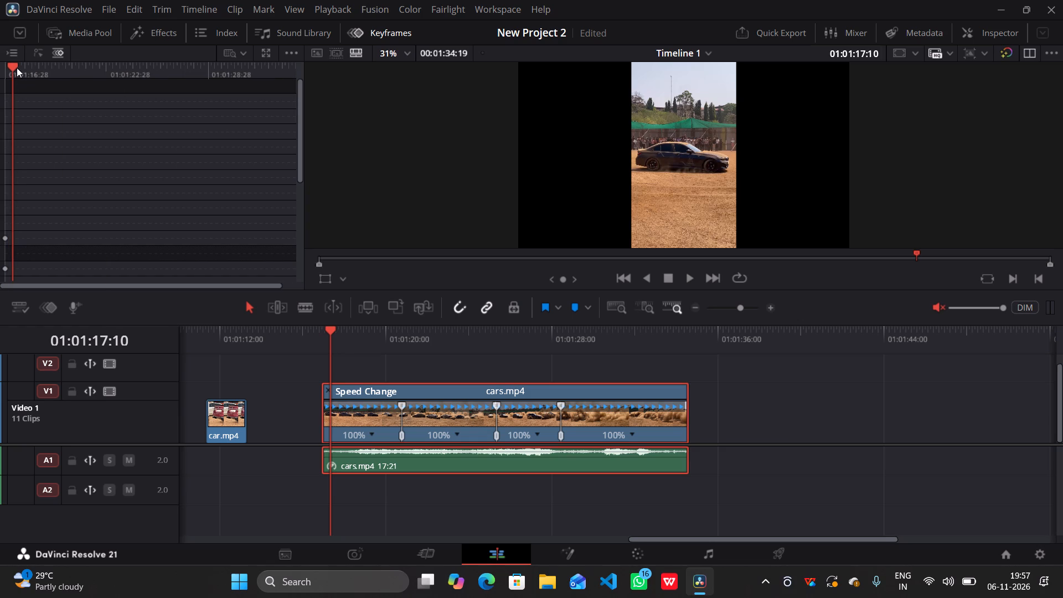
Scrub through cars.mp4 in the keyframe editor and place the playhead at 01:01:21:29.
drag(14, 67, 239, 111)
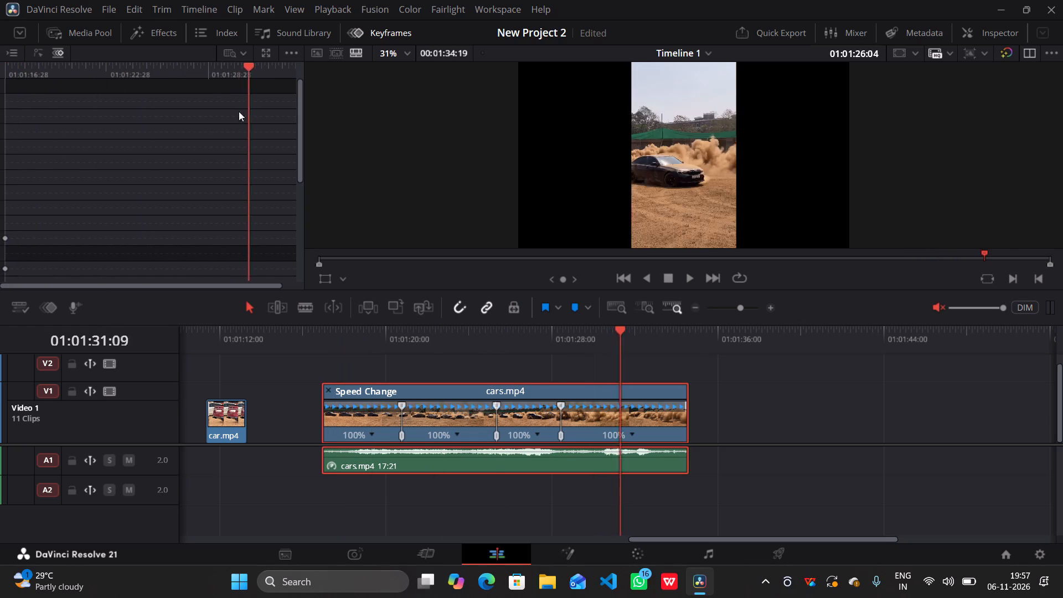
drag(239, 111, 198, 121)
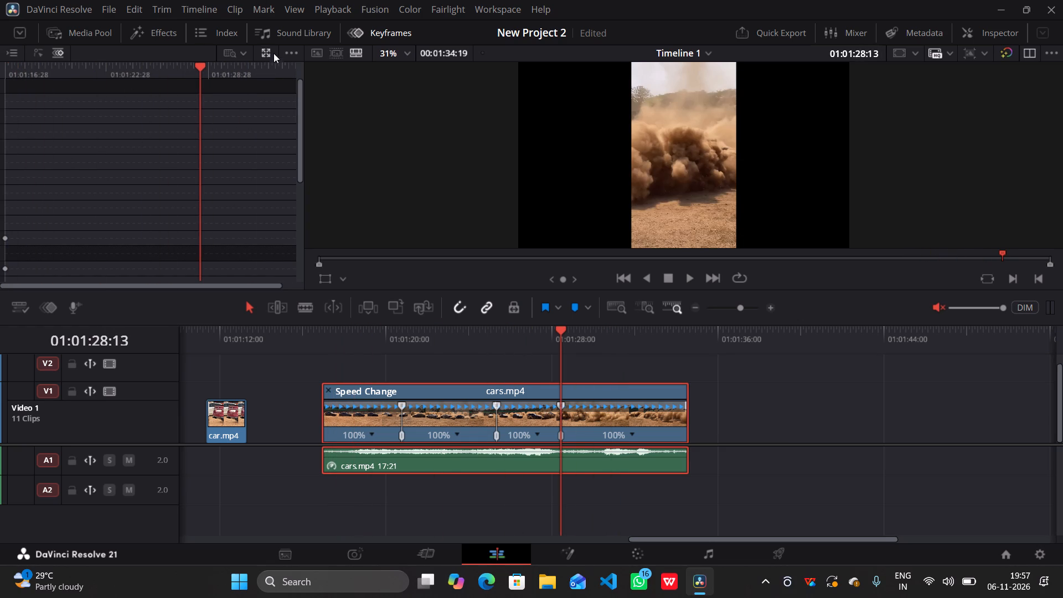
click(279, 50)
click(290, 51)
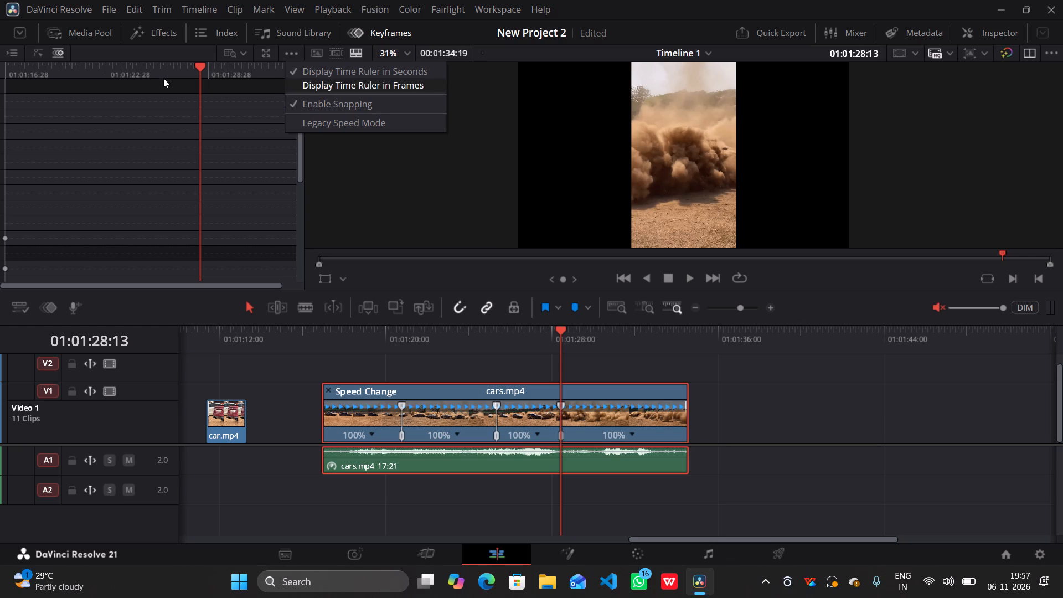
click(90, 76)
Switch the keyframe editor from the keyframe tracks to the curve view.
click(58, 54)
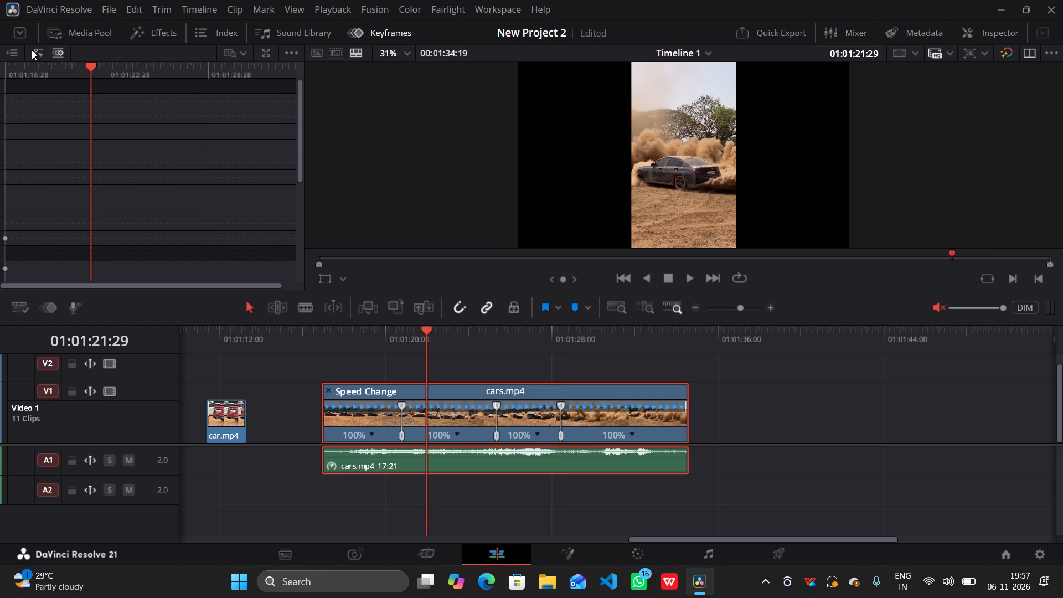
double_click(32, 50)
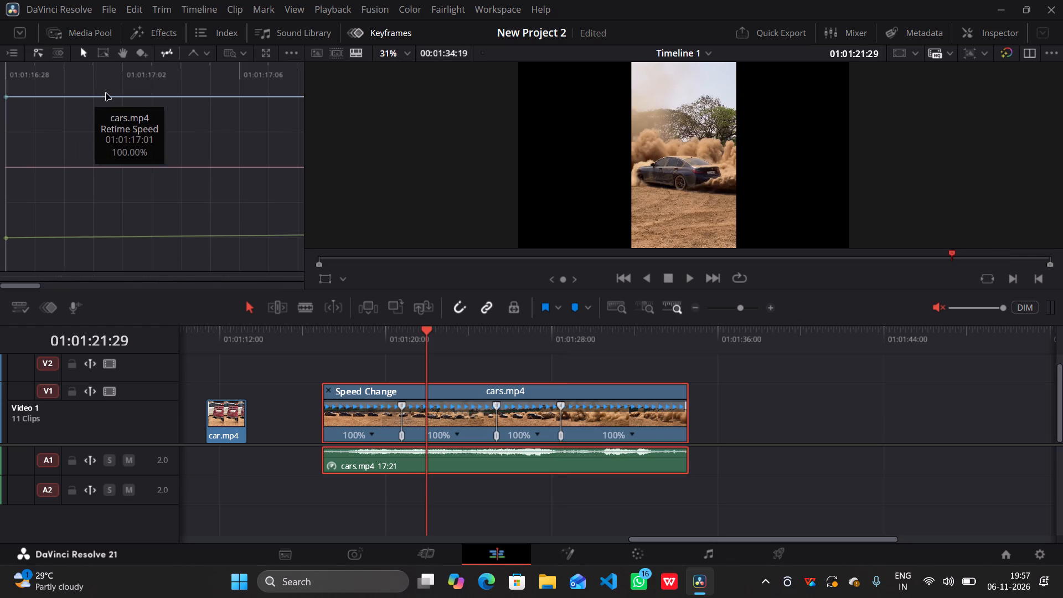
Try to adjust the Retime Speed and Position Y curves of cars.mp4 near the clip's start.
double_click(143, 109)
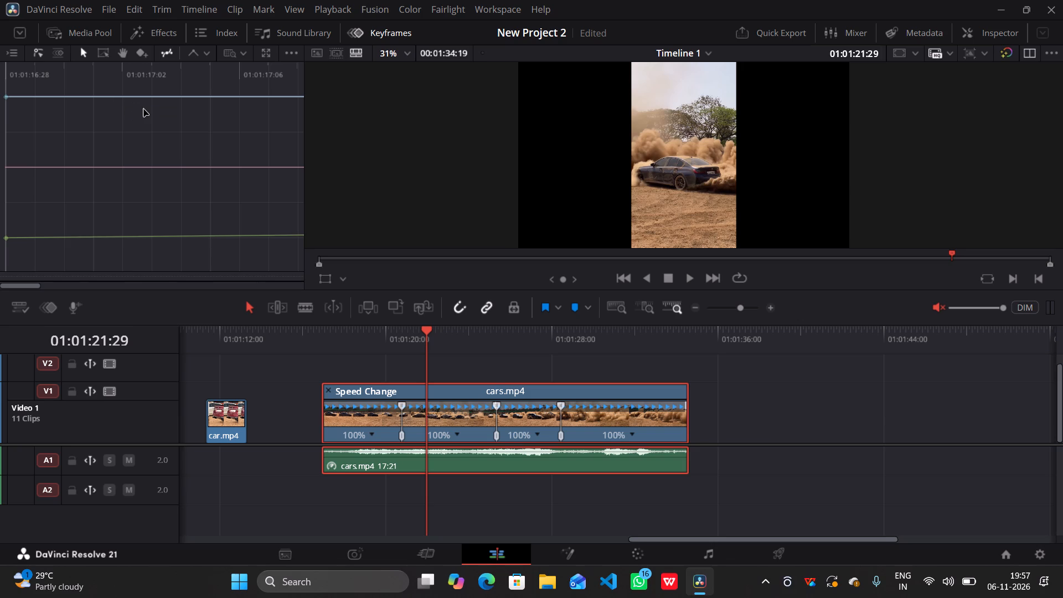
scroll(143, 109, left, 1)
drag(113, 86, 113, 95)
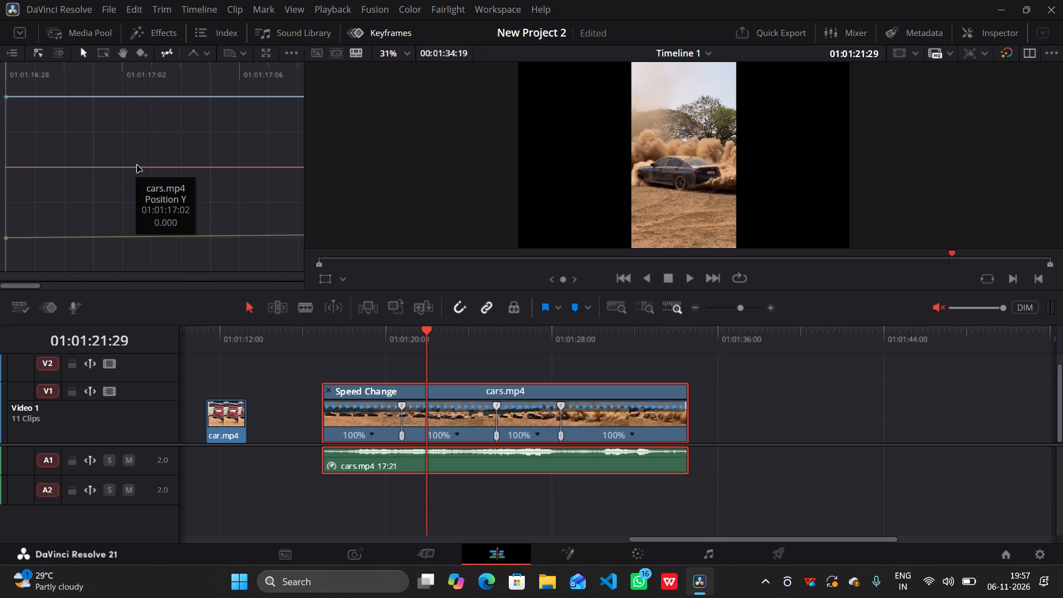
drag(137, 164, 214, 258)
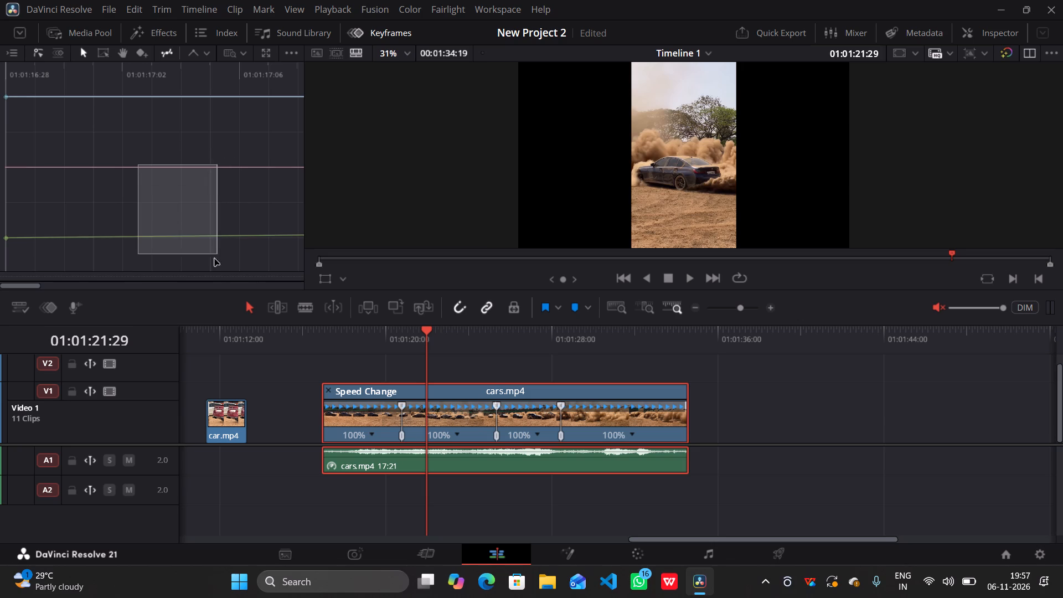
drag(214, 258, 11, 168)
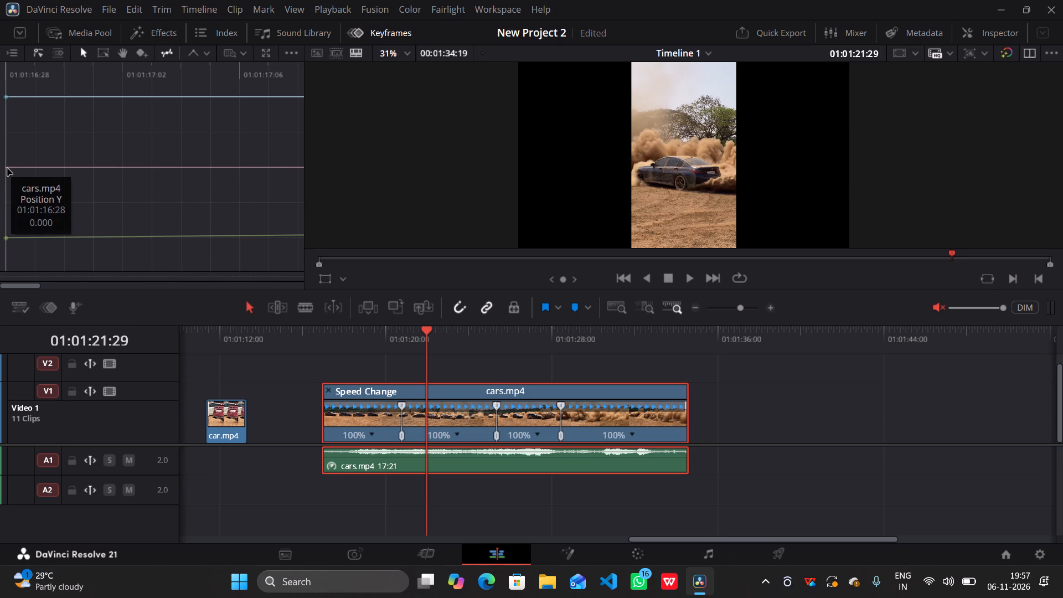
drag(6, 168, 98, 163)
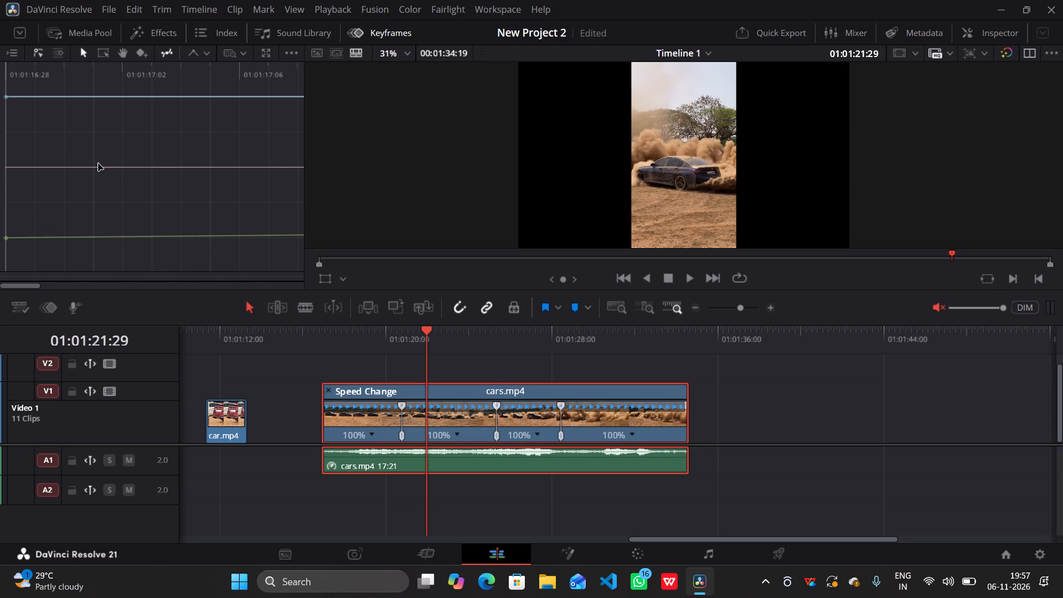
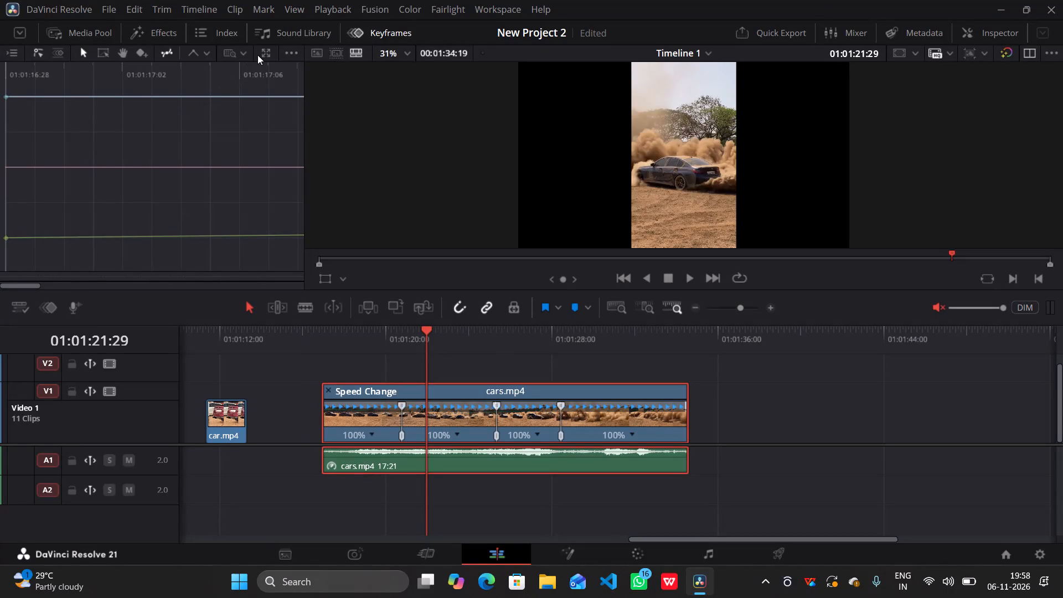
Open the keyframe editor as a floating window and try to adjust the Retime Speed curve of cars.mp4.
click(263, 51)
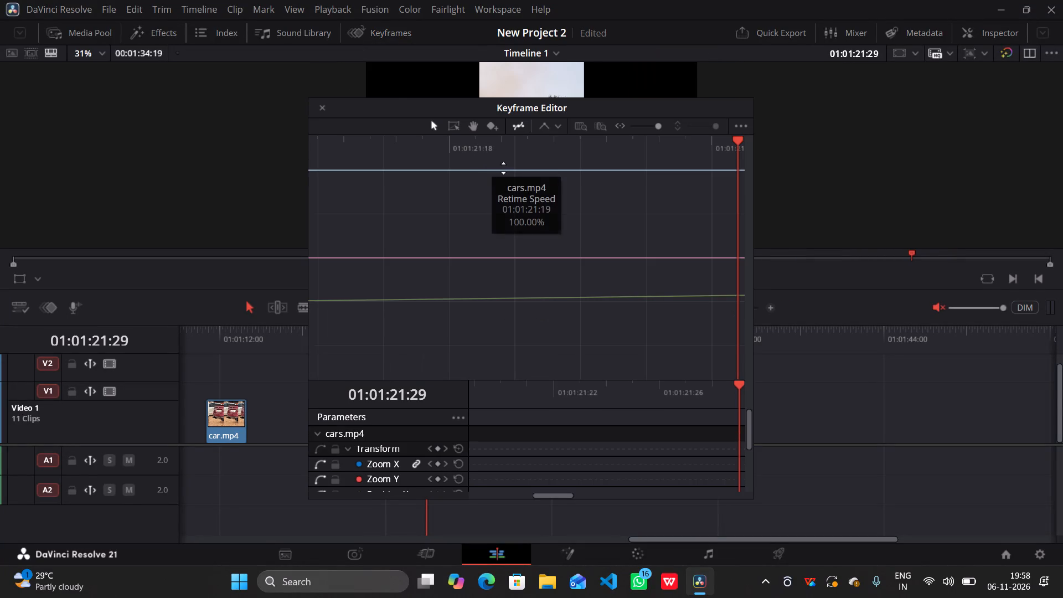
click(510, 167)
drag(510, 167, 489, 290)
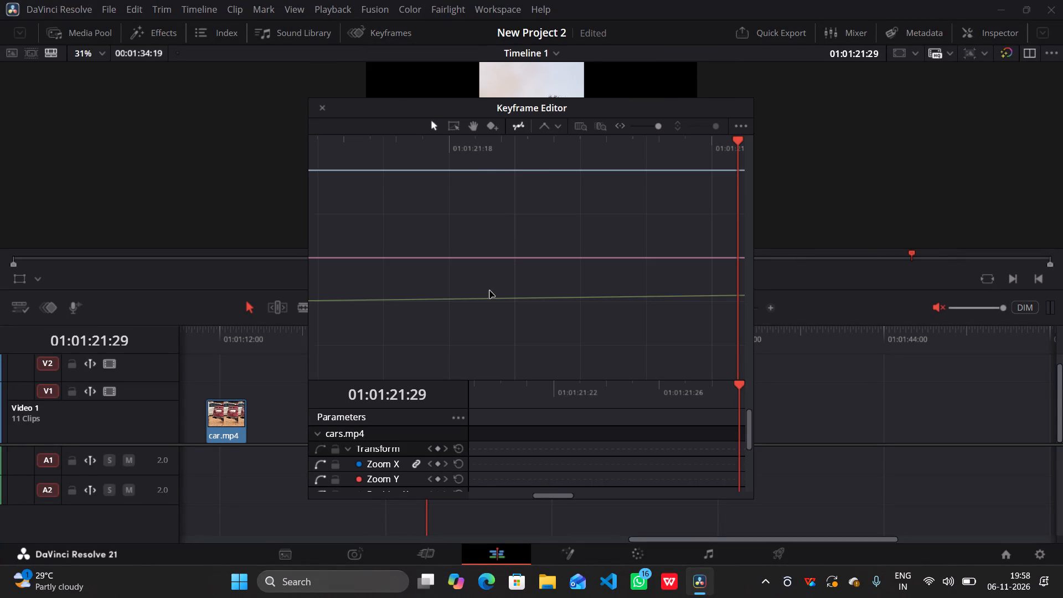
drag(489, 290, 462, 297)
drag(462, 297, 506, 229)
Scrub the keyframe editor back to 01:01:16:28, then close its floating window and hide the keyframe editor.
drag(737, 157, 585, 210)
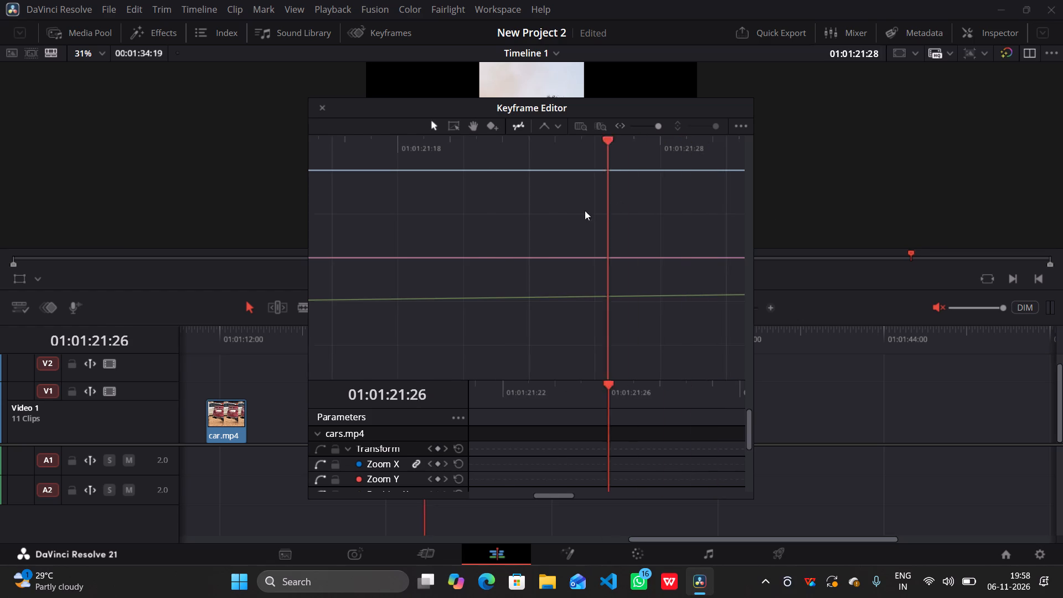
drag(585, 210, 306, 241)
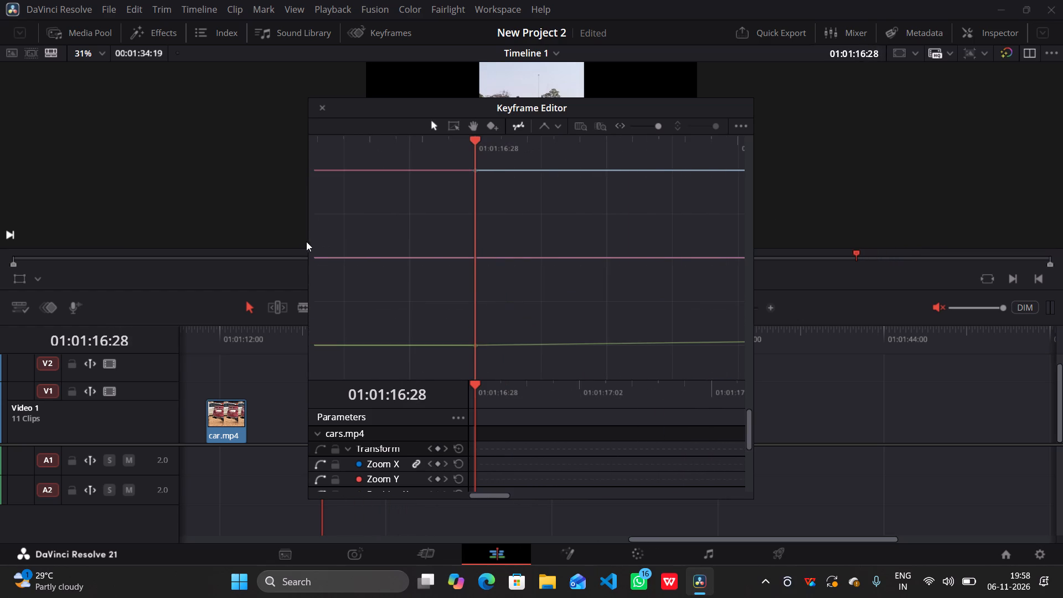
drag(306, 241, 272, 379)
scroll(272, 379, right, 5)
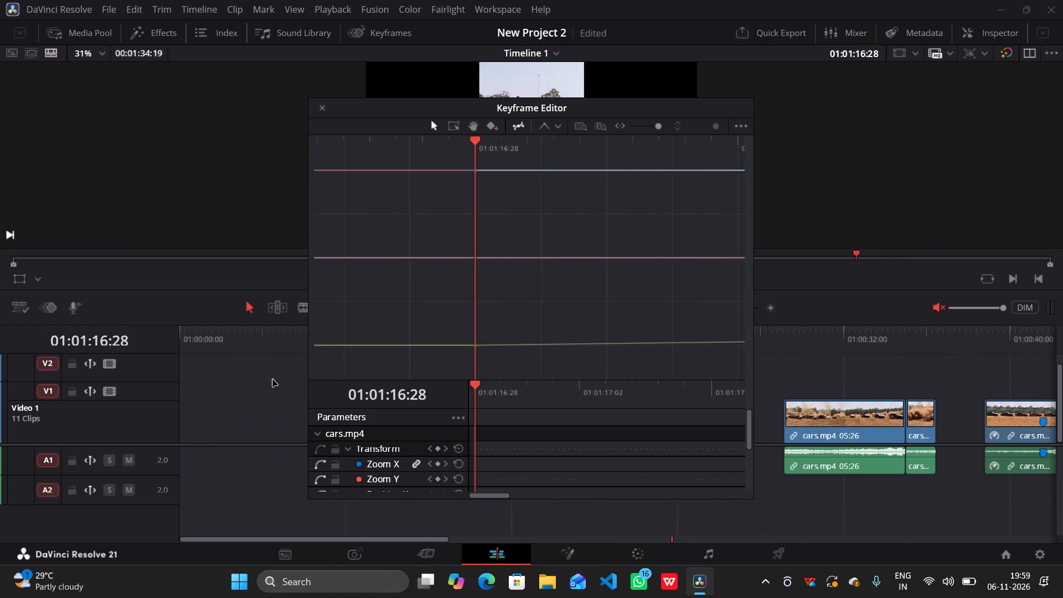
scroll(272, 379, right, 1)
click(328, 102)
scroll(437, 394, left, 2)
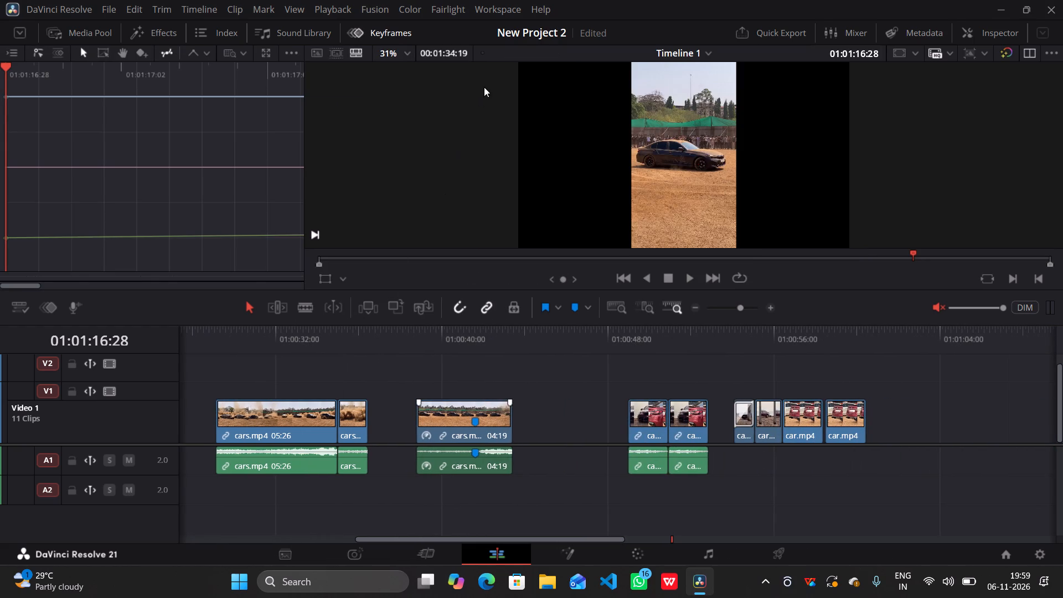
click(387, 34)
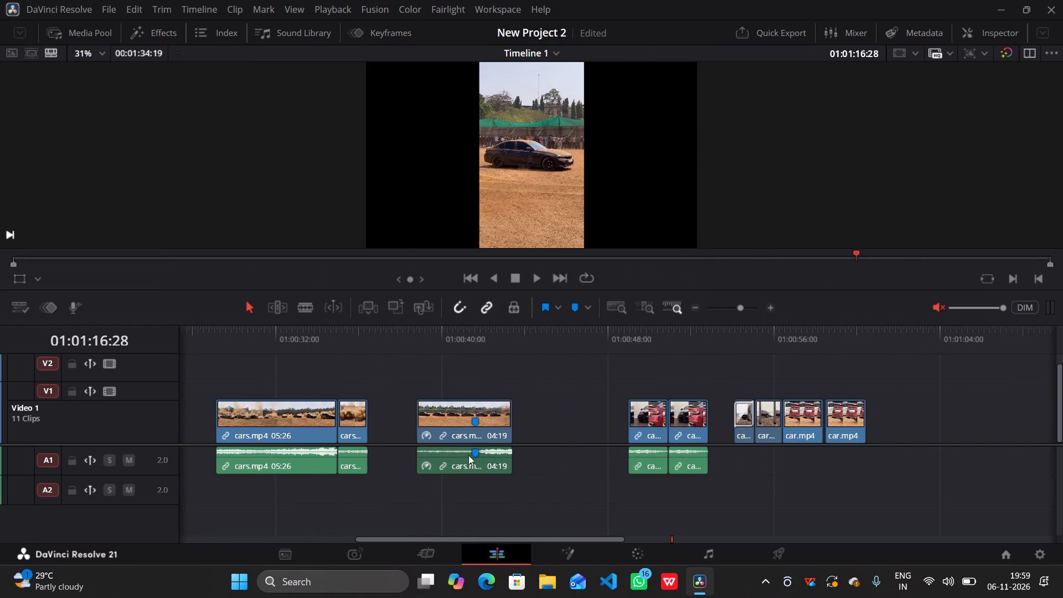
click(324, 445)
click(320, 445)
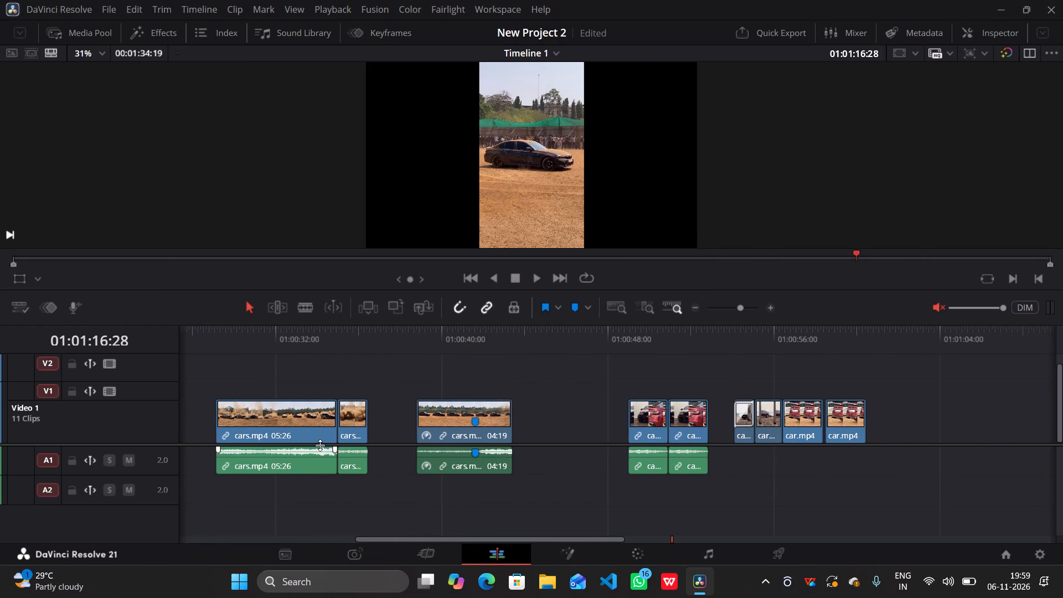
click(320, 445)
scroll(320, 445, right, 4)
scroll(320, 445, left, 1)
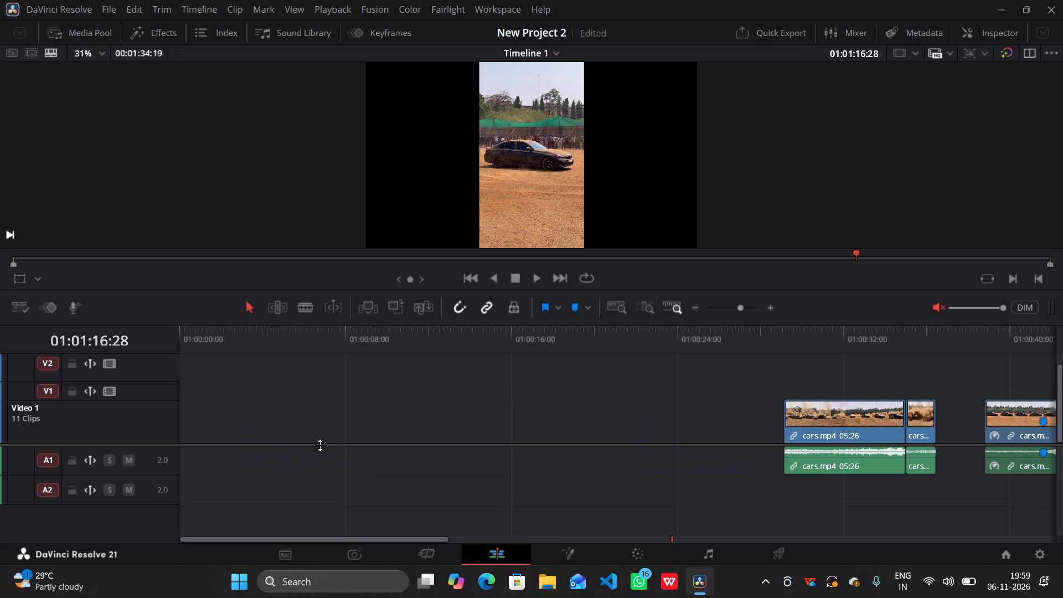
Delete Timeline 1 from the media pool's Master bin.
click(104, 30)
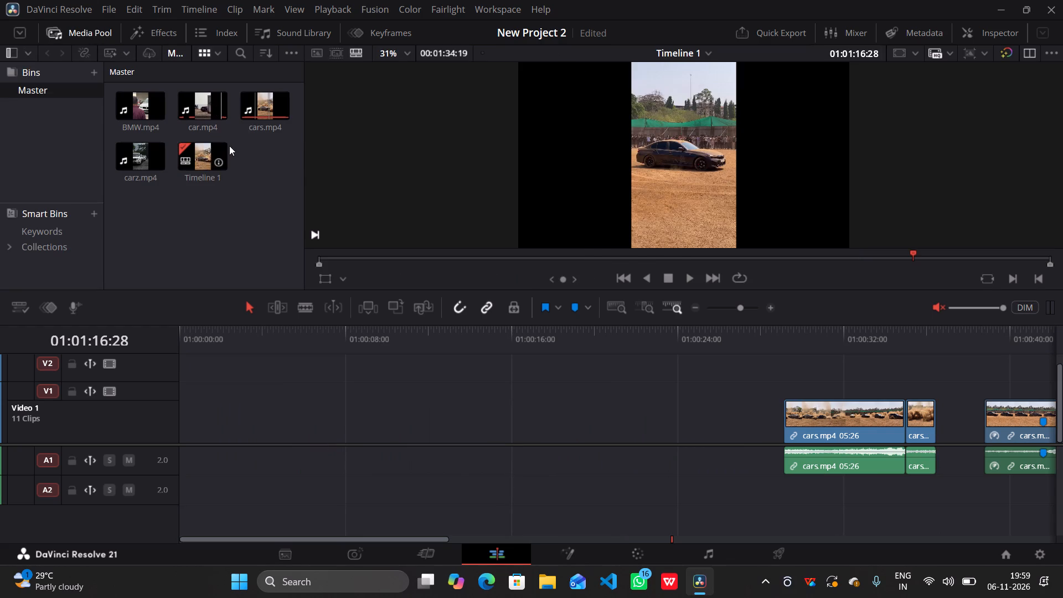
right_click(213, 157)
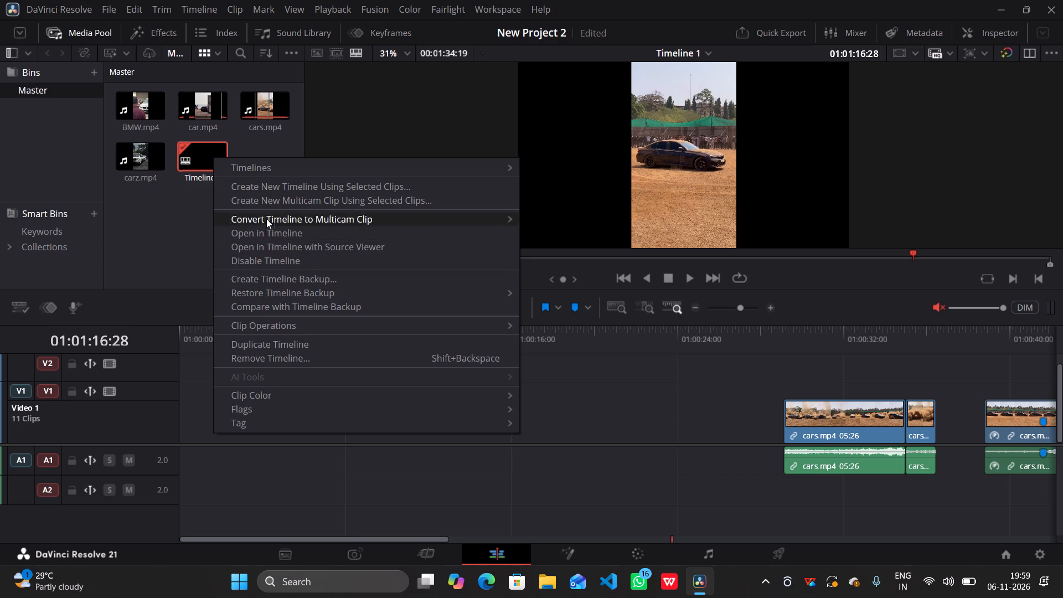
click(266, 352)
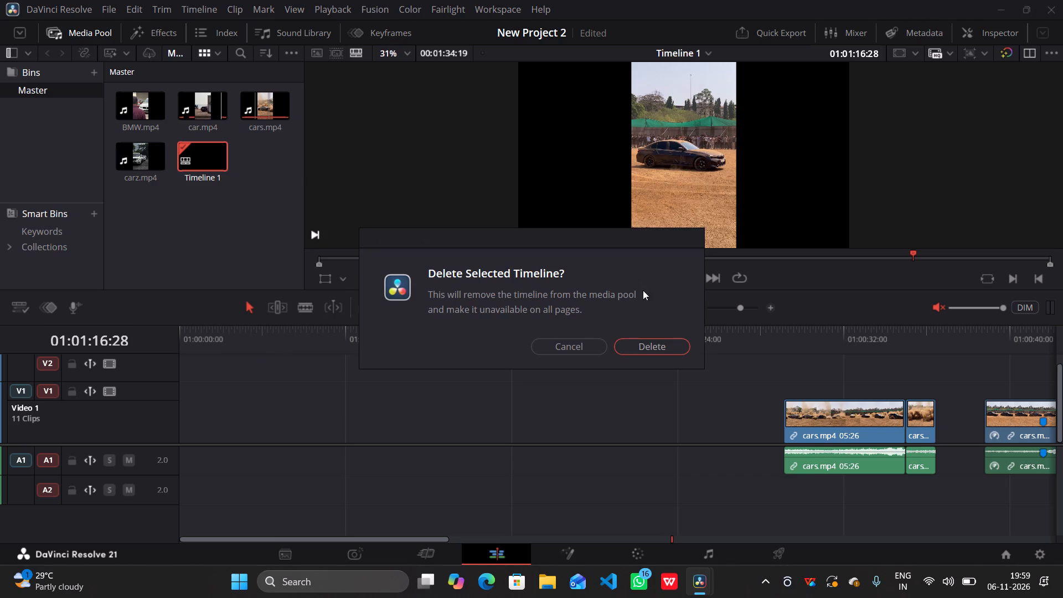
click(647, 341)
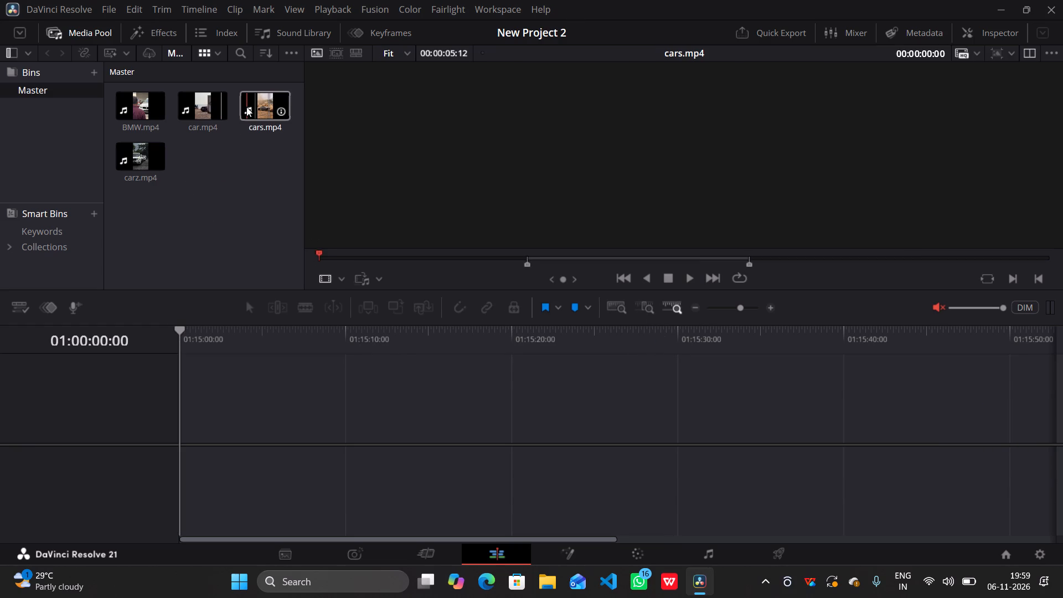
Create a new timeline by placing cars.mp4 at its start and extend the clip's end to a 12:20 duration.
drag(246, 107, 231, 352)
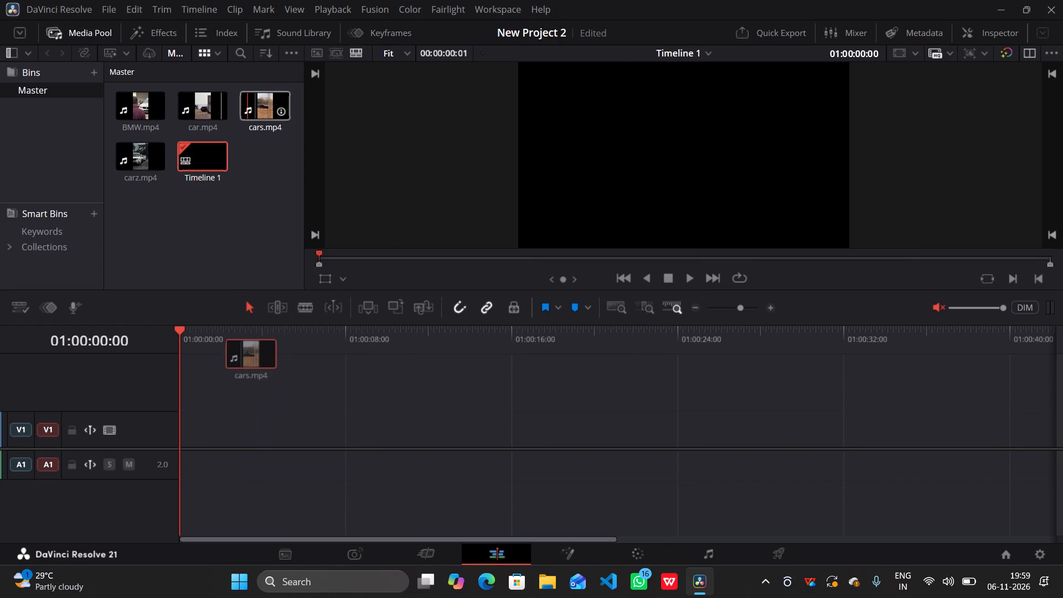
drag(231, 352, 232, 379)
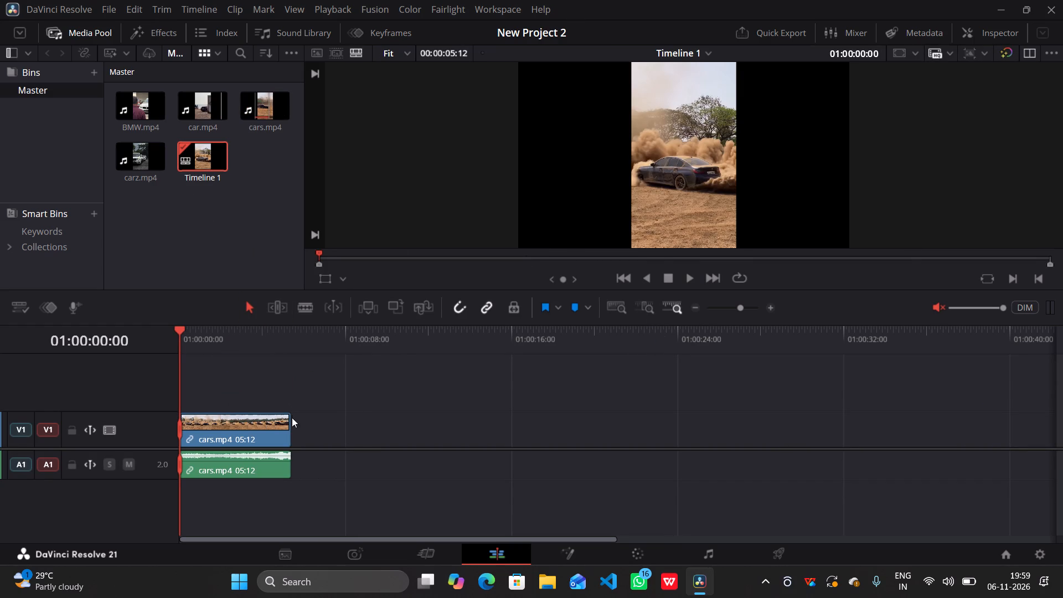
drag(288, 425, 527, 466)
scroll(330, 439, right, 1)
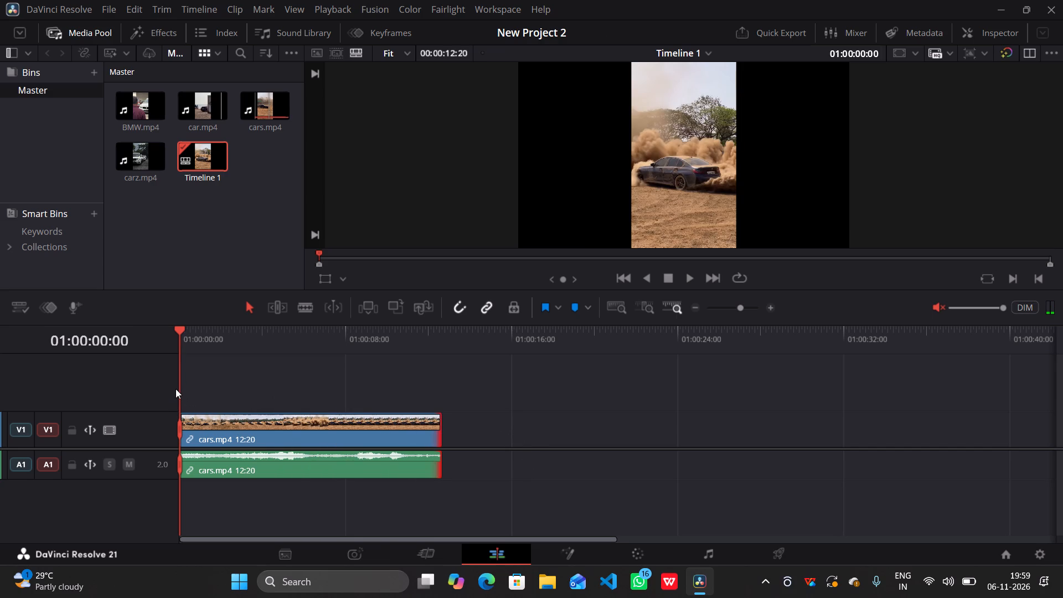
Display the retime controls on cars.mp4 and add a speed point at 01:00:02:23.
drag(176, 389, 237, 400)
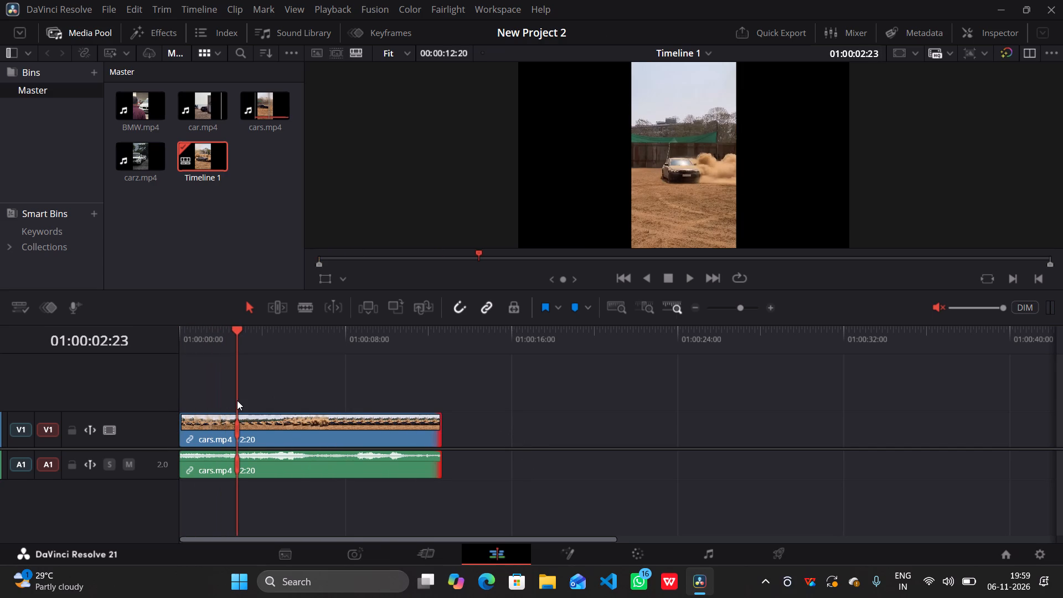
key(ctrl+r)
key(ctrl+r)
click(290, 453)
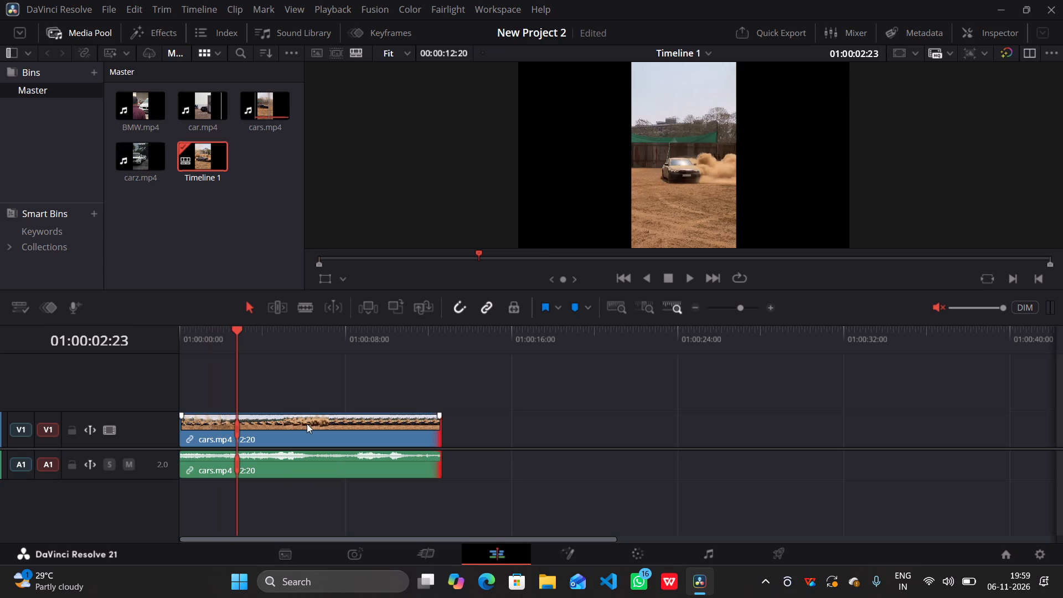
click(307, 424)
key(ctrl+r)
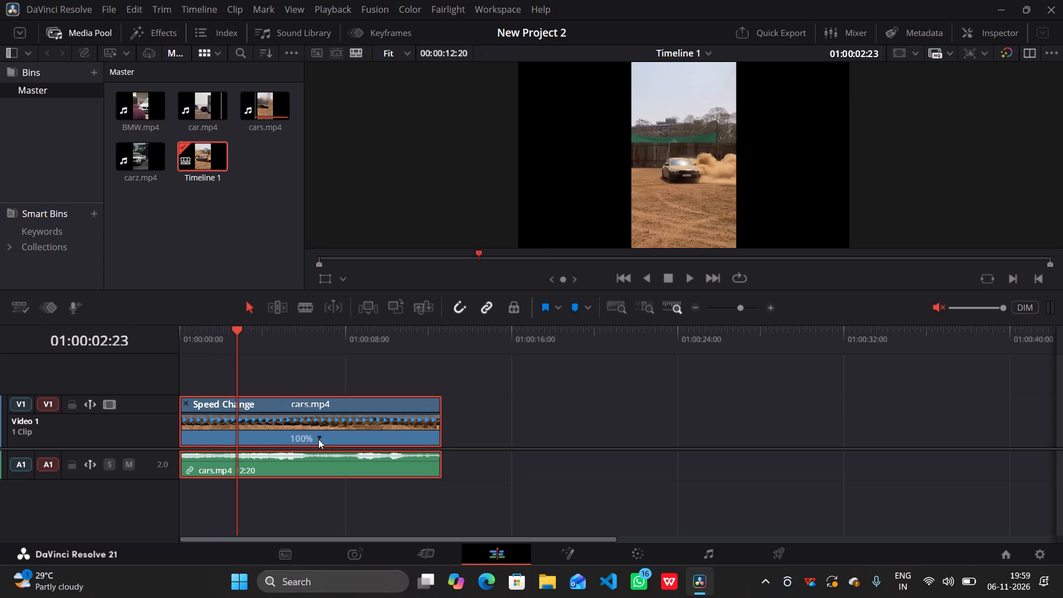
click(318, 439)
click(327, 445)
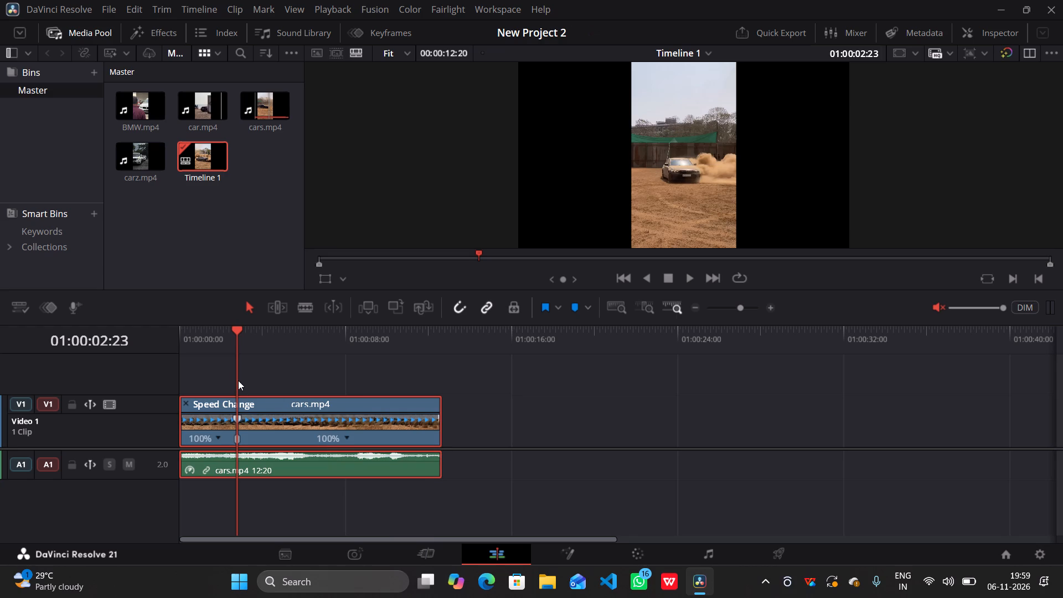
Add a second speed point to cars.mp4 at 01:00:06:00.
drag(235, 383, 302, 406)
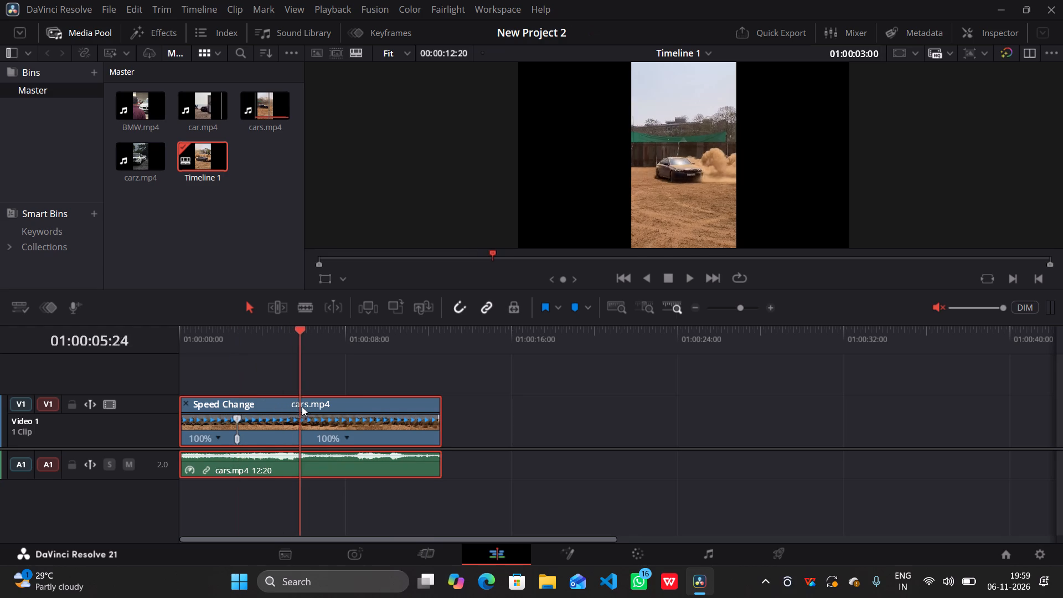
drag(302, 406, 304, 406)
click(350, 439)
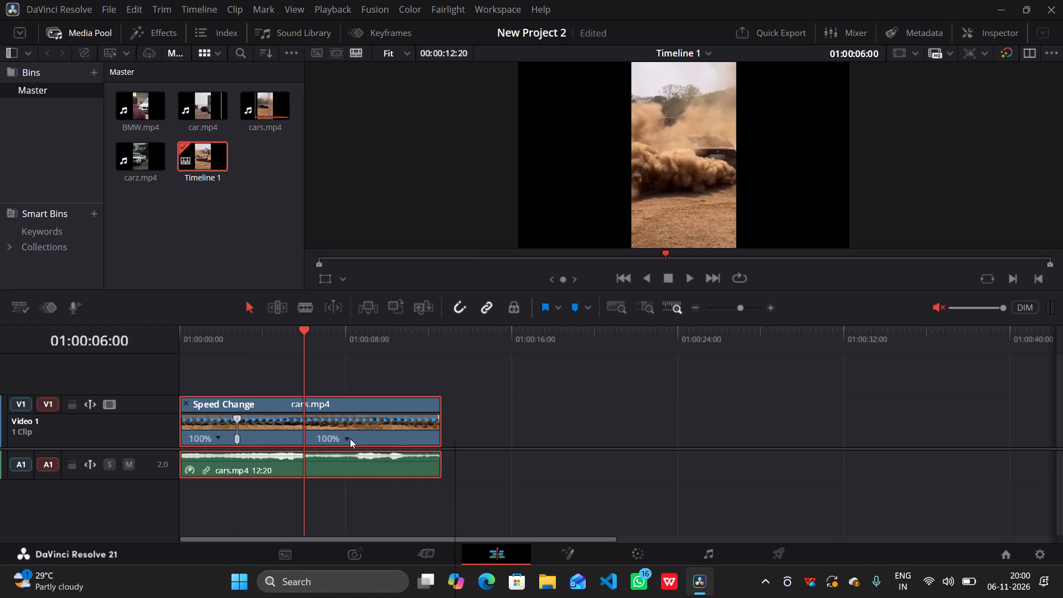
click(352, 442)
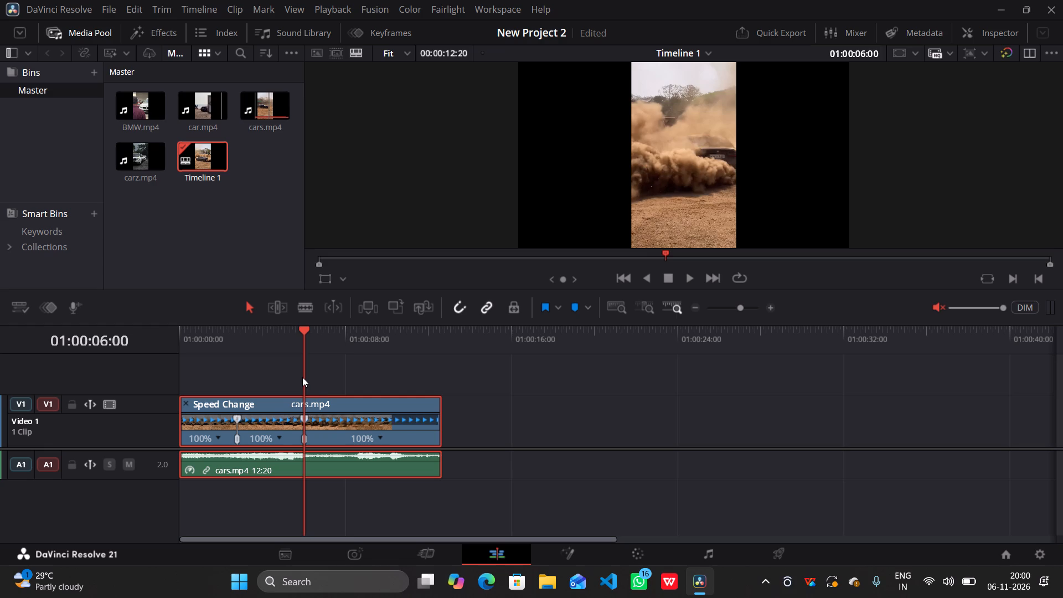
Add a third speed point to cars.mp4 at 01:00:08:27.
drag(302, 377, 364, 398)
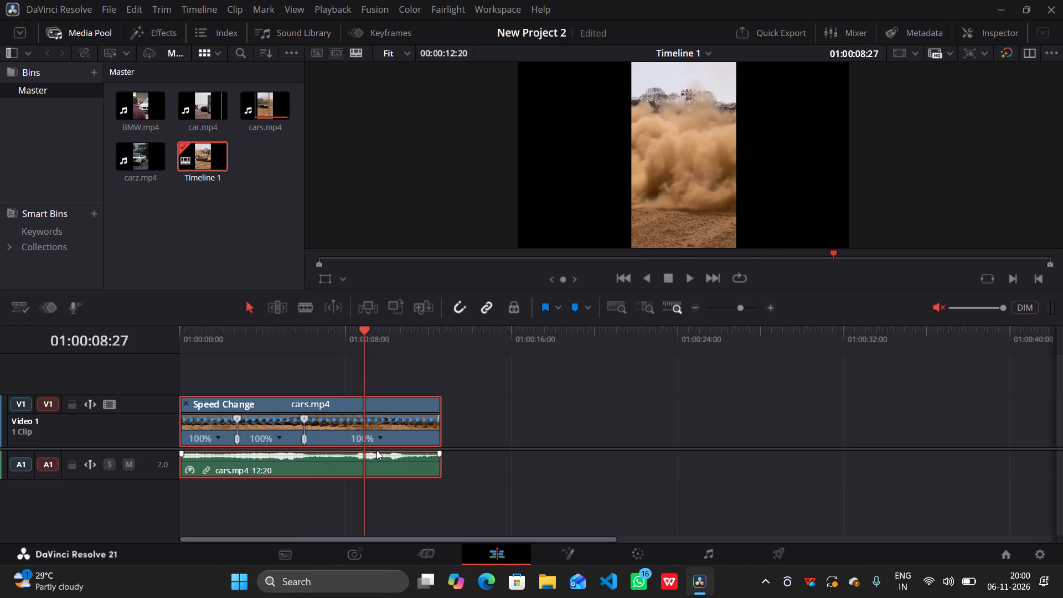
click(380, 434)
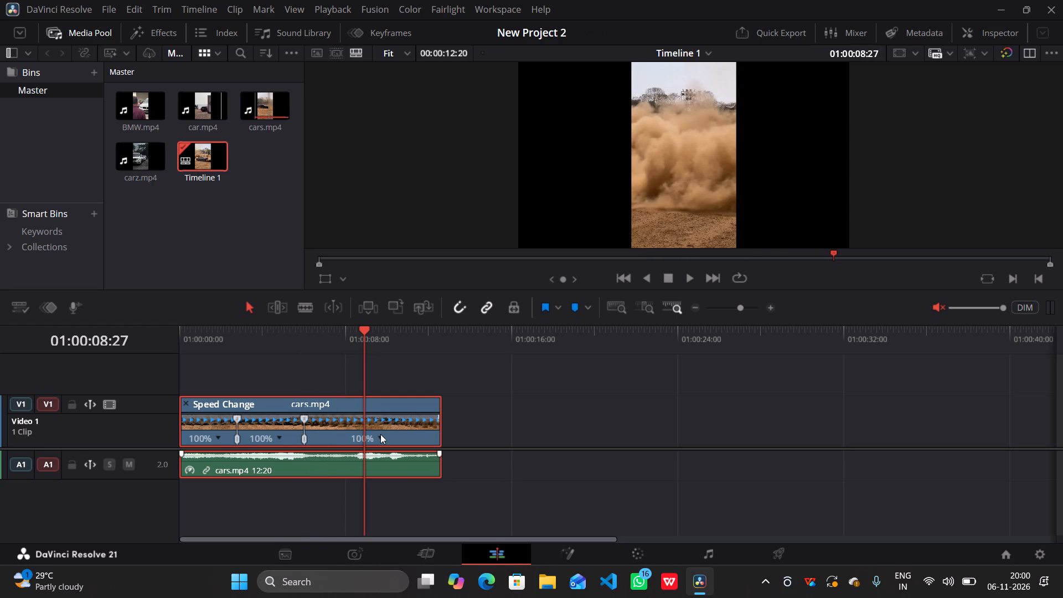
click(380, 434)
click(380, 437)
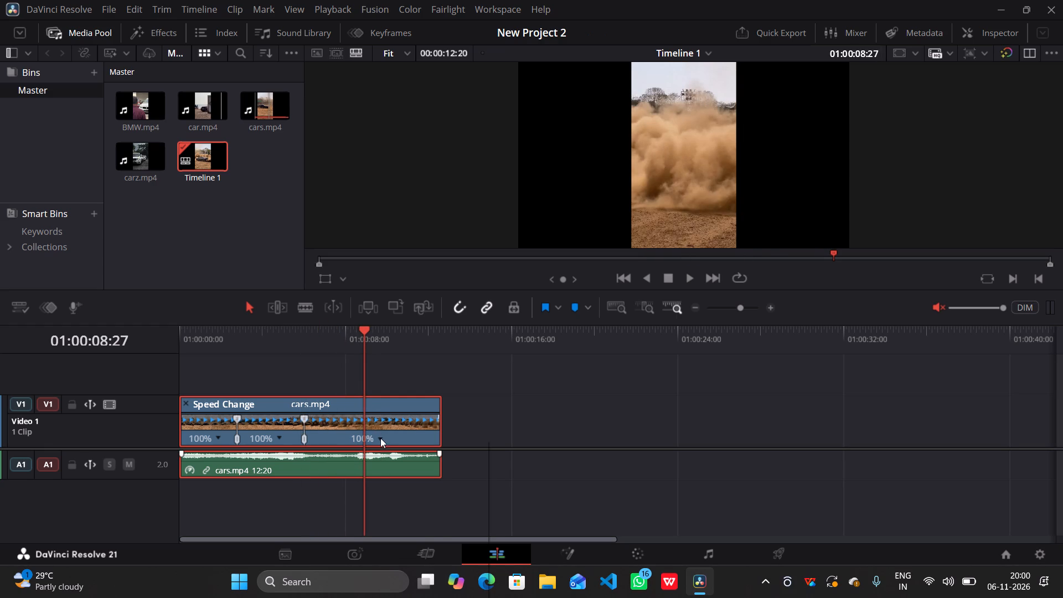
click(384, 445)
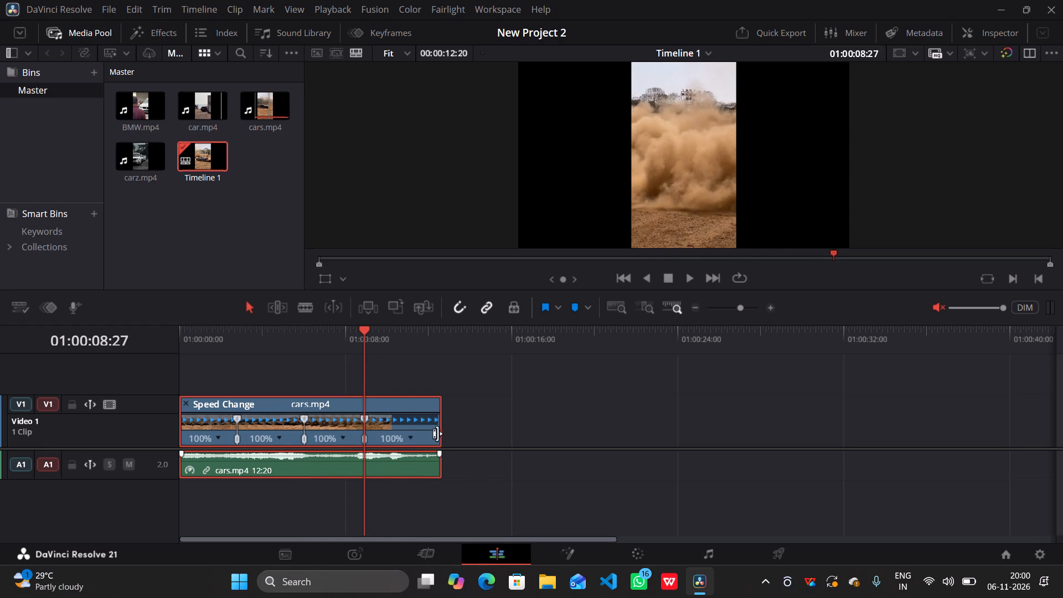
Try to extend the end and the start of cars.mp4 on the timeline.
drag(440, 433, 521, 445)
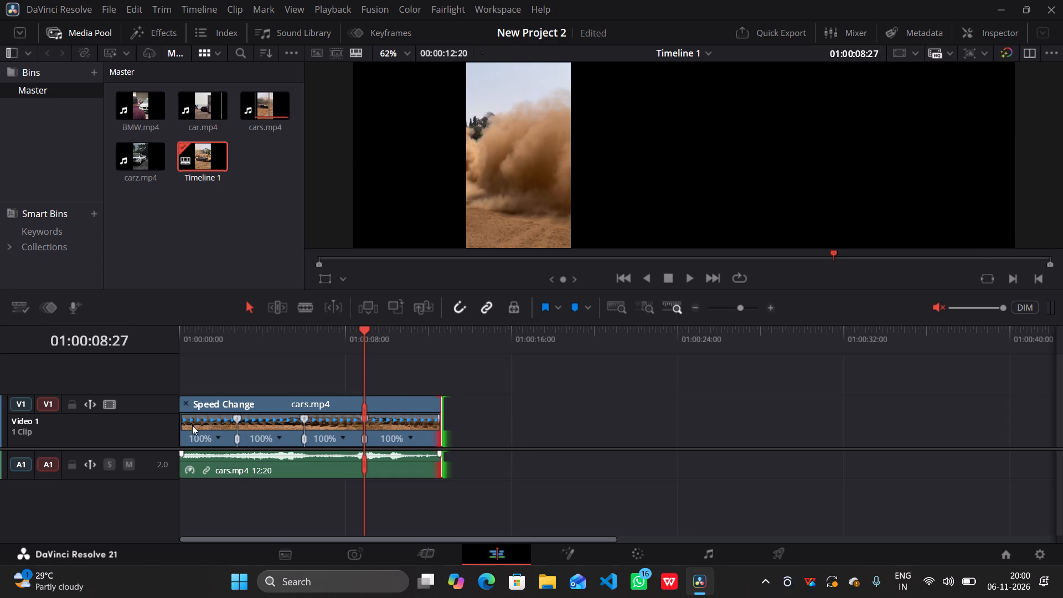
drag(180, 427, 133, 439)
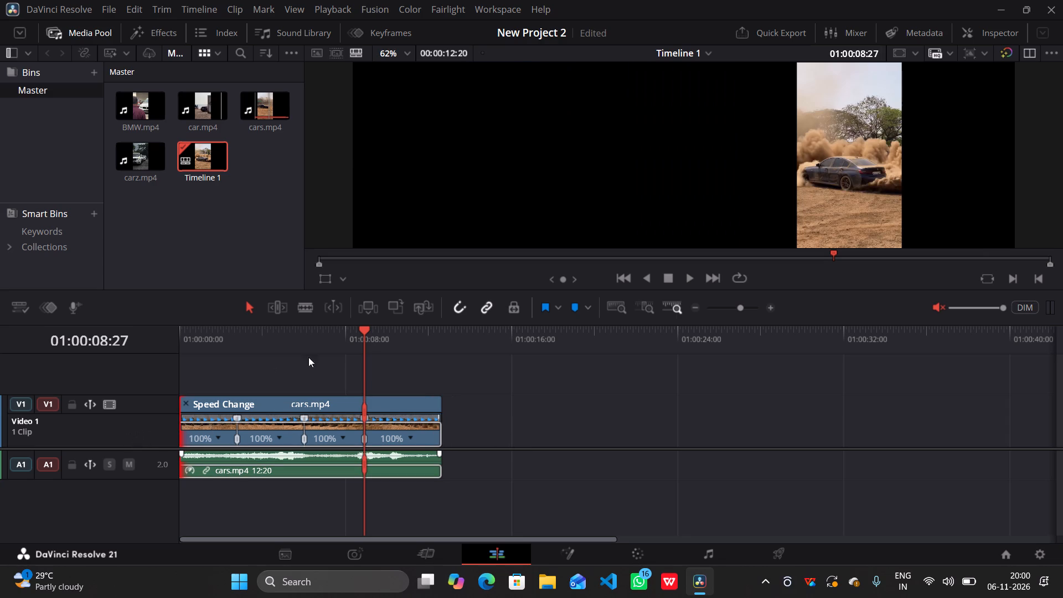
Return the playhead to 01:00:00:00 and show the retime curves of cars.mp4 in the keyframe editor.
drag(367, 349, 86, 432)
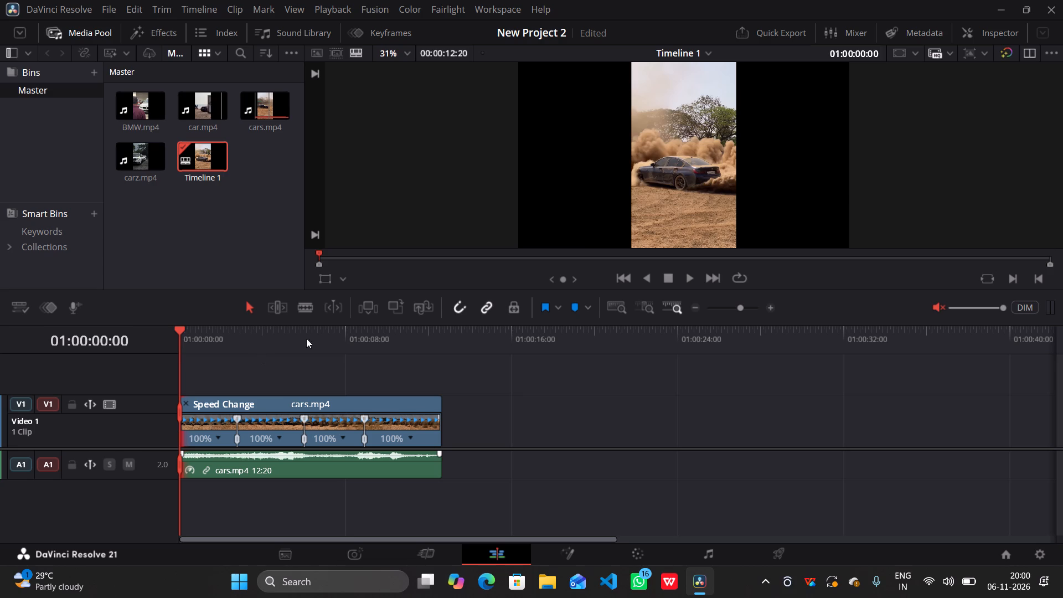
click(399, 34)
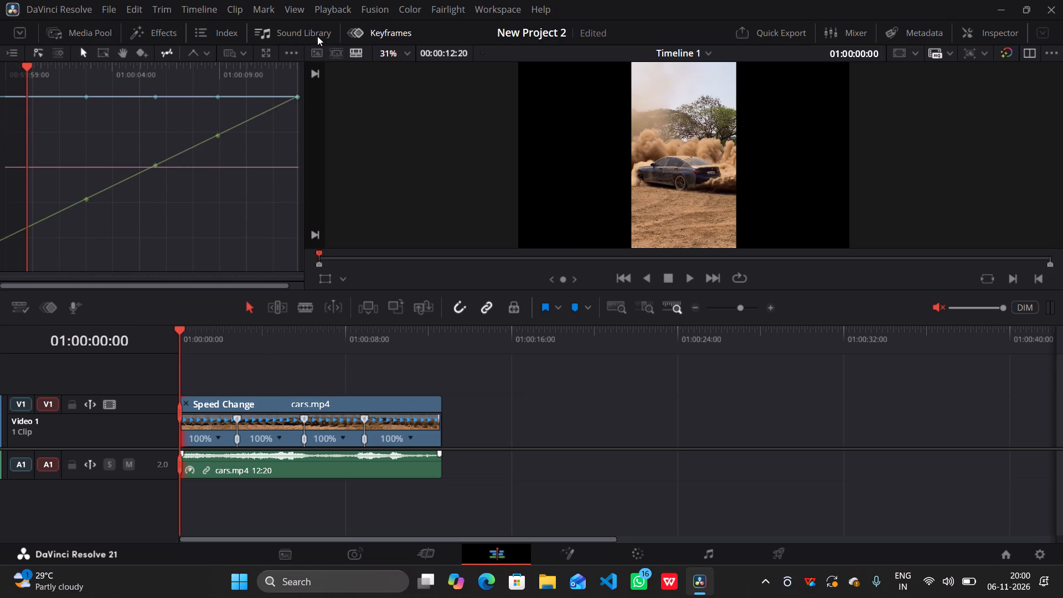
Drag the middle Retime Frame keyframe of cars.mp4 through several slopes, leaving the segments before and after it at 99% and 101%.
click(296, 94)
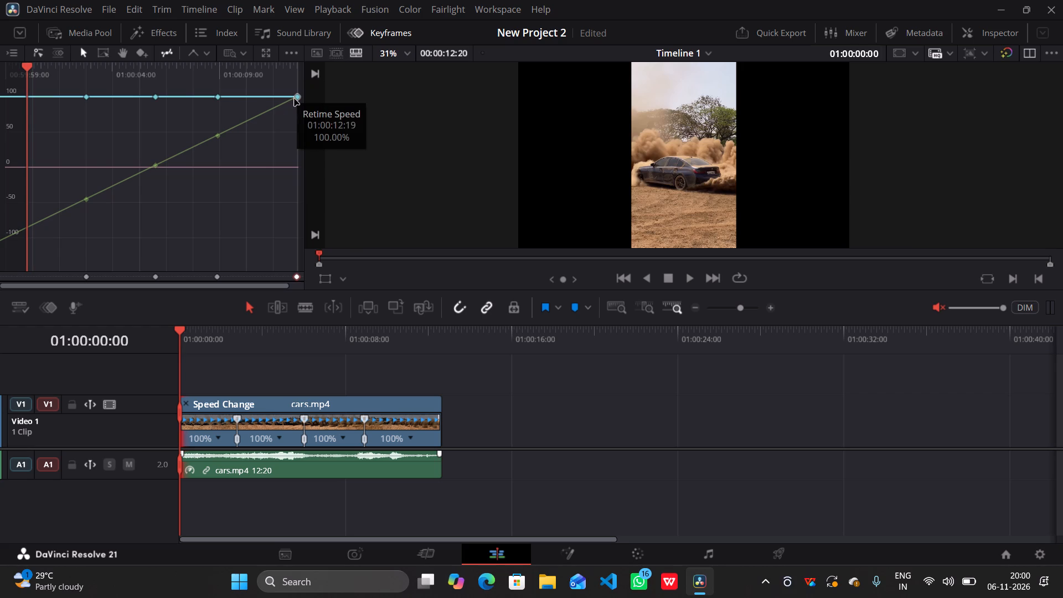
drag(294, 98, 159, 169)
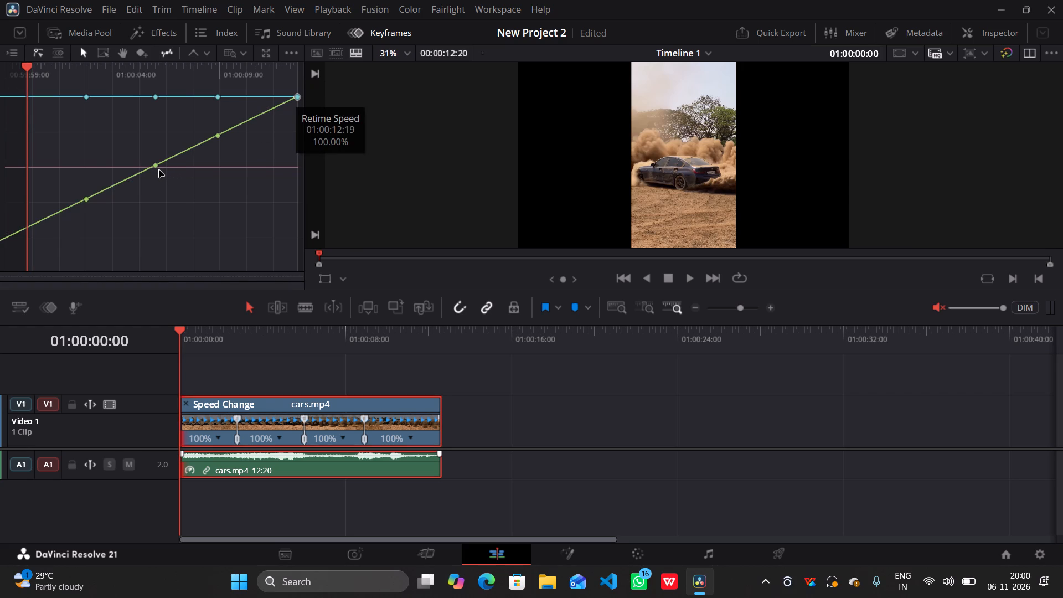
drag(159, 169, 153, 166)
drag(153, 166, 165, 145)
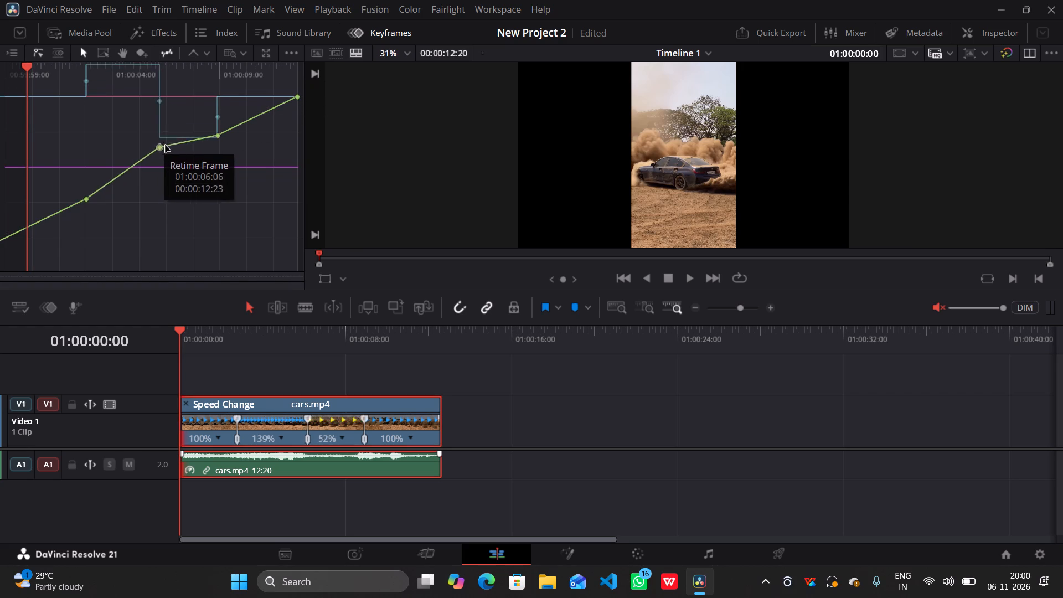
drag(165, 145, 165, 153)
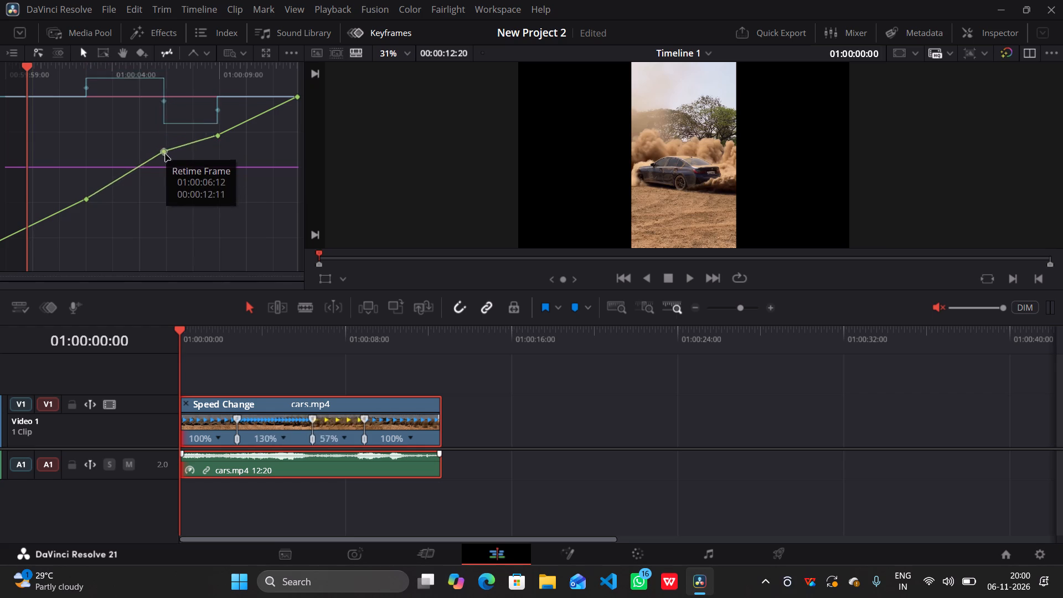
drag(165, 153, 231, 192)
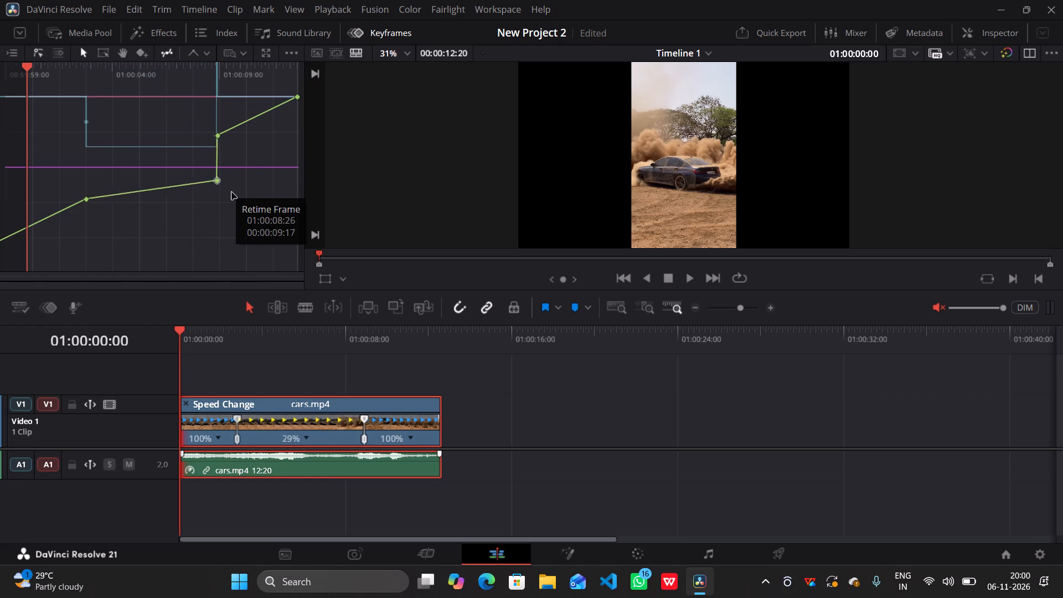
drag(231, 192, 175, 205)
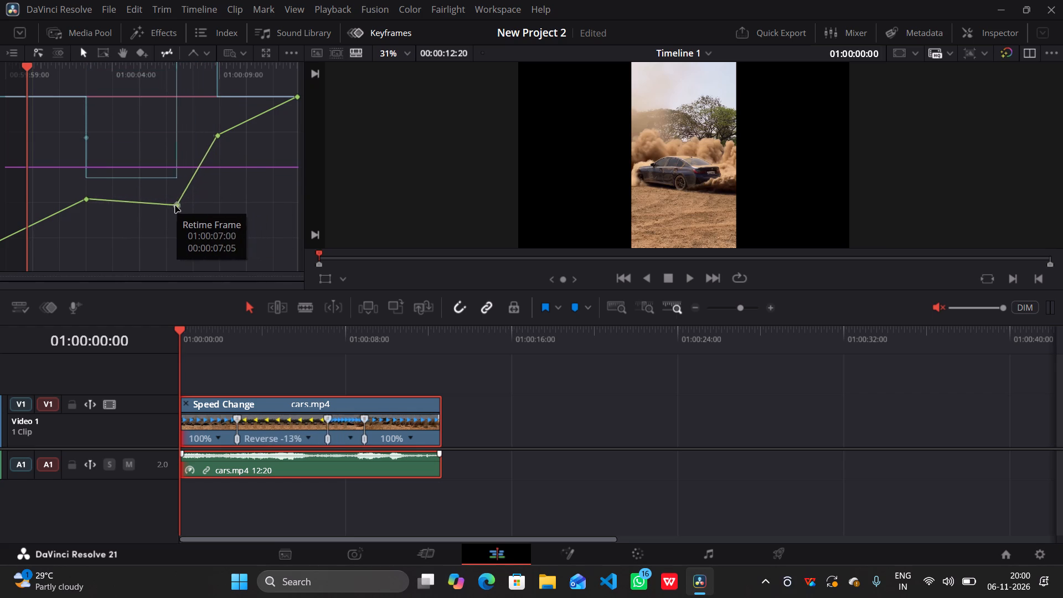
drag(175, 205, 161, 199)
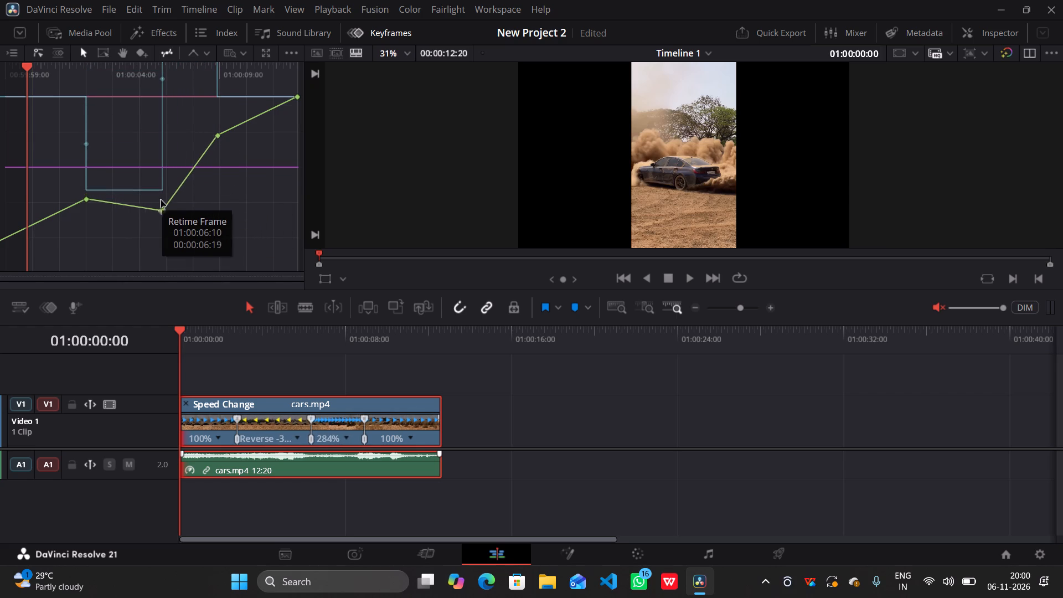
drag(161, 199, 170, 160)
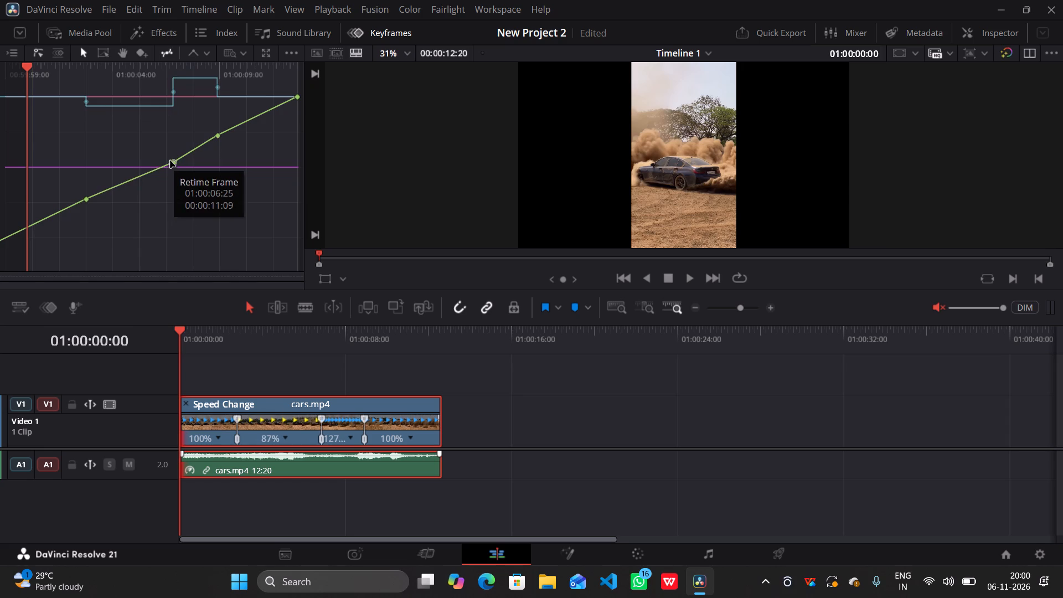
drag(170, 160, 168, 159)
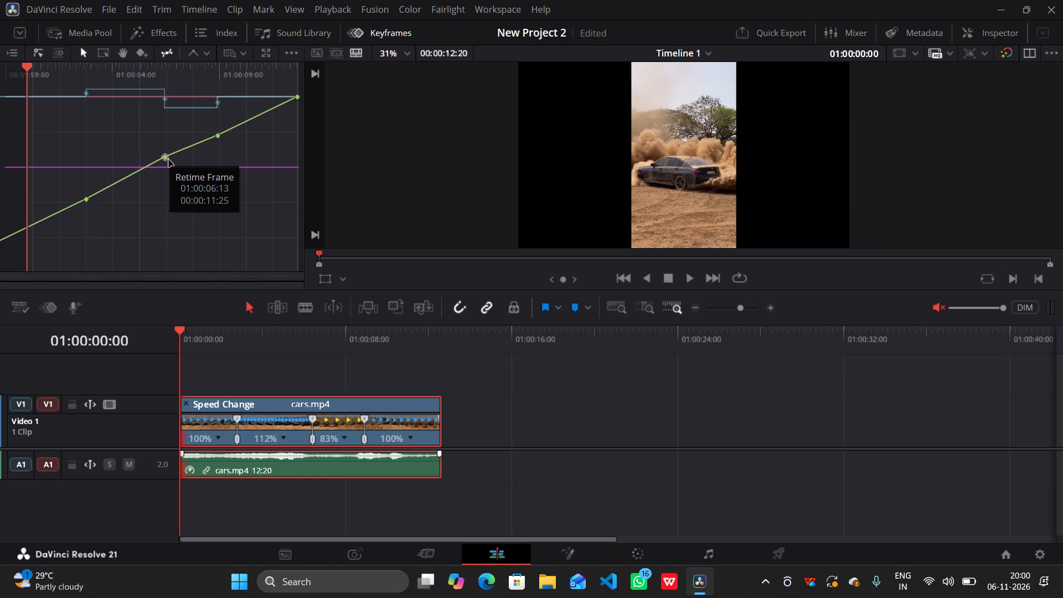
drag(168, 159, 165, 162)
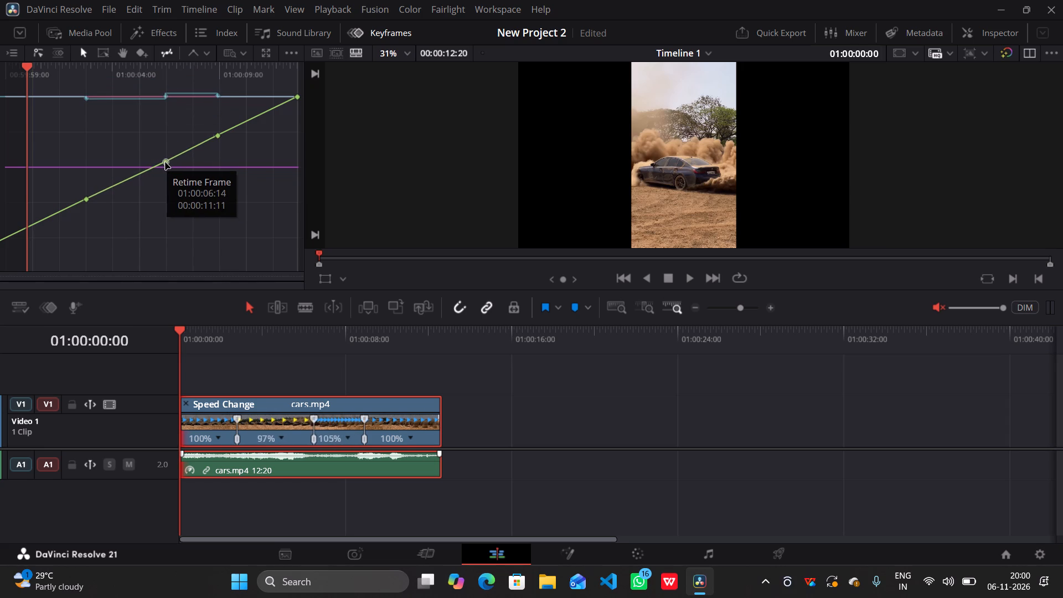
drag(165, 162, 163, 162)
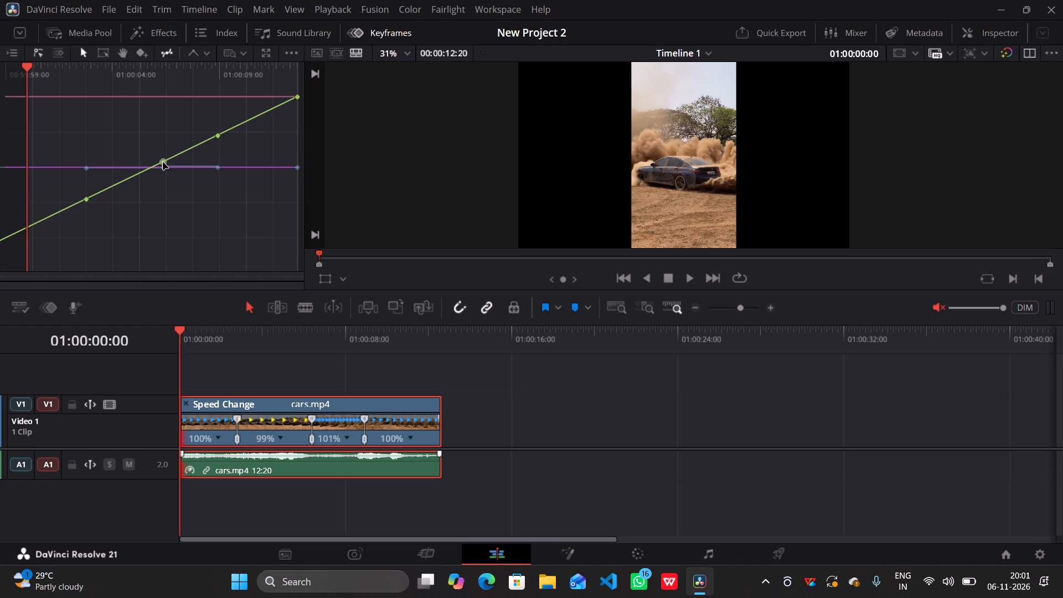
Clear the last and first speed points of cars.mp4, keeping only the middle one.
click(411, 436)
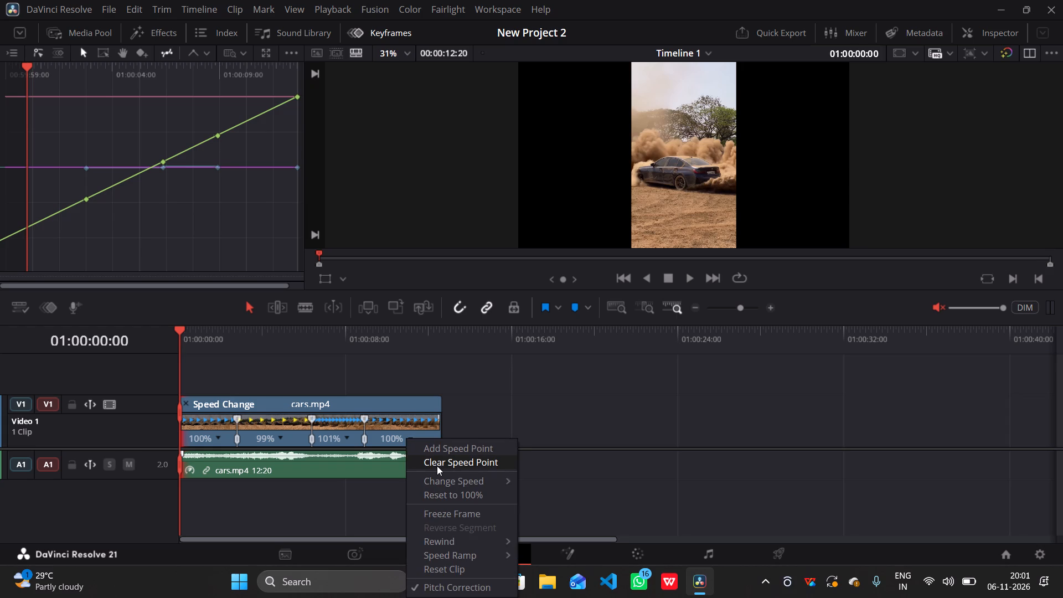
click(437, 466)
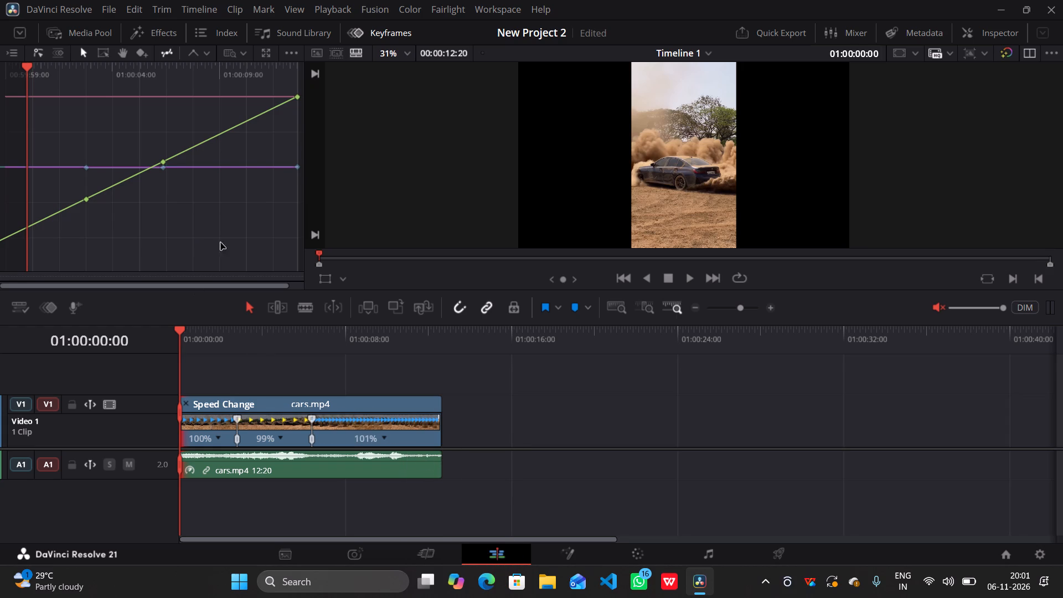
click(282, 440)
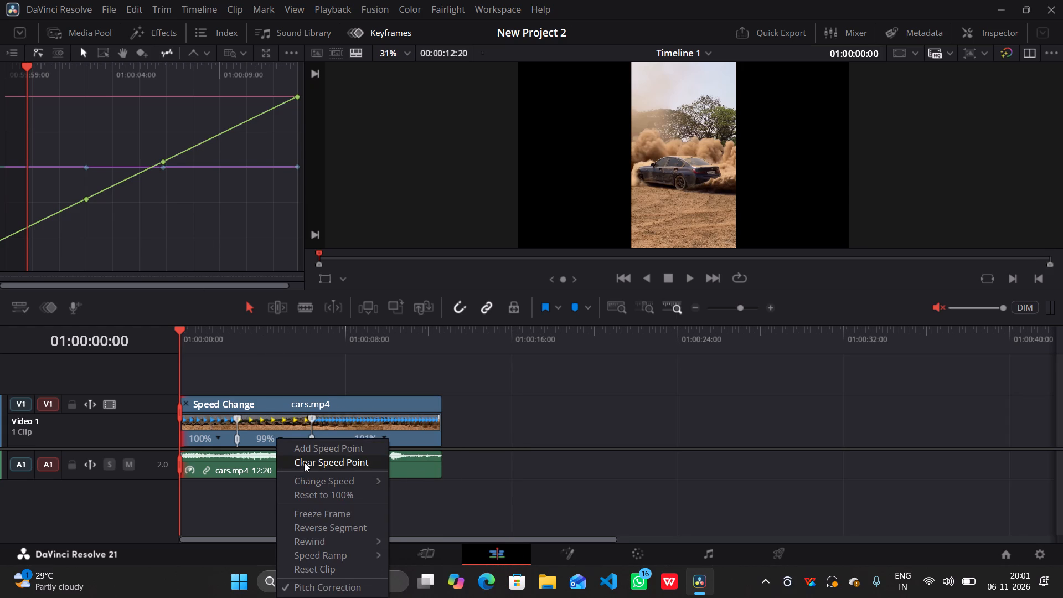
click(305, 461)
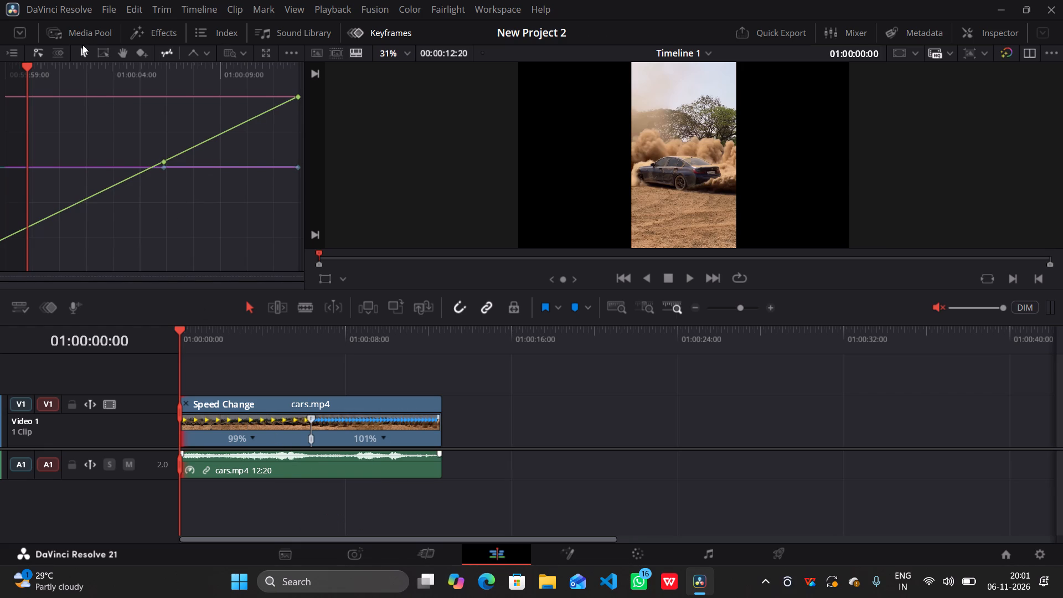
Show the parameter list in the keyframe editor and toggle the Speed curves off and back on.
drag(11, 61, 10, 53)
click(10, 53)
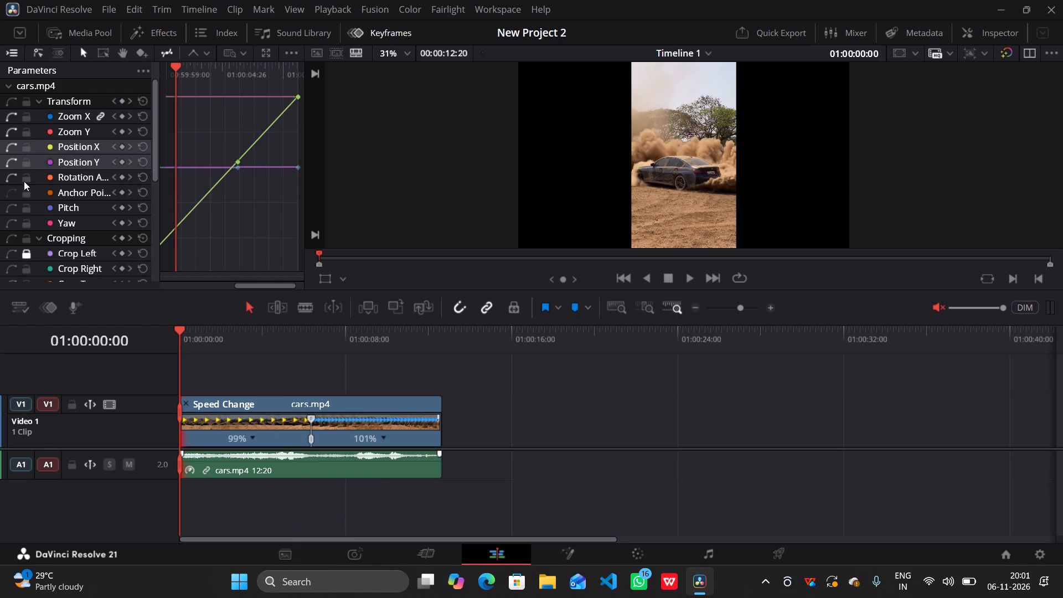
scroll(24, 181, down, 2)
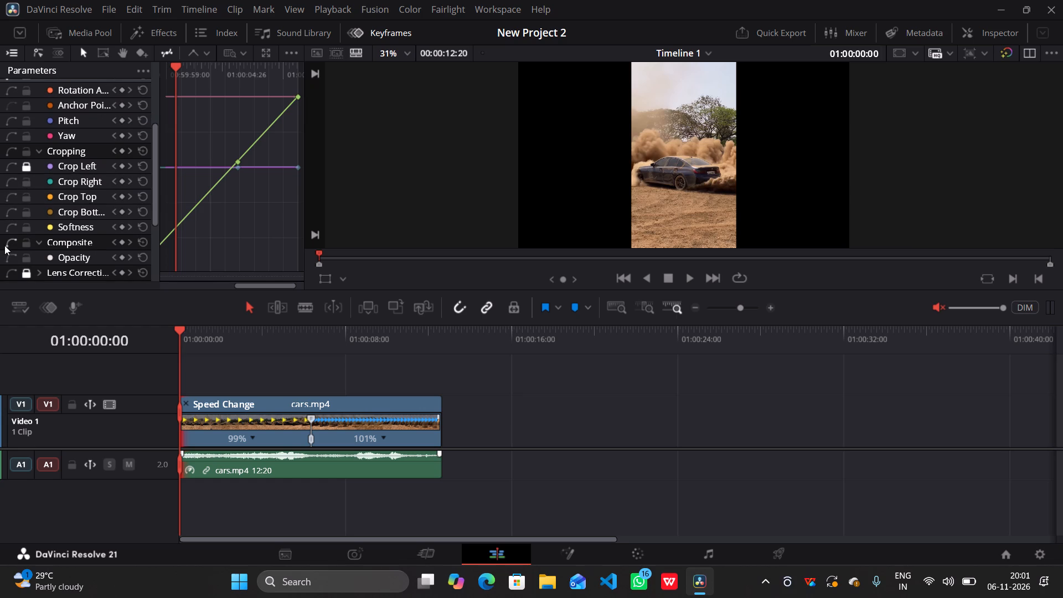
scroll(6, 245, down, 1)
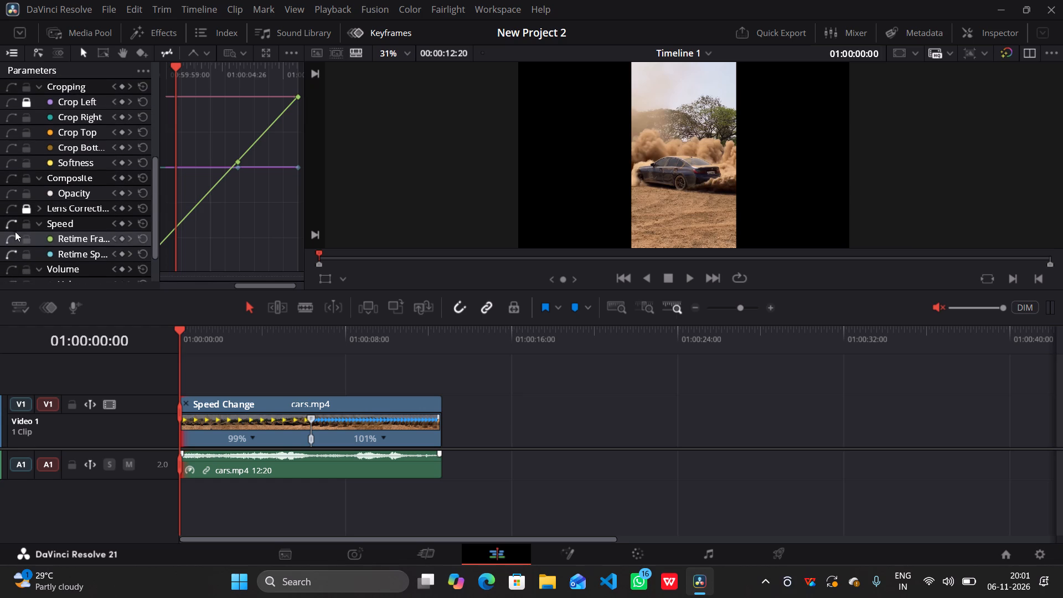
click(12, 224)
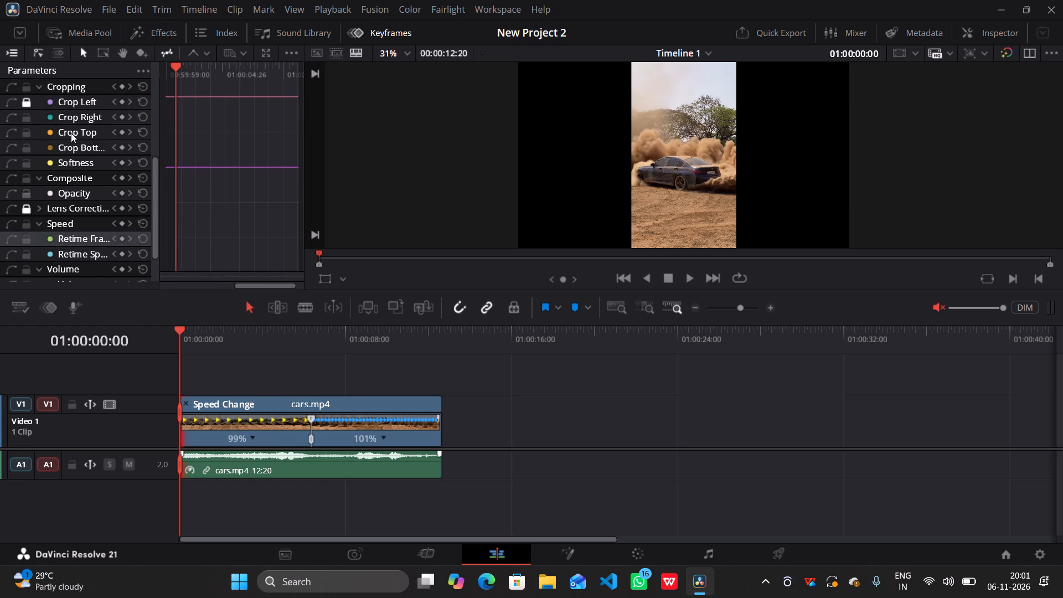
click(10, 224)
click(41, 56)
click(41, 56)
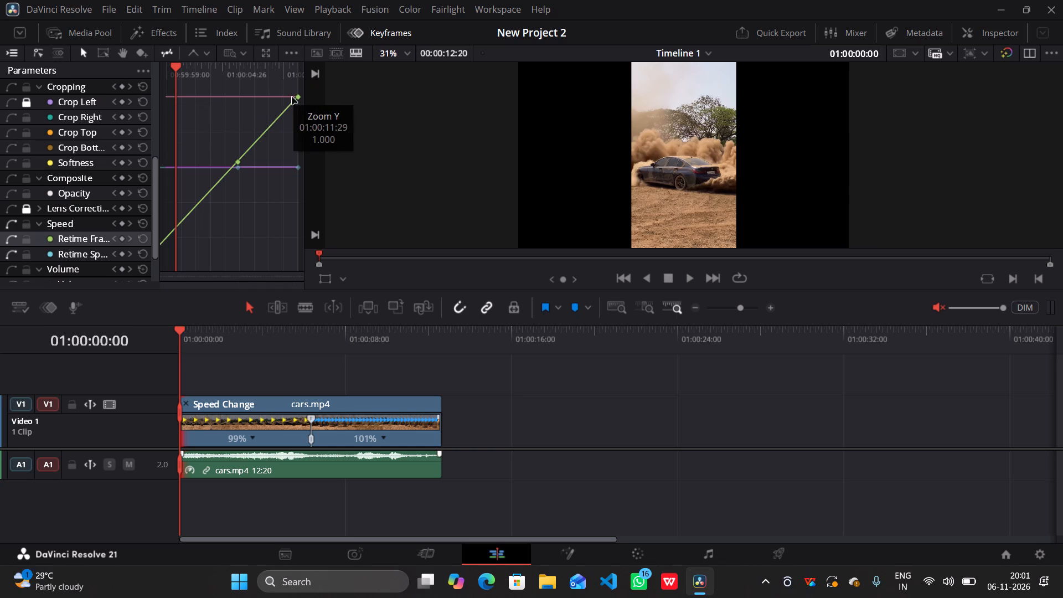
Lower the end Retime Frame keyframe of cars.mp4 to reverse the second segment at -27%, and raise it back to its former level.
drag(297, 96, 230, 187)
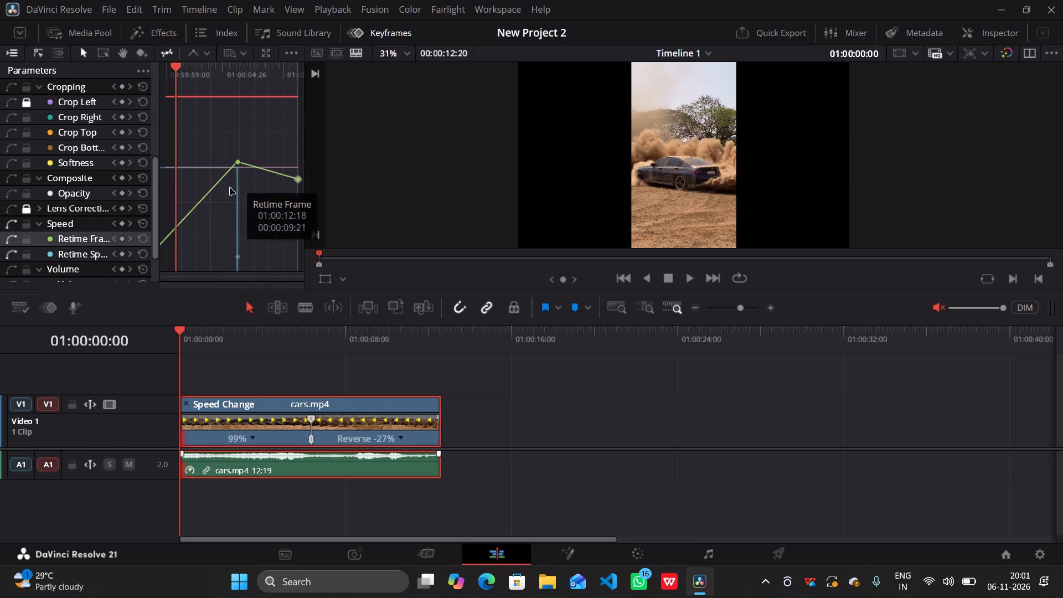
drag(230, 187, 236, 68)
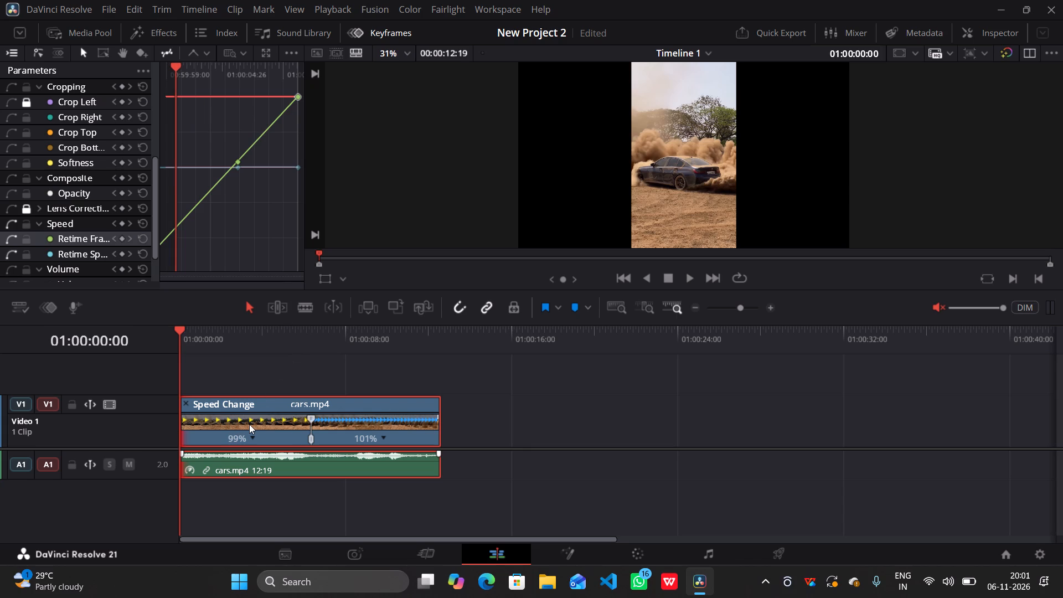
Add a speed point in the middle of the first segment of cars.mp4.
click(249, 424)
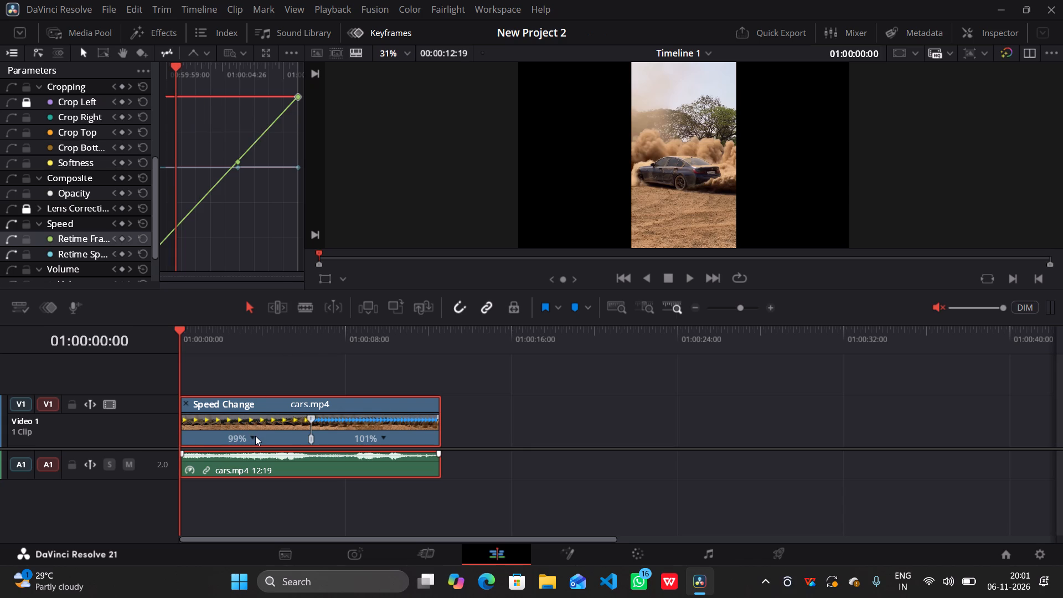
click(255, 436)
click(266, 451)
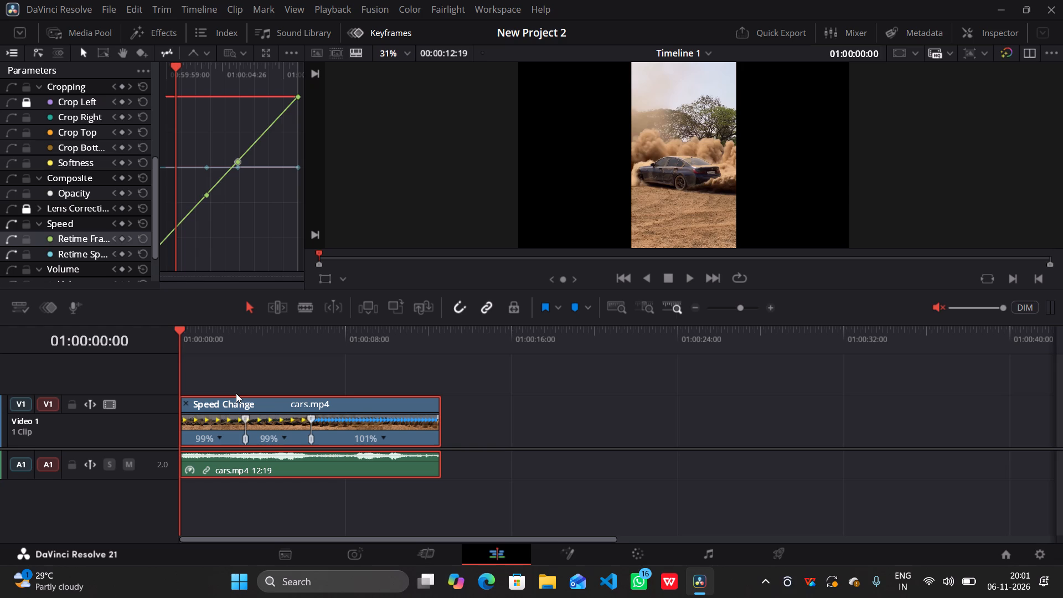
Detach the keyframe editor into a floating window and place it clear of the cars.mp4 clip on the timeline.
drag(267, 50, 267, 56)
click(267, 56)
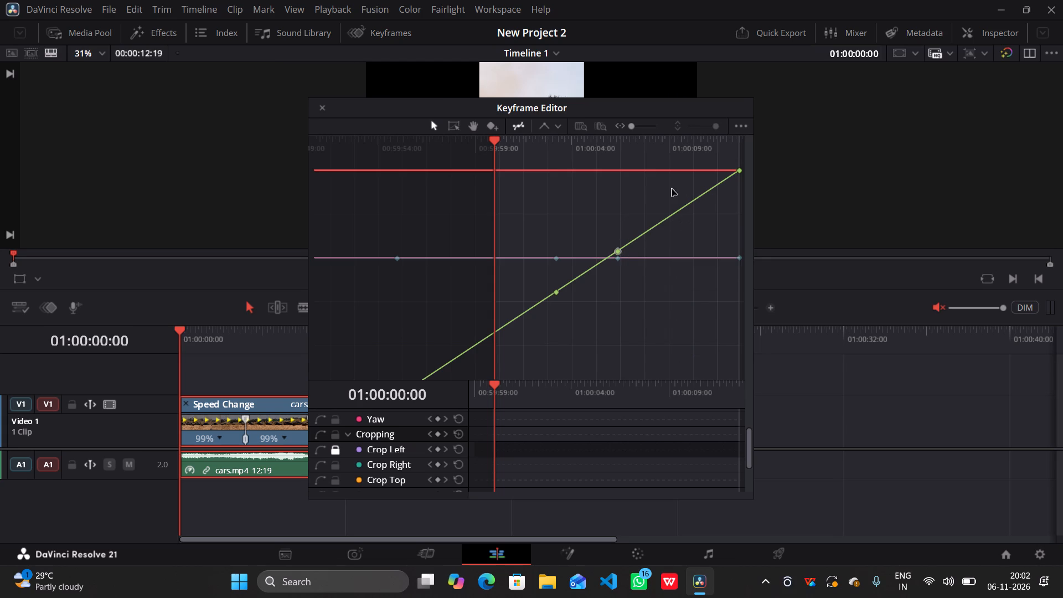
drag(650, 106, 597, 1)
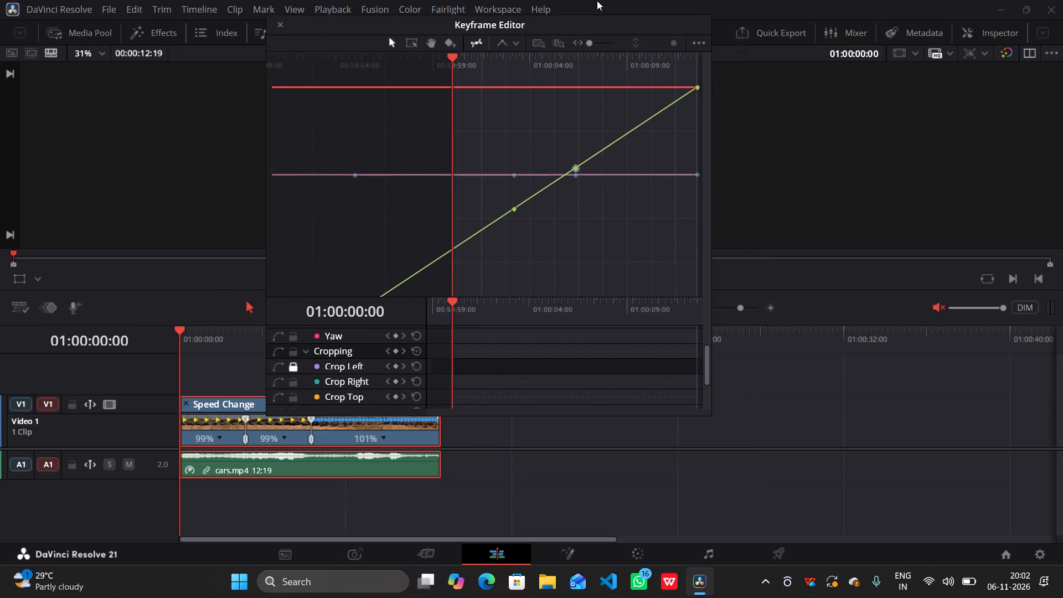
drag(597, 1, 550, 0)
click(540, 24)
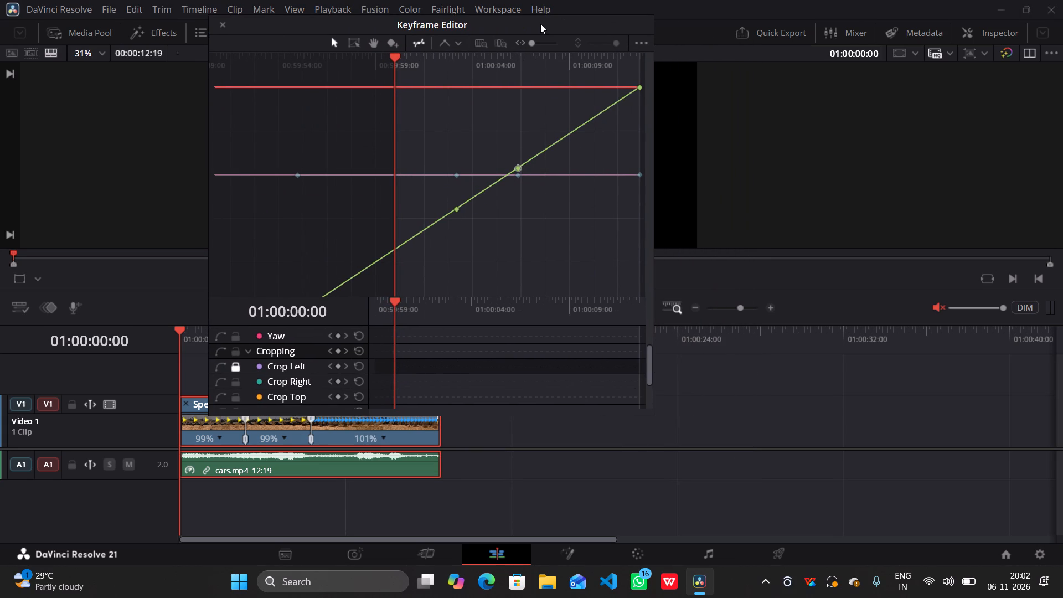
double_click(540, 24)
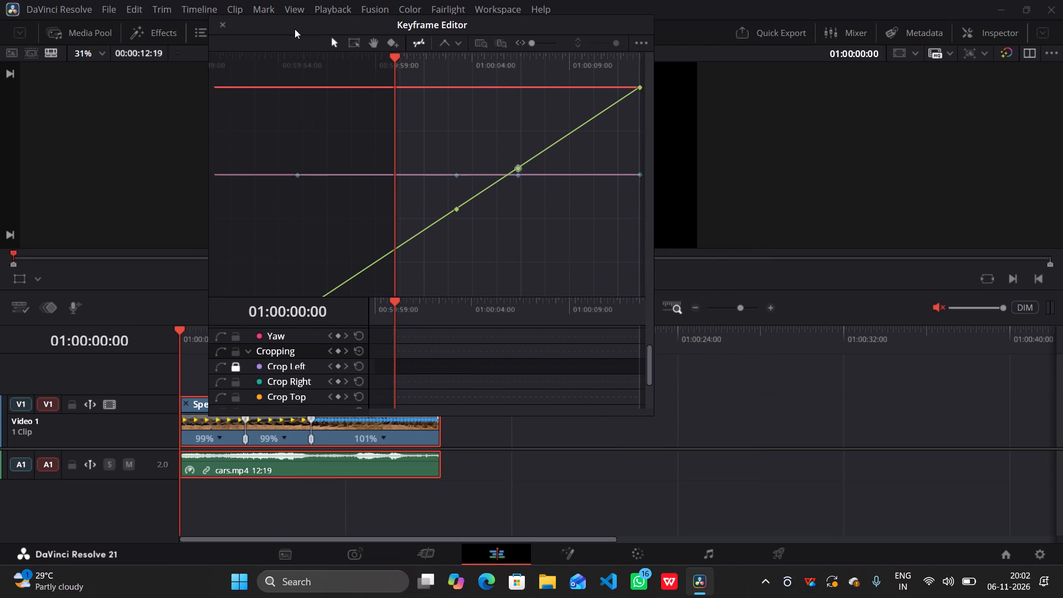
click(292, 29)
ctrl+scroll(292, 29, down, 3)
drag(555, 23, 752, 16)
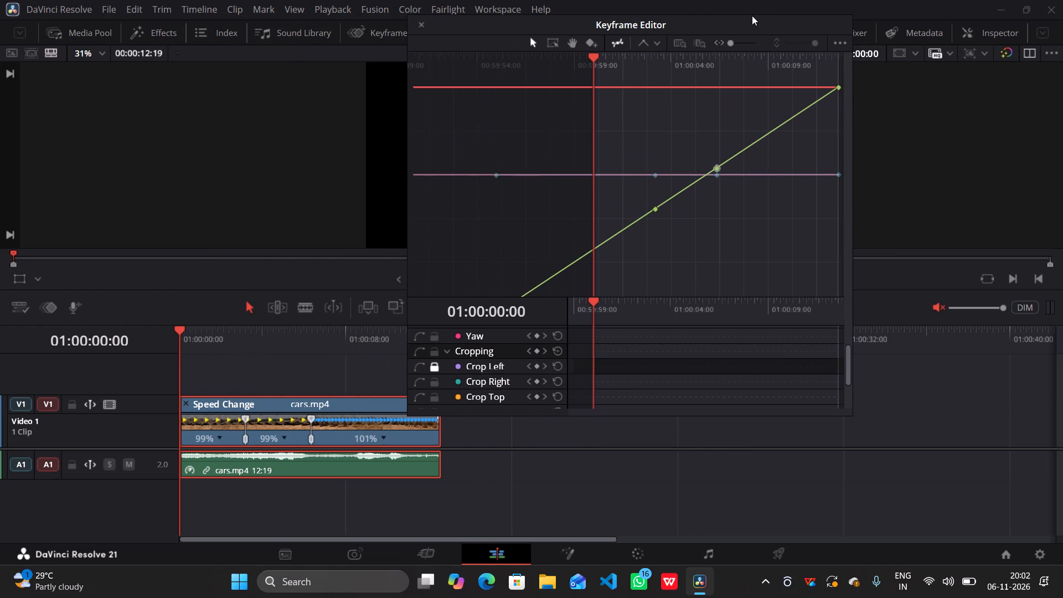
drag(752, 16, 821, 1)
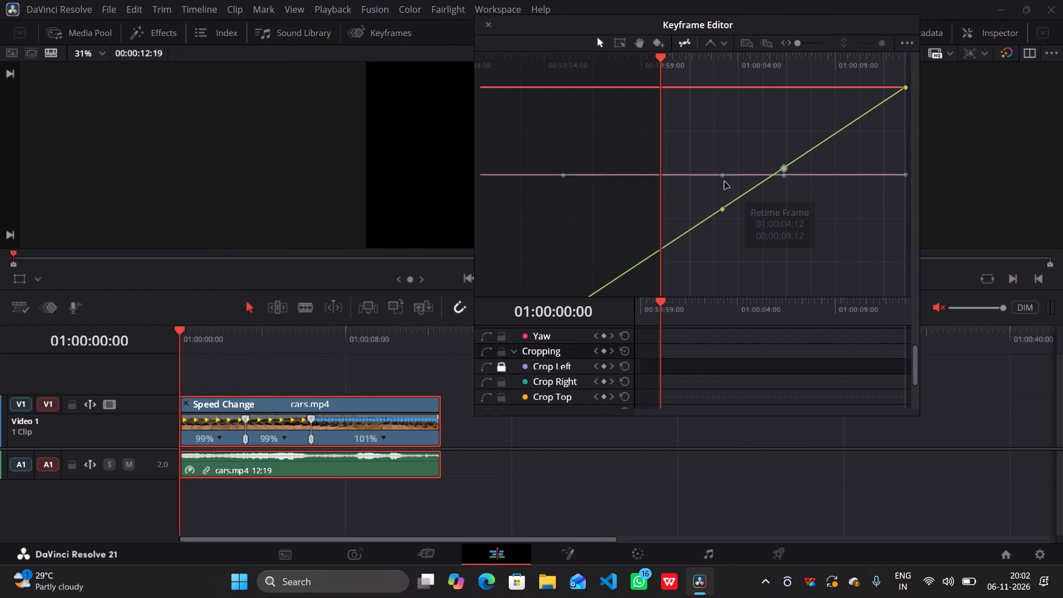
Reshape the Retime Frame curve at the second speed point of cars.mp4, slowing the segment before it to 20% and speeding the last to 151%.
drag(786, 166, 766, 168)
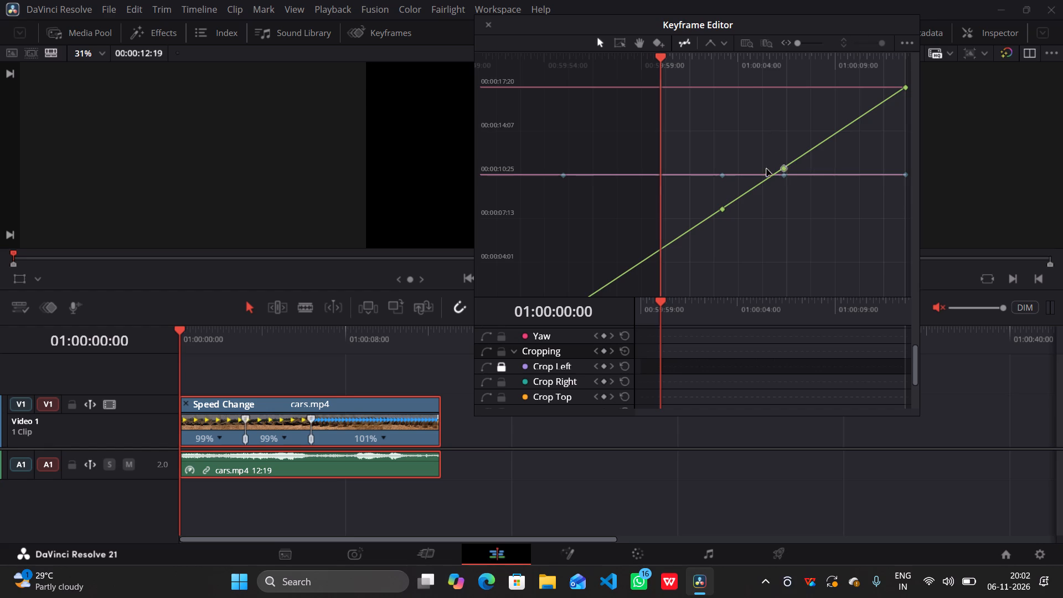
drag(766, 168, 824, 174)
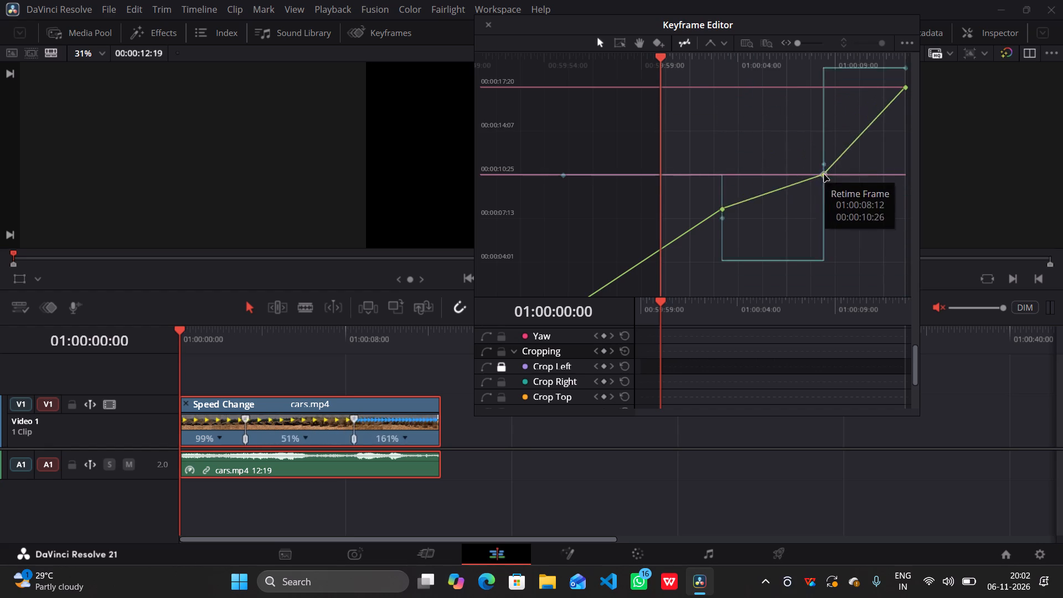
drag(824, 174, 794, 198)
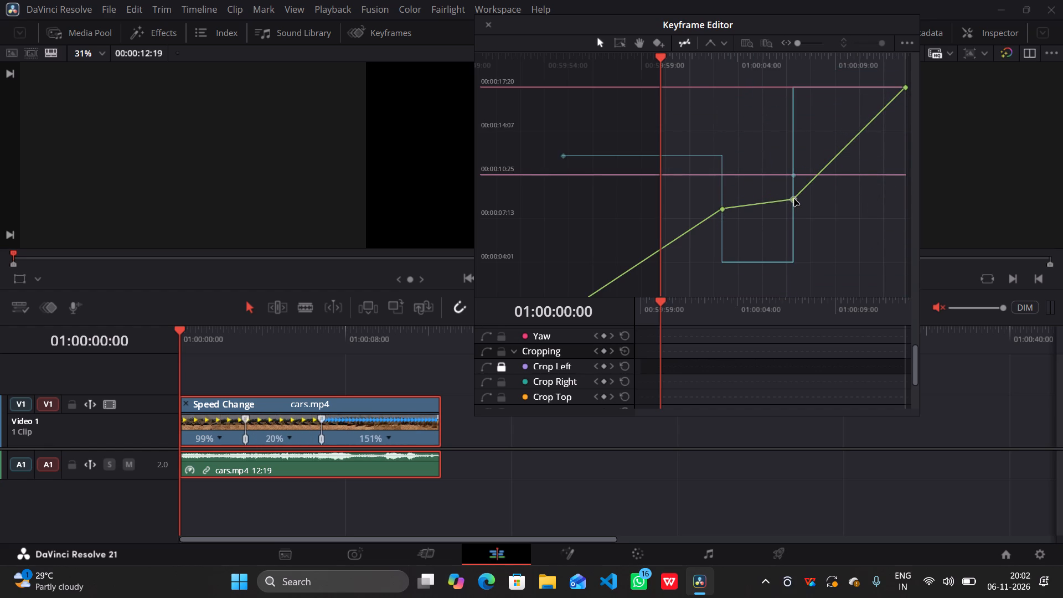
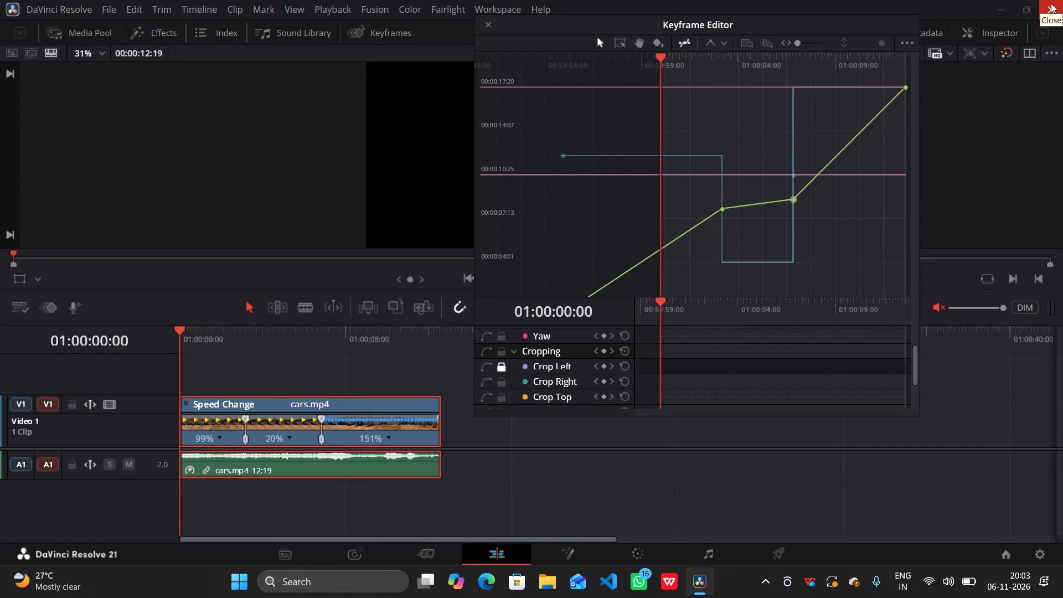
Close DaVinci Resolve with the cars.mp4 speed changes in New Project 2.
click(1051, 3)
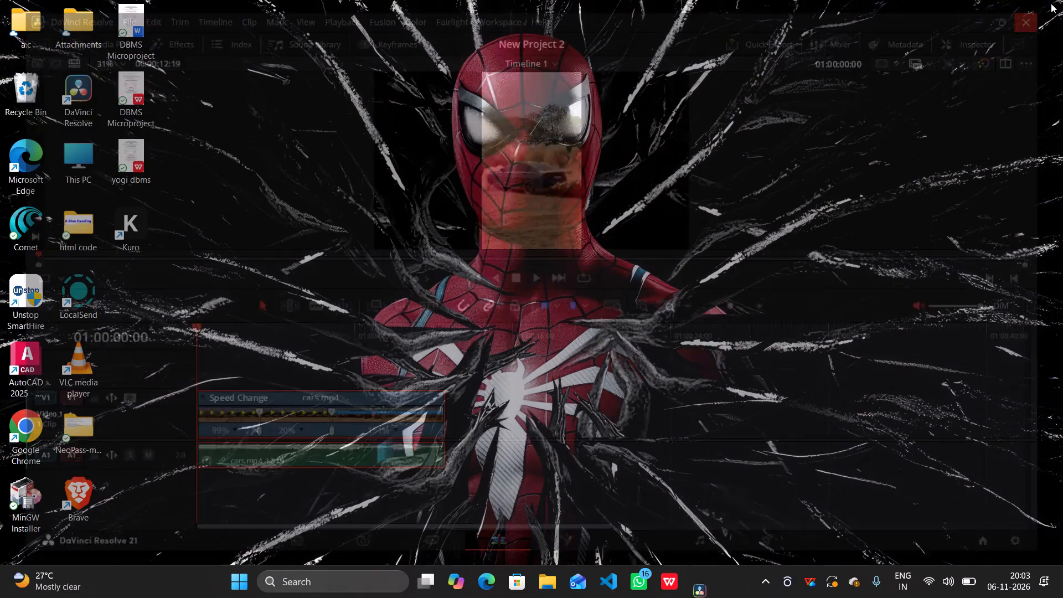
Refresh the Windows desktop.
right_click(929, 70)
right_click(929, 70)
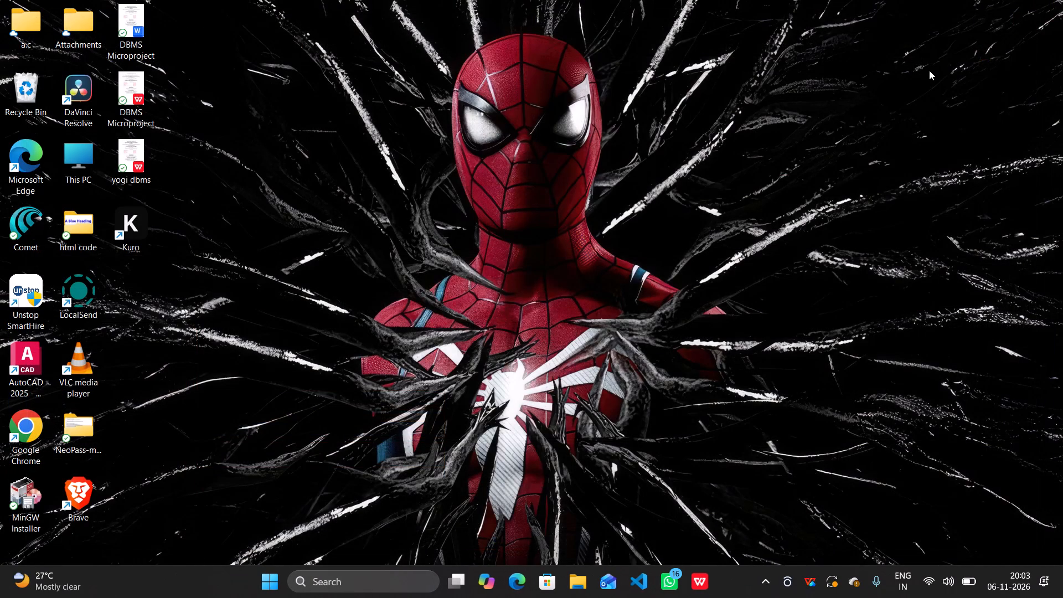
right_click(929, 70)
right_click(929, 70)
right_click(929, 70)
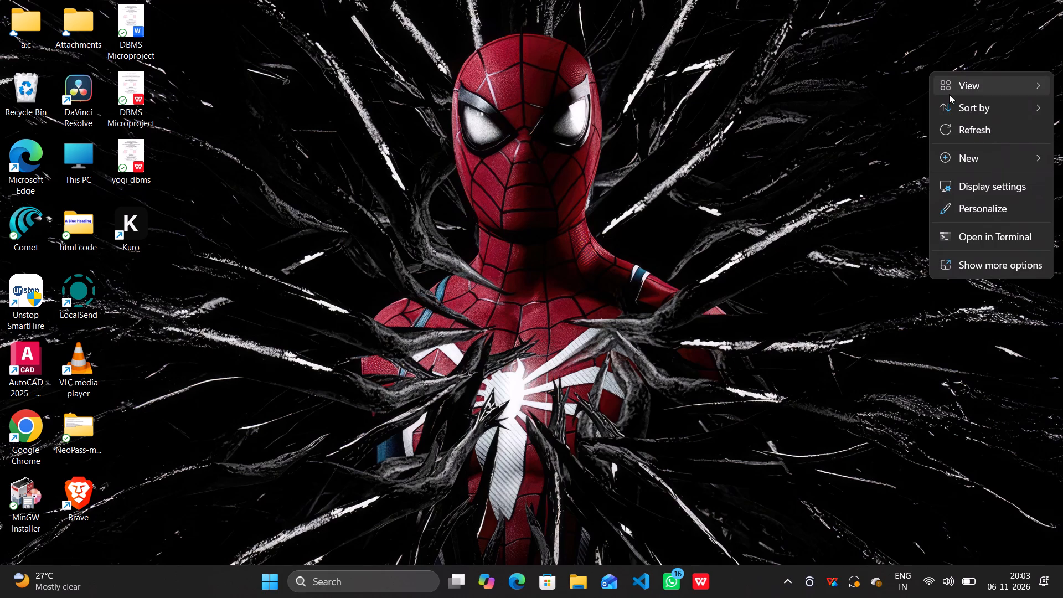
click(950, 126)
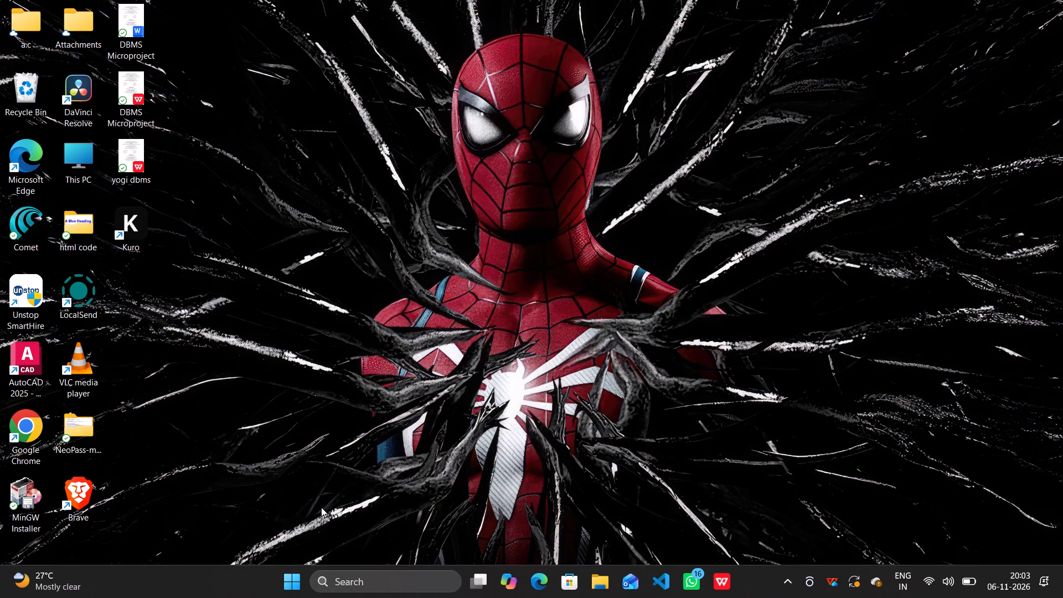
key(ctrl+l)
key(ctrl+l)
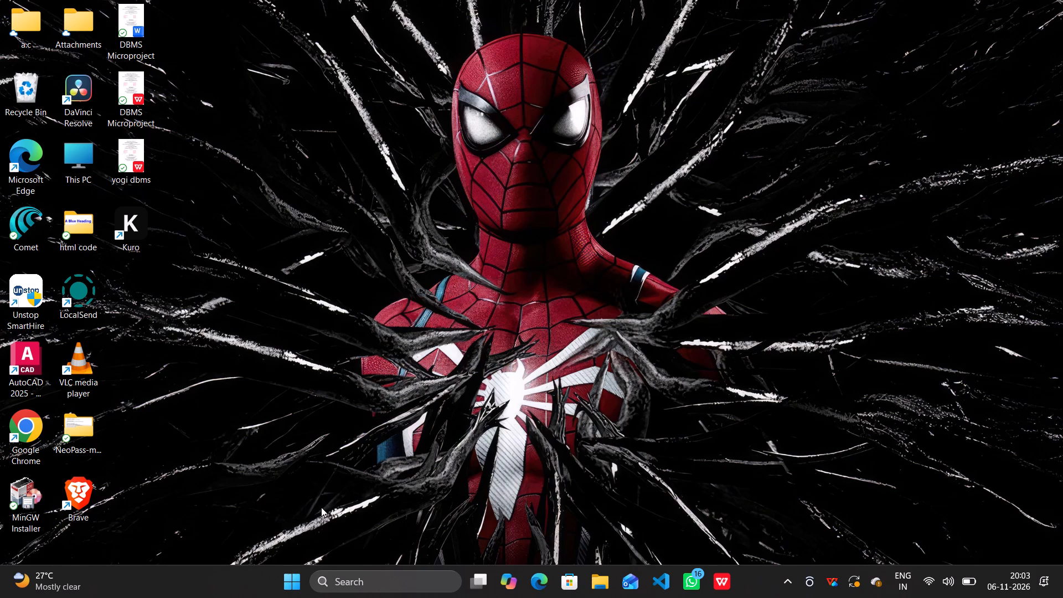